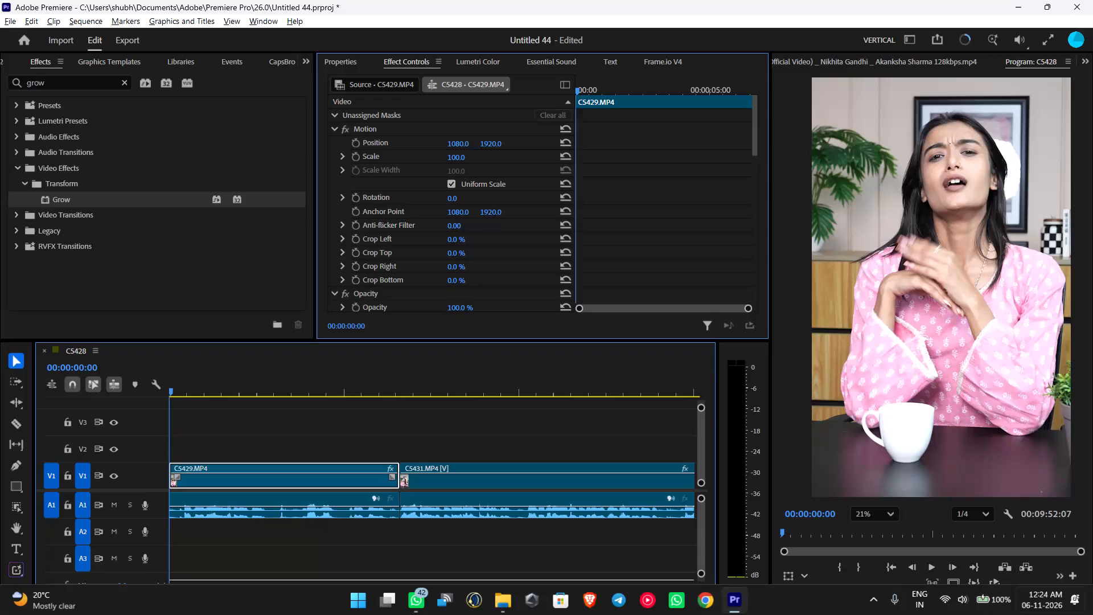
Play the CS428 sequence from its start through all clips to the end to review the current edit.
left_click_drag(1092, 614, 1092, 574)
left_click(162, 387)
left_click_drag(183, 388, 180, 388)
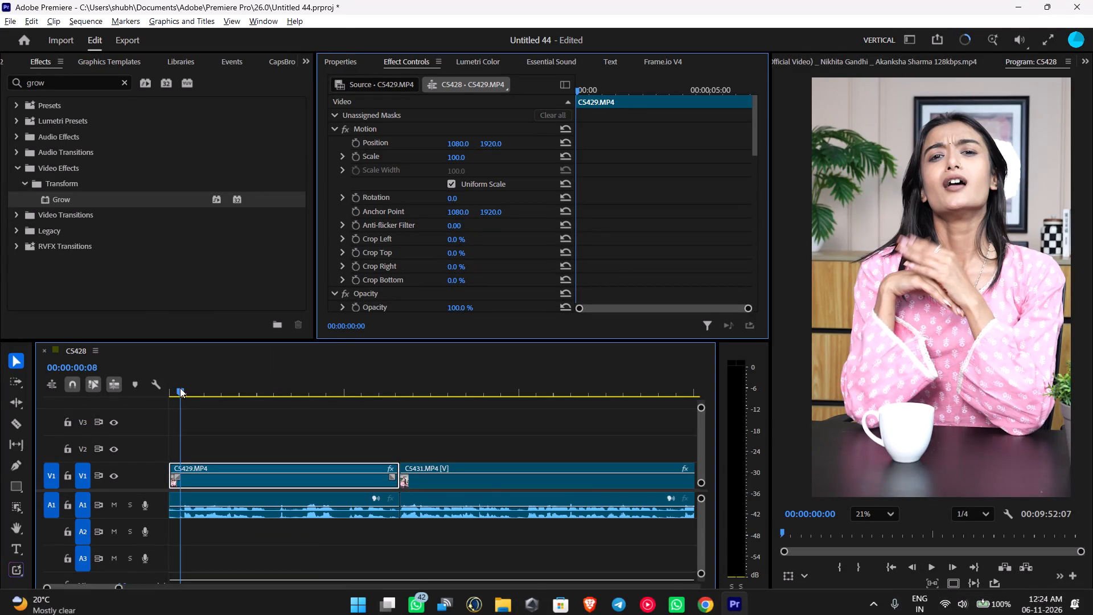
left_click_drag(180, 388, 160, 392)
key("space")
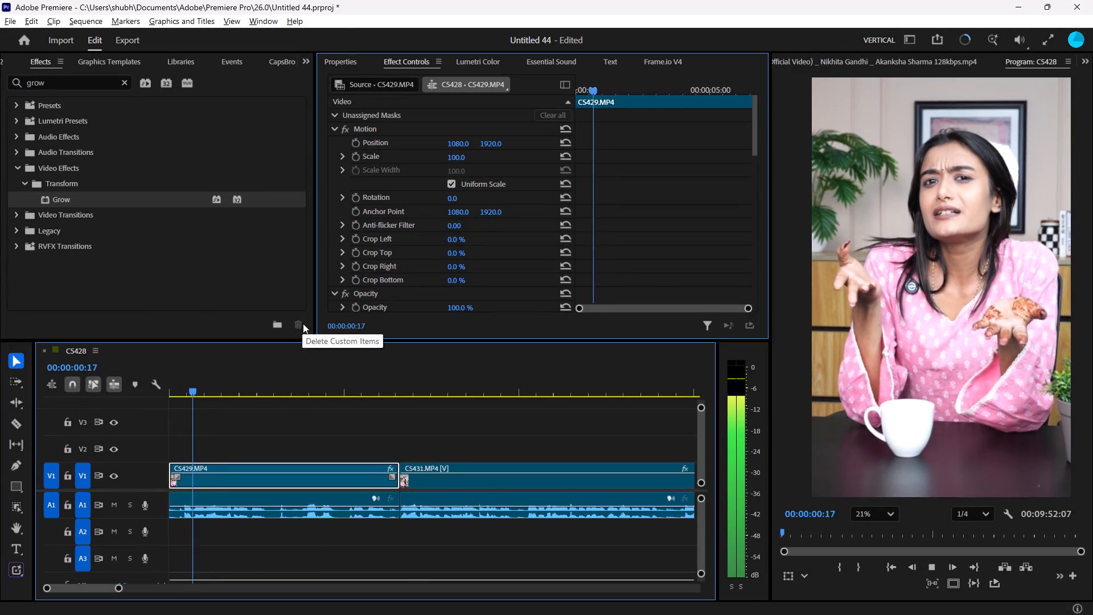
key("space")
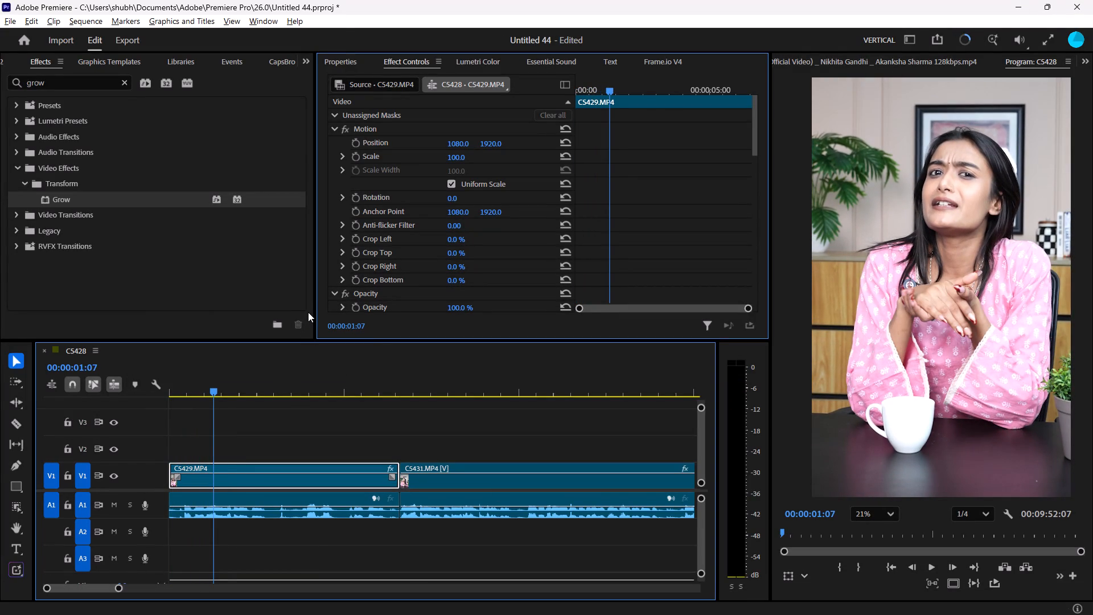
key("space")
key("space")
left_click(177, 383)
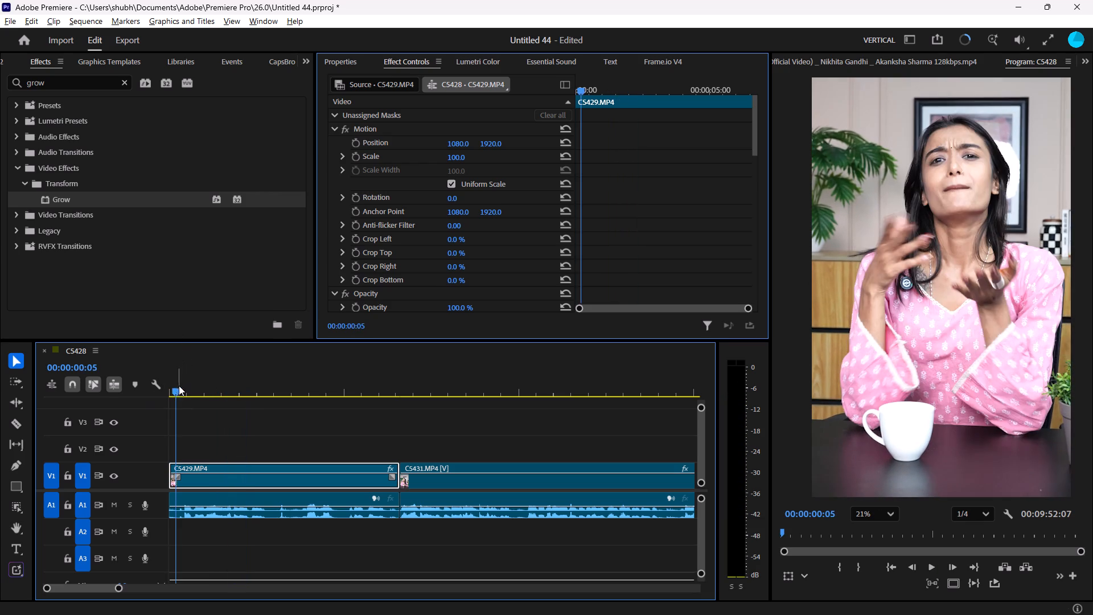
left_click_drag(177, 389, 139, 391)
key("space")
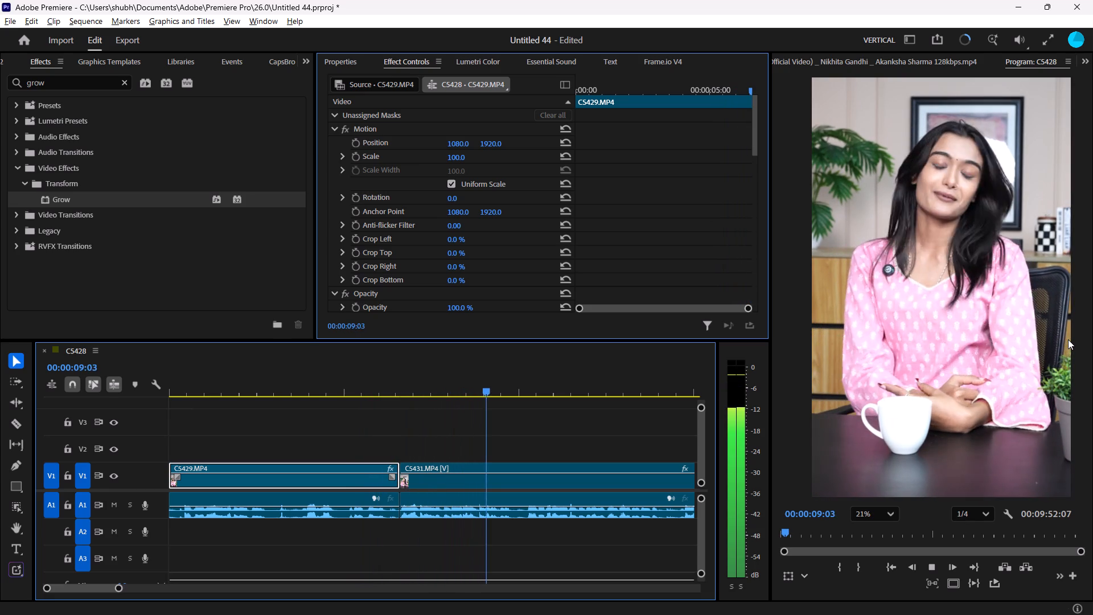
key("space")
left_click(953, 279)
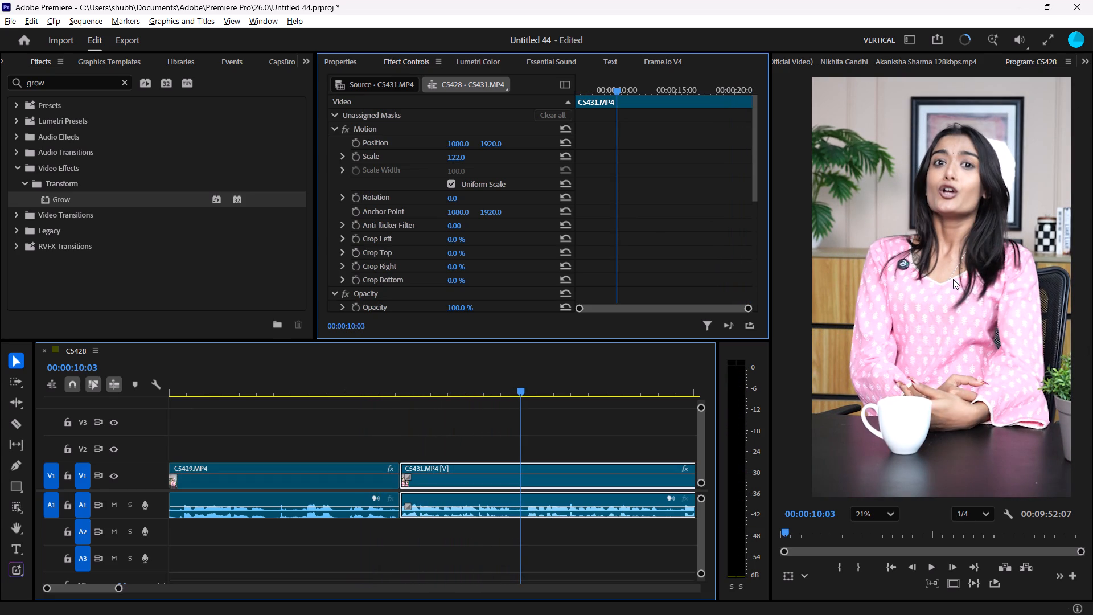
key("space")
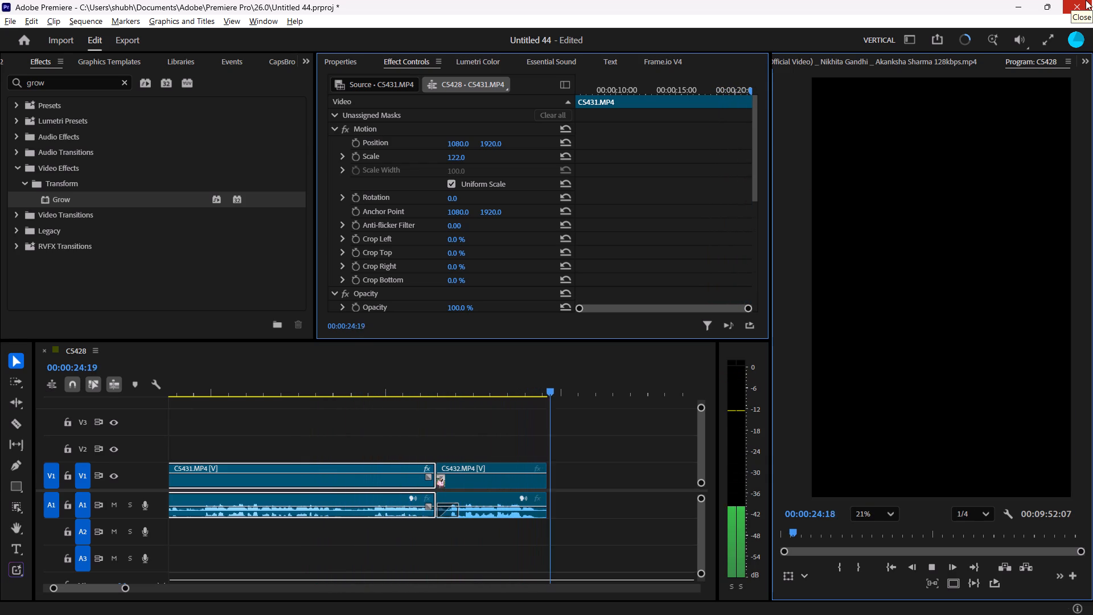
Close the Untitled 44 project and exit Adobe Premiere.
left_click(1086, 0)
left_click(582, 346)
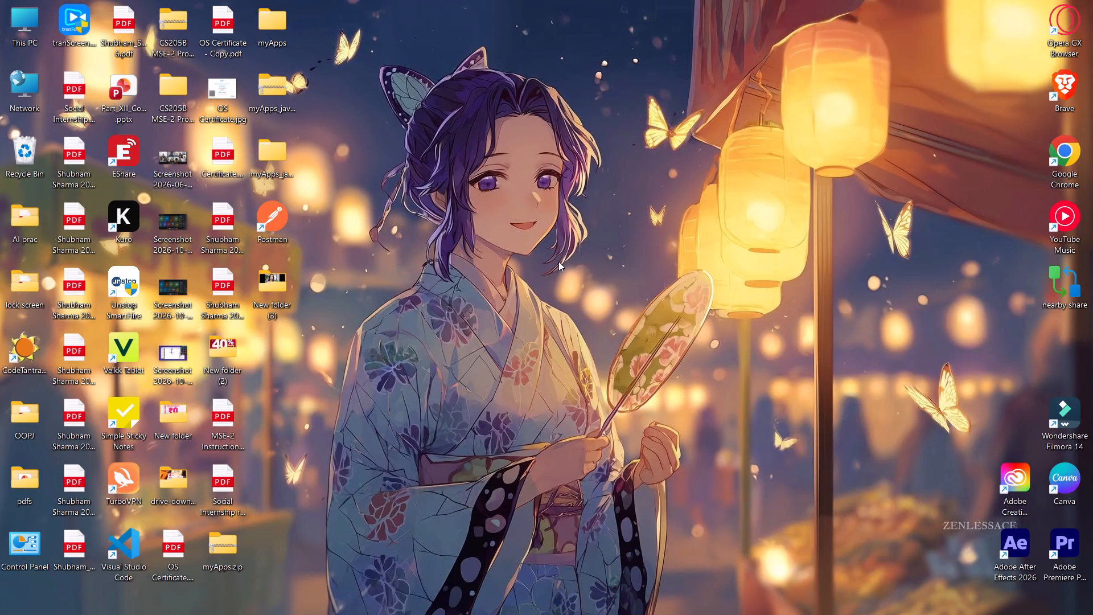
Relaunch Adobe Premiere from the desktop and look through the list of recent projects.
left_click(1075, 557)
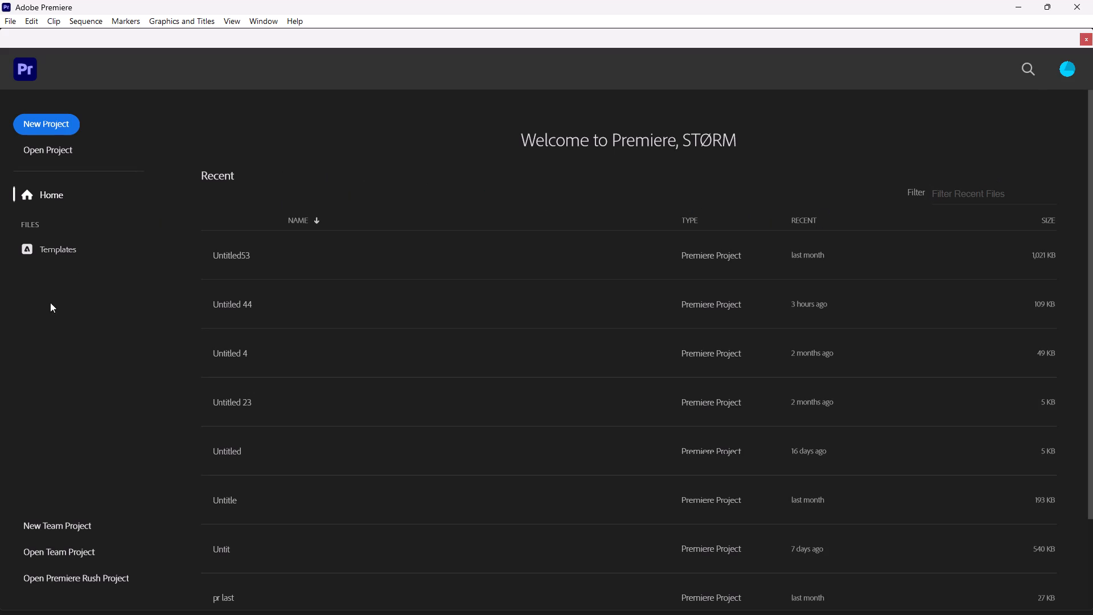
scroll(219, 381, "down", 9)
scroll(219, 381, "up", 2)
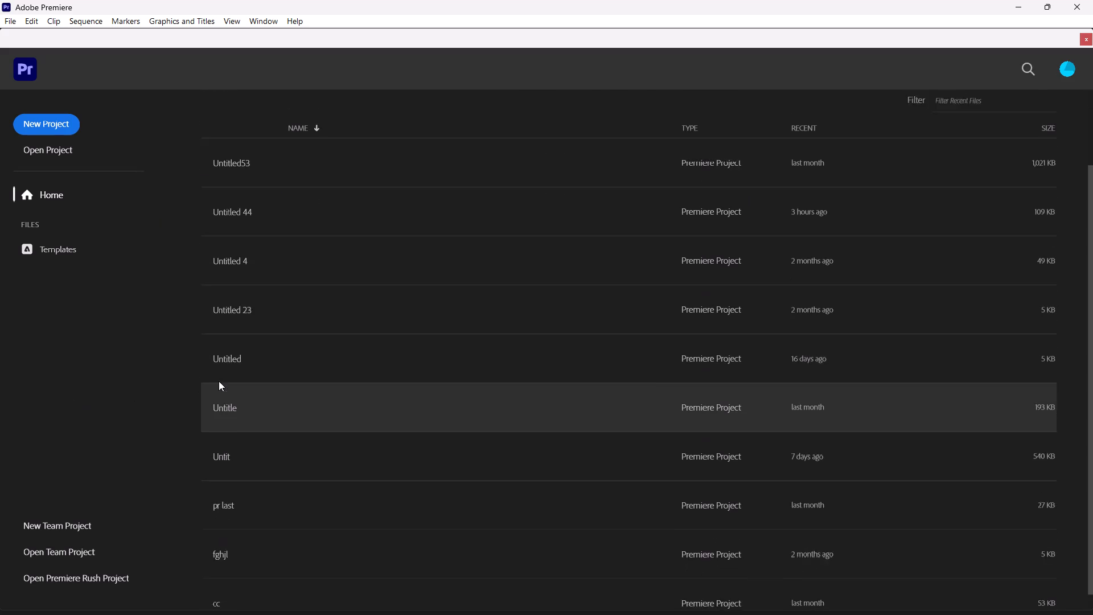
scroll(219, 381, "up", 13)
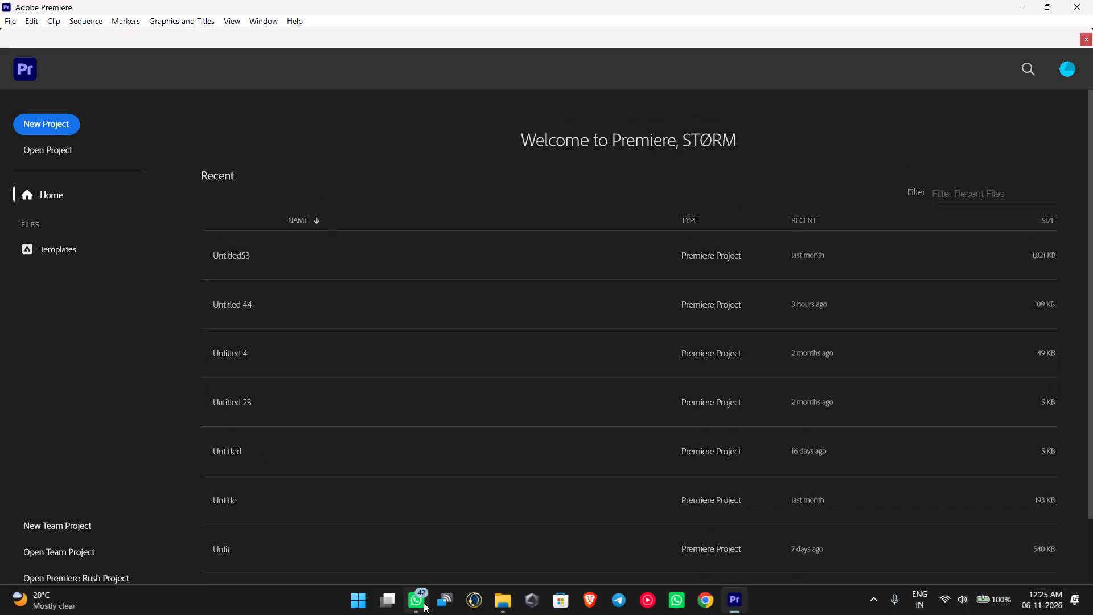
Switch to the Brave browser, open YouTube and search for "janiye motion edit alight motion".
left_click(591, 606)
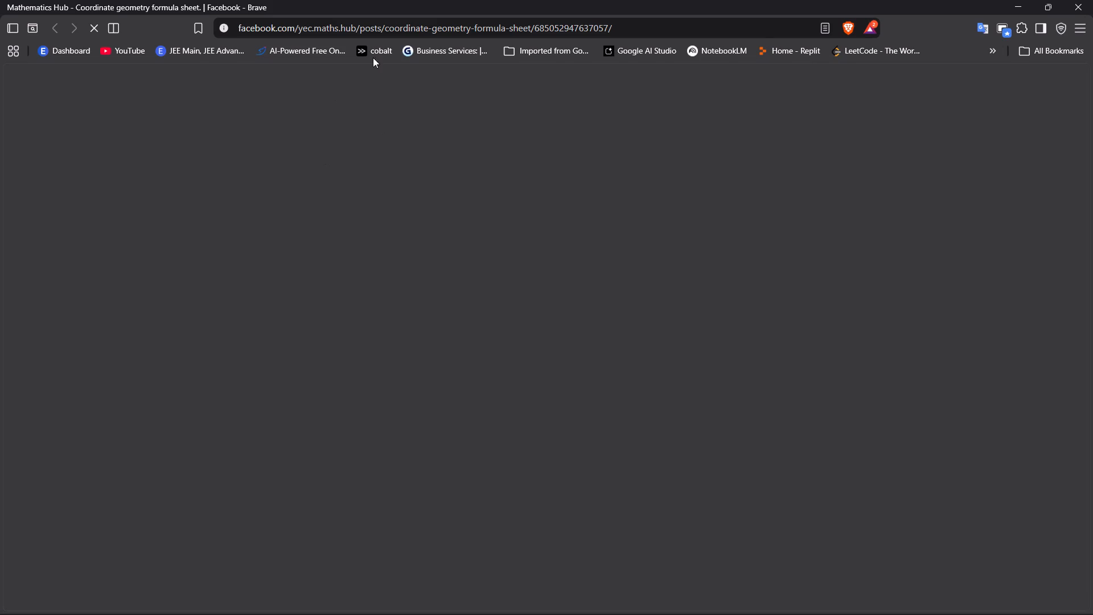
left_click(112, 52)
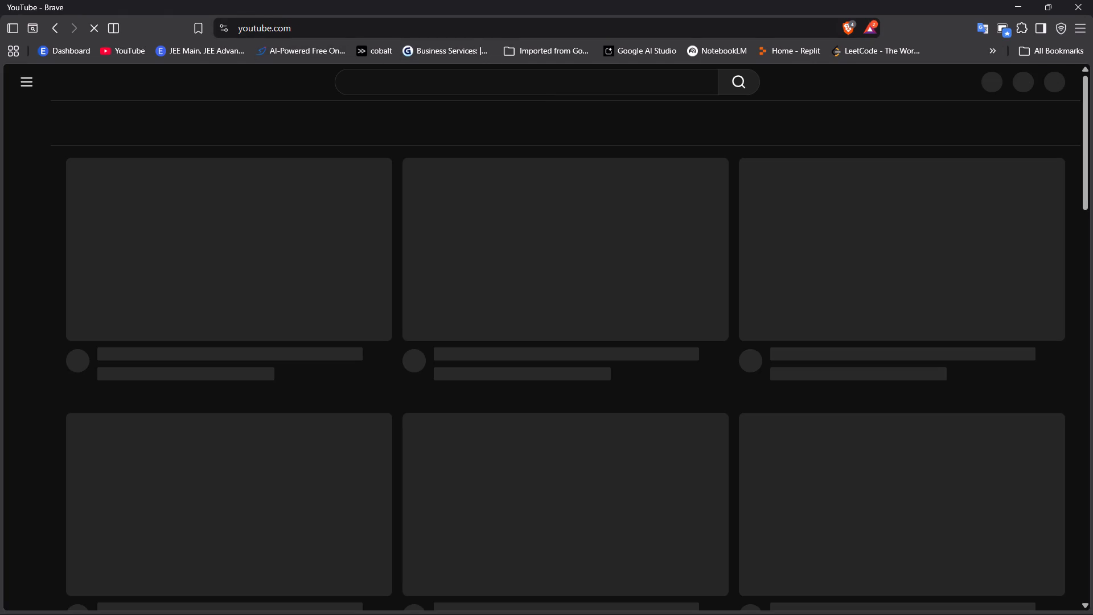
left_click(533, 87)
type("janiye")
key("space")
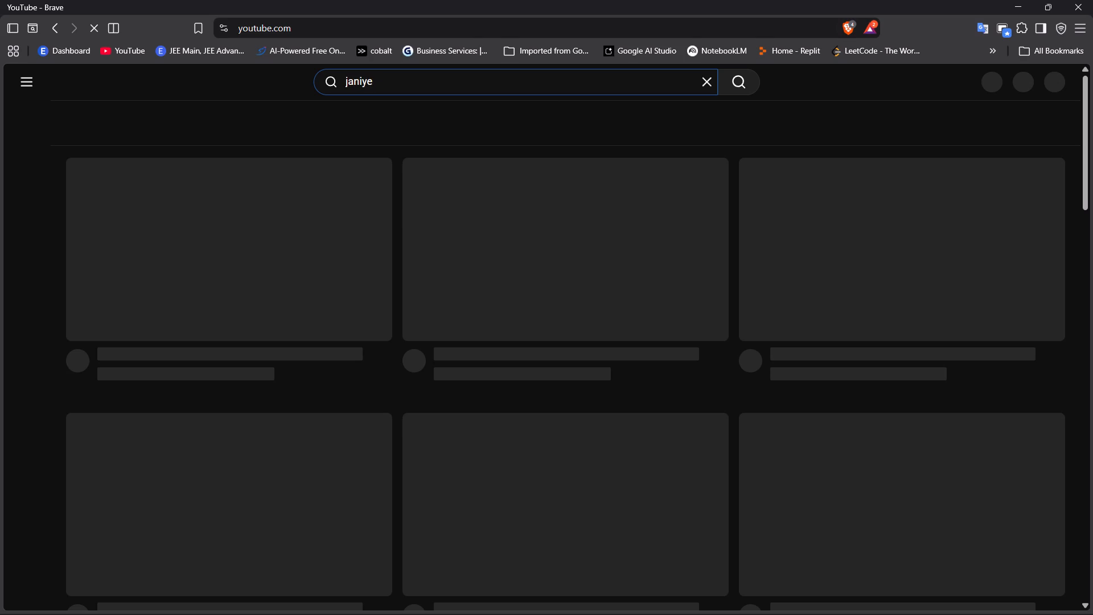
type("motion ed")
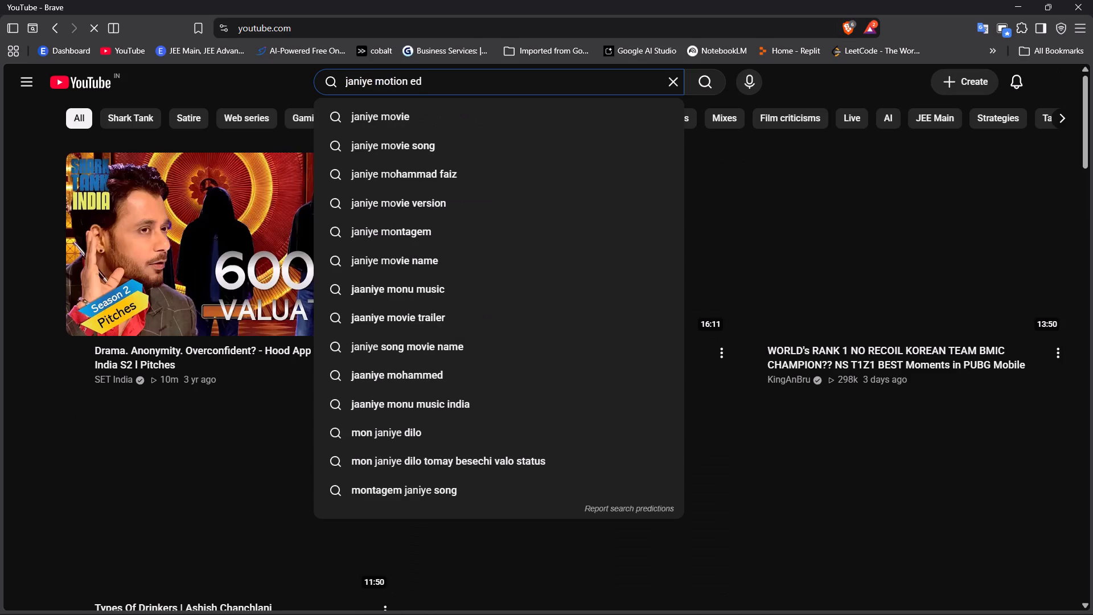
type("it")
key("space")
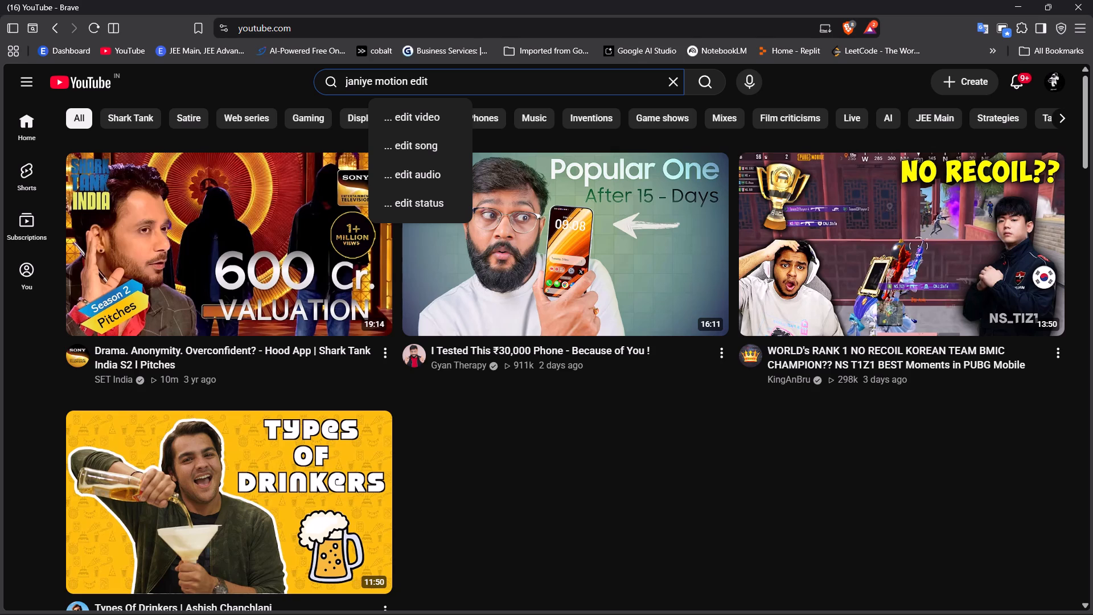
type("alight motion")
key("Return")
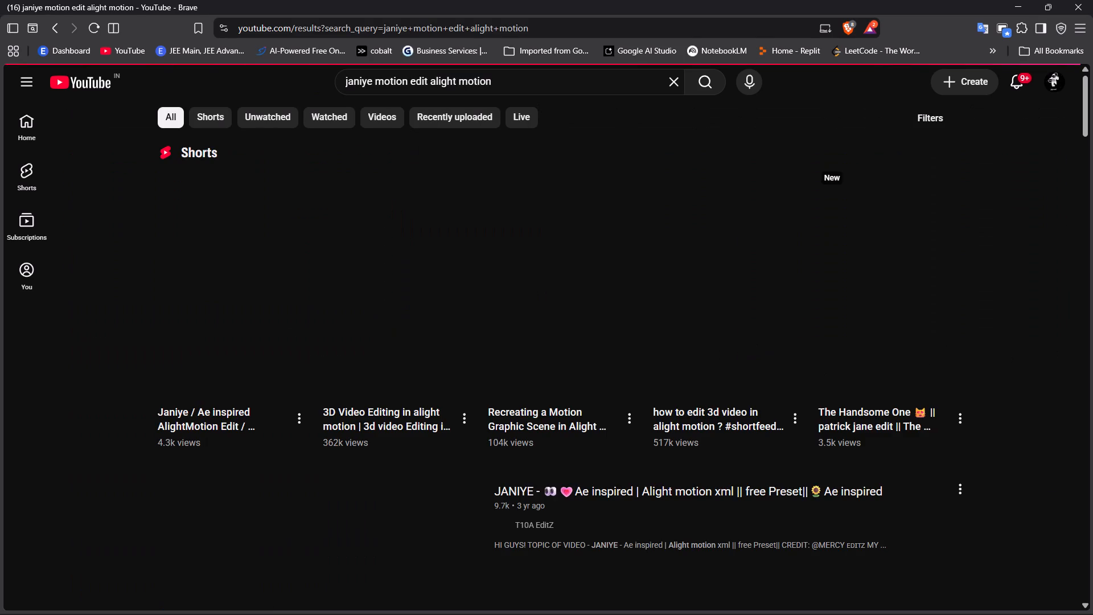
Browse the YouTube results and video previews for a Janiye-style Alight Motion edit to use as reference.
scroll(639, 471, "down", 3)
scroll(550, 390, "down", 3)
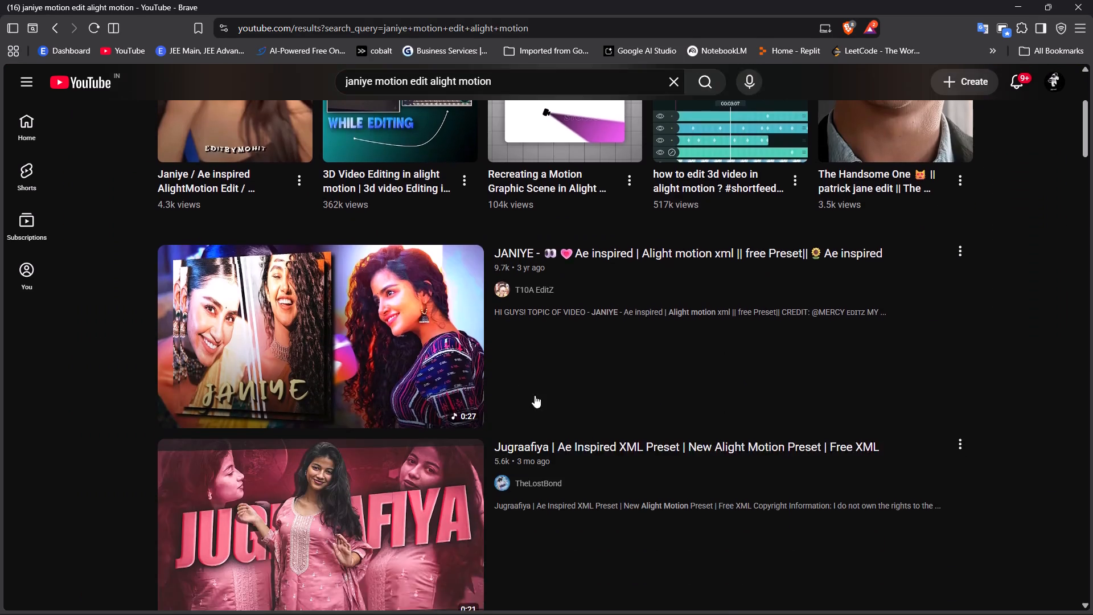
scroll(402, 396, "down", 7)
scroll(356, 291, "down", 3)
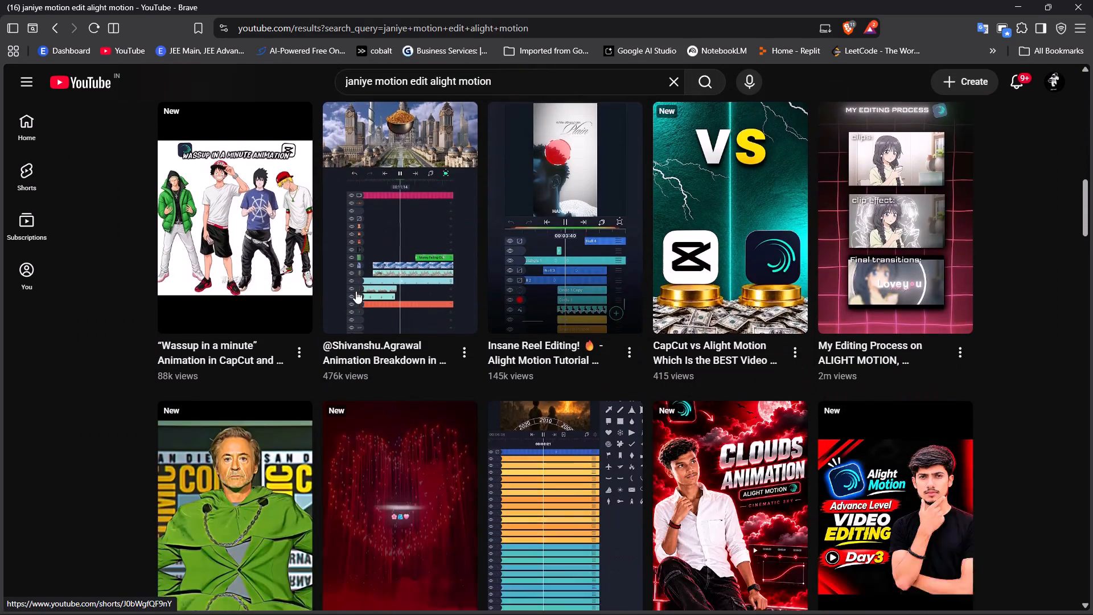
scroll(356, 291, "up", 5)
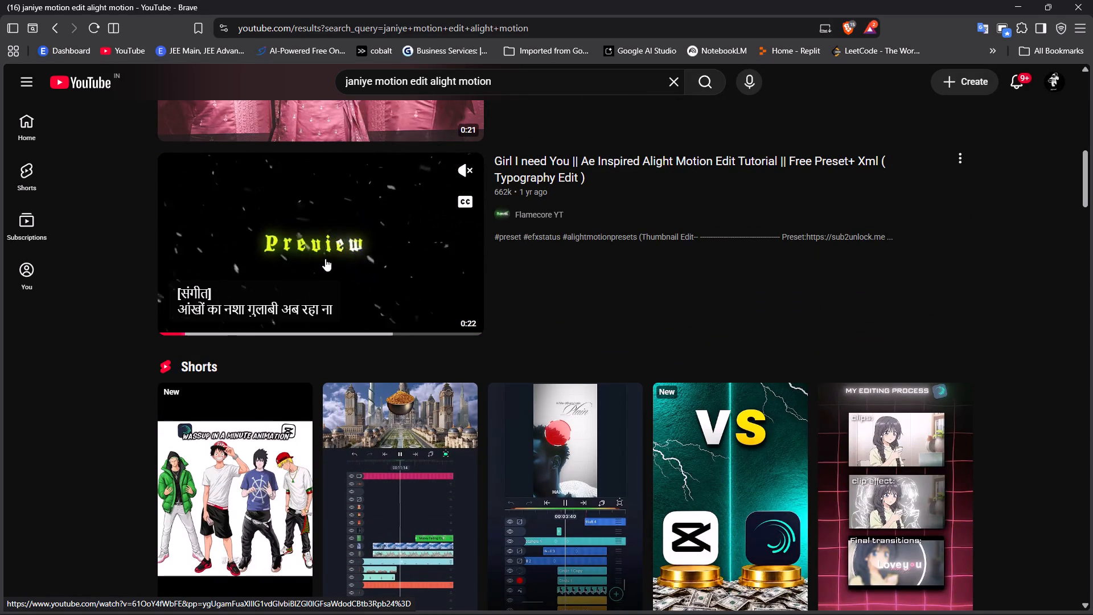
scroll(325, 259, "down", 7)
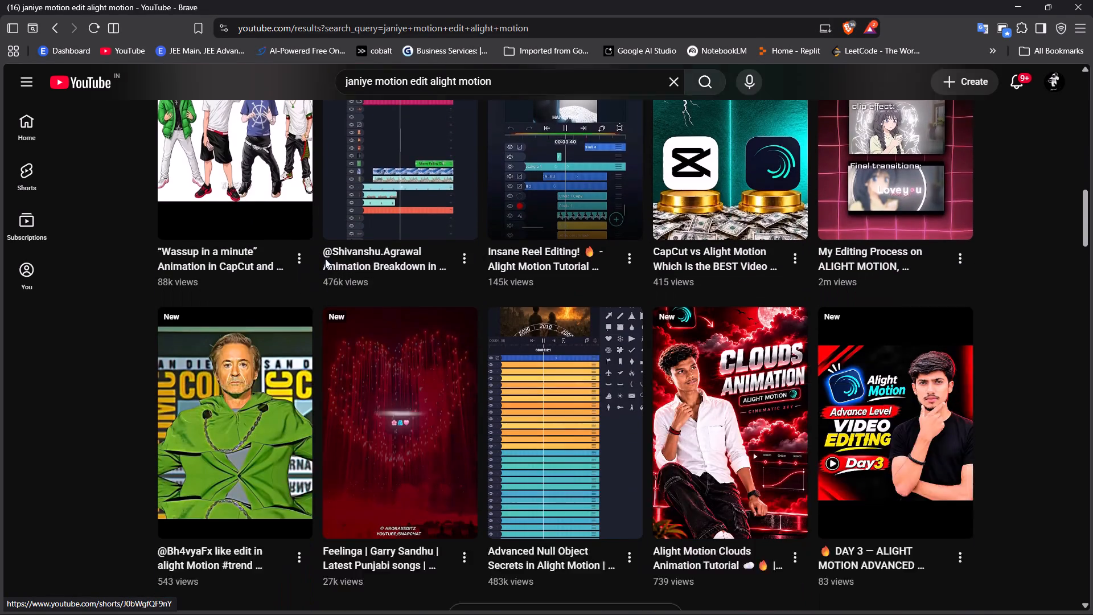
scroll(325, 259, "down", 10)
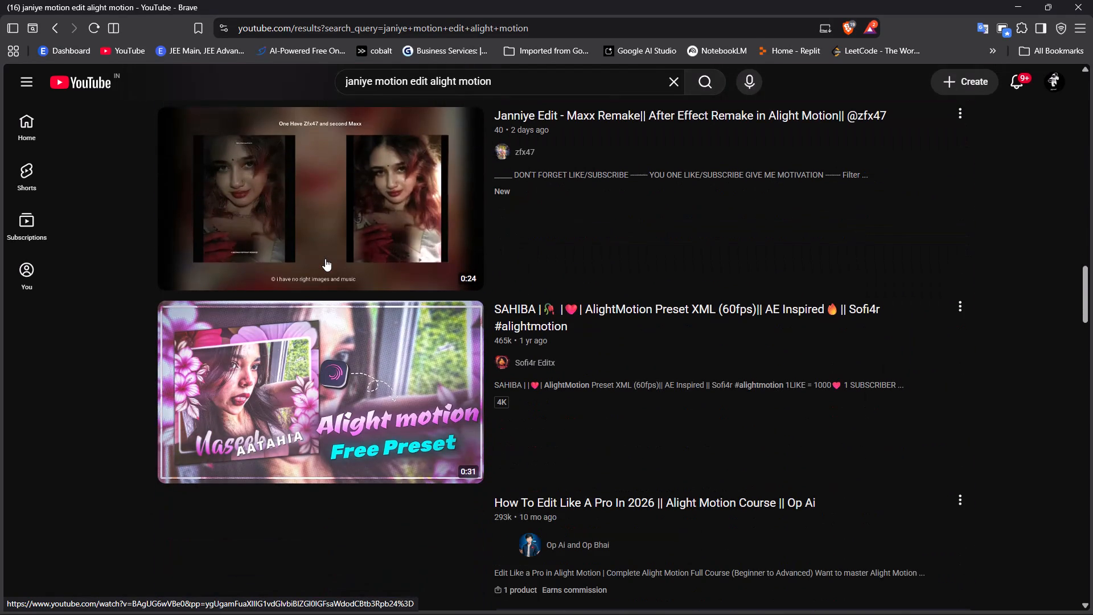
scroll(338, 239, "down", 3)
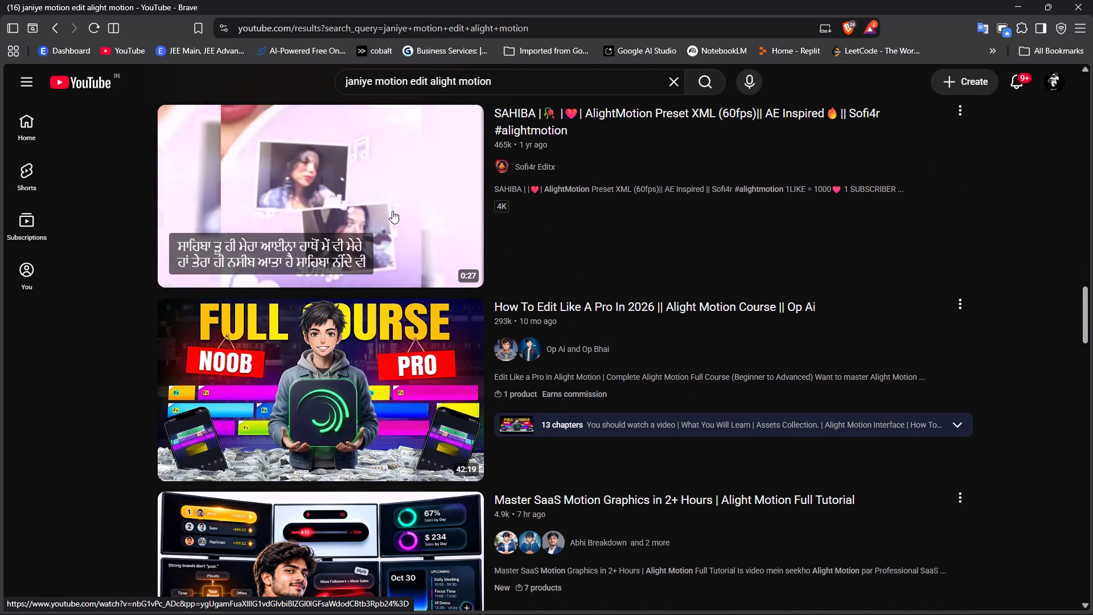
scroll(395, 212, "down", 3)
scroll(355, 293, "down", 2)
scroll(307, 353, "down", 2)
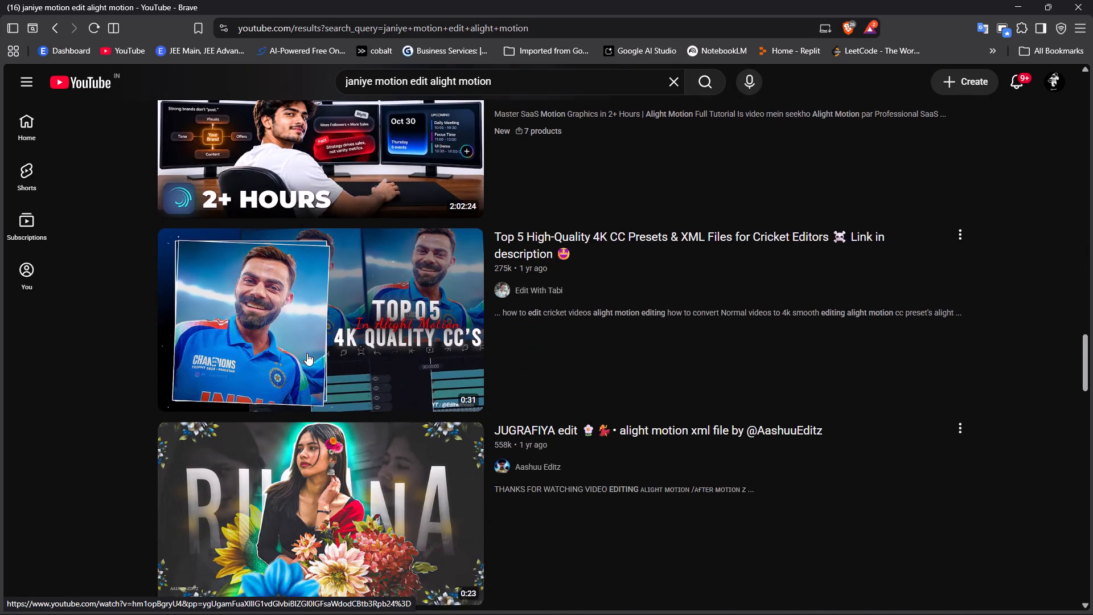
scroll(307, 353, "down", 2)
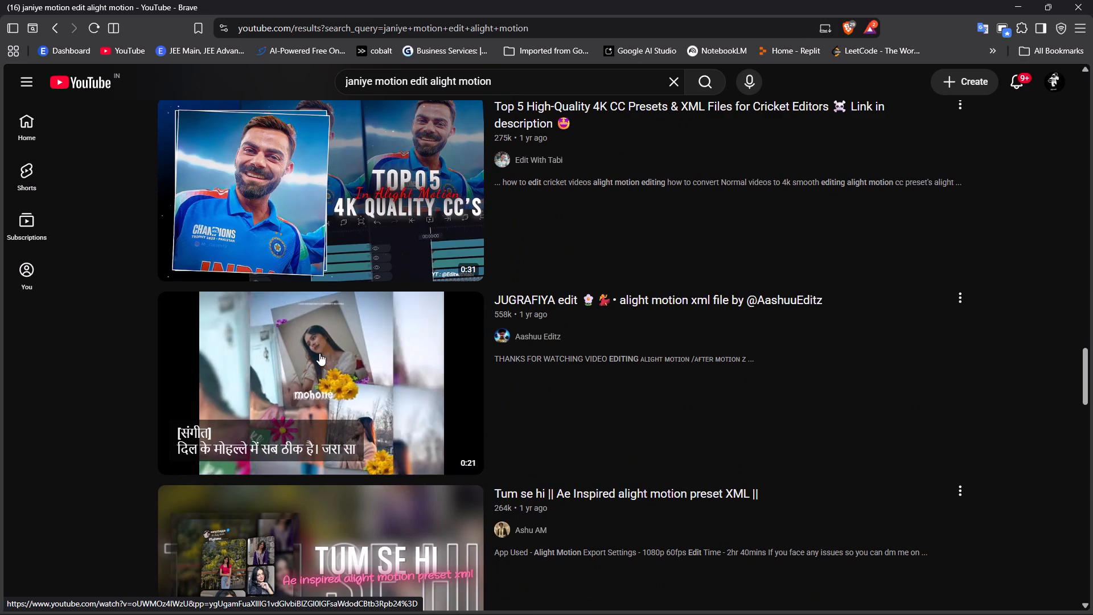
scroll(342, 356, "down", 2)
scroll(355, 419, "down", 1)
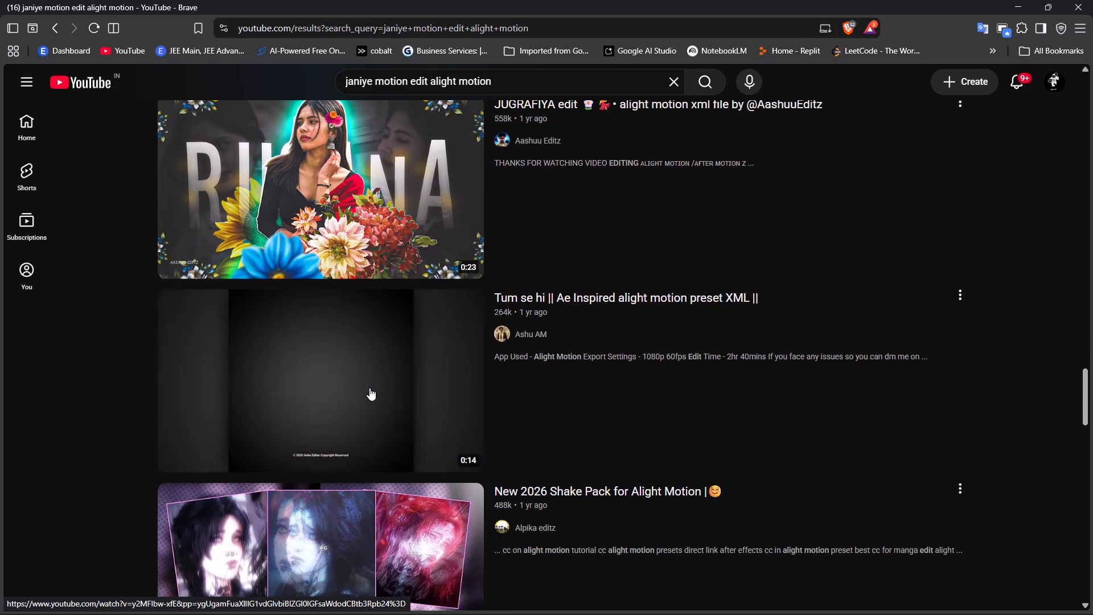
scroll(369, 388, "down", 5)
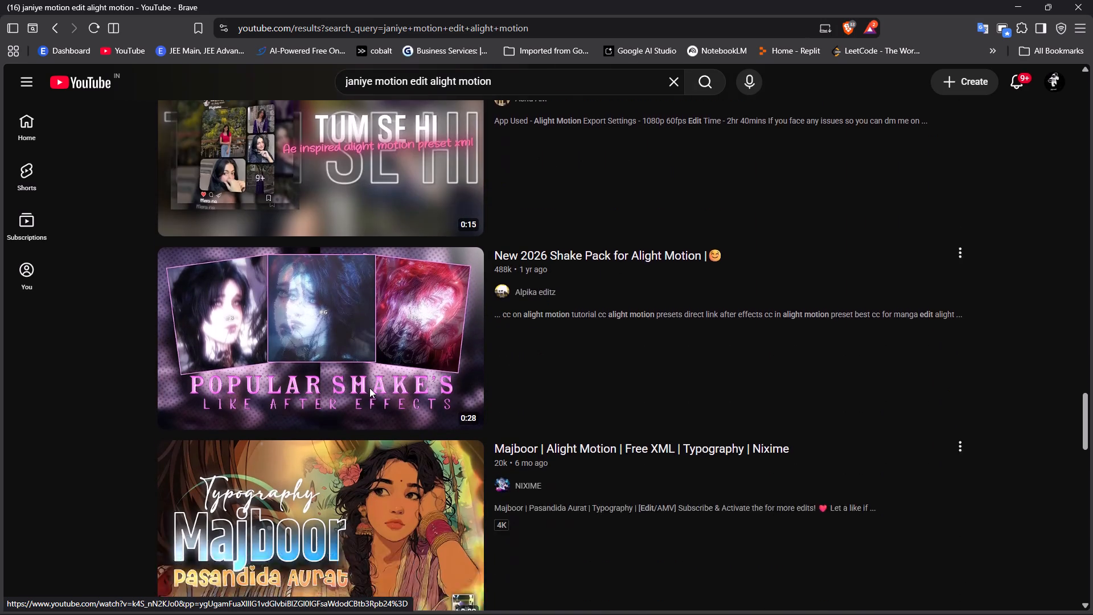
scroll(369, 388, "down", 6)
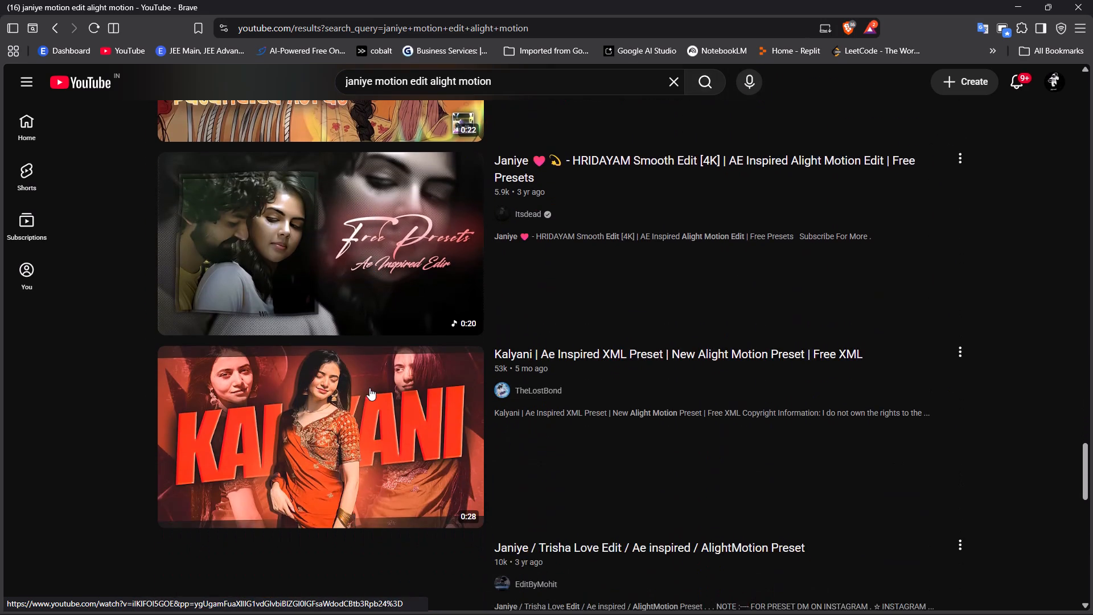
scroll(369, 388, "down", 9)
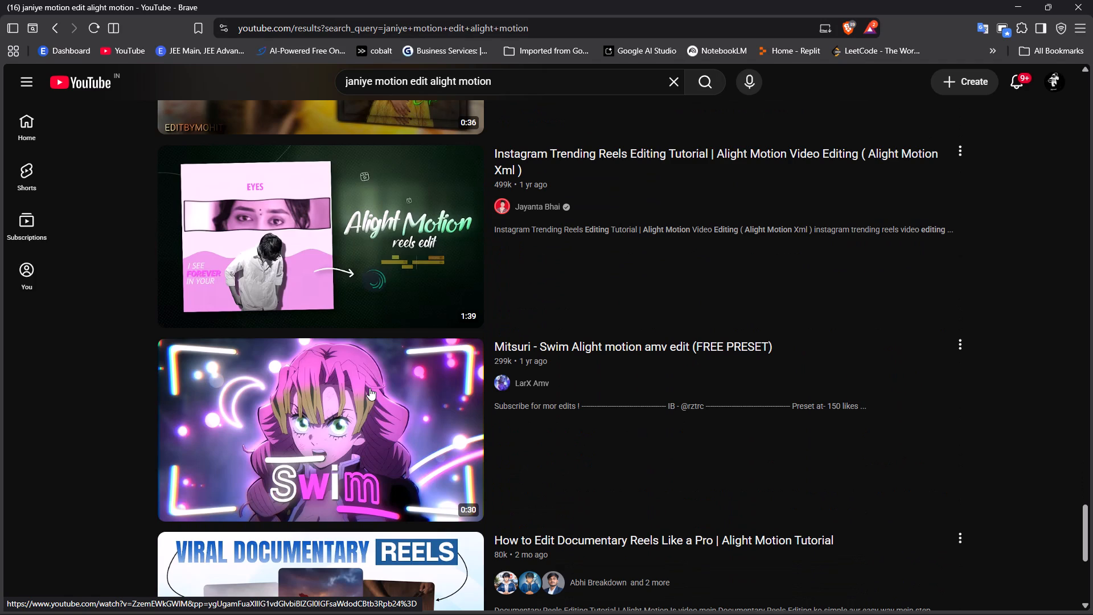
scroll(369, 388, "down", 6)
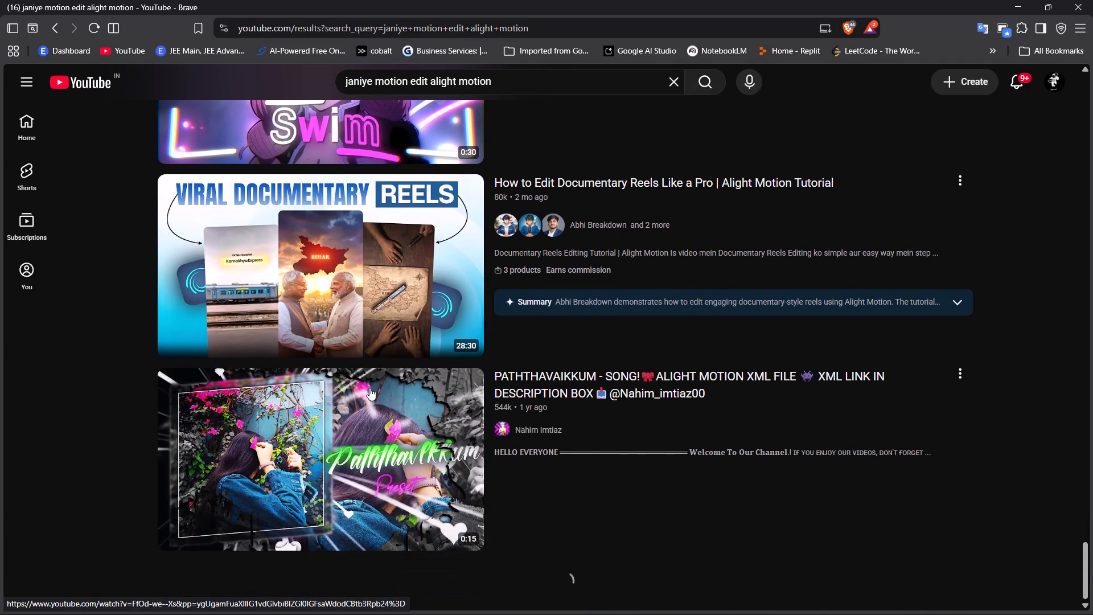
scroll(369, 388, "down", 3)
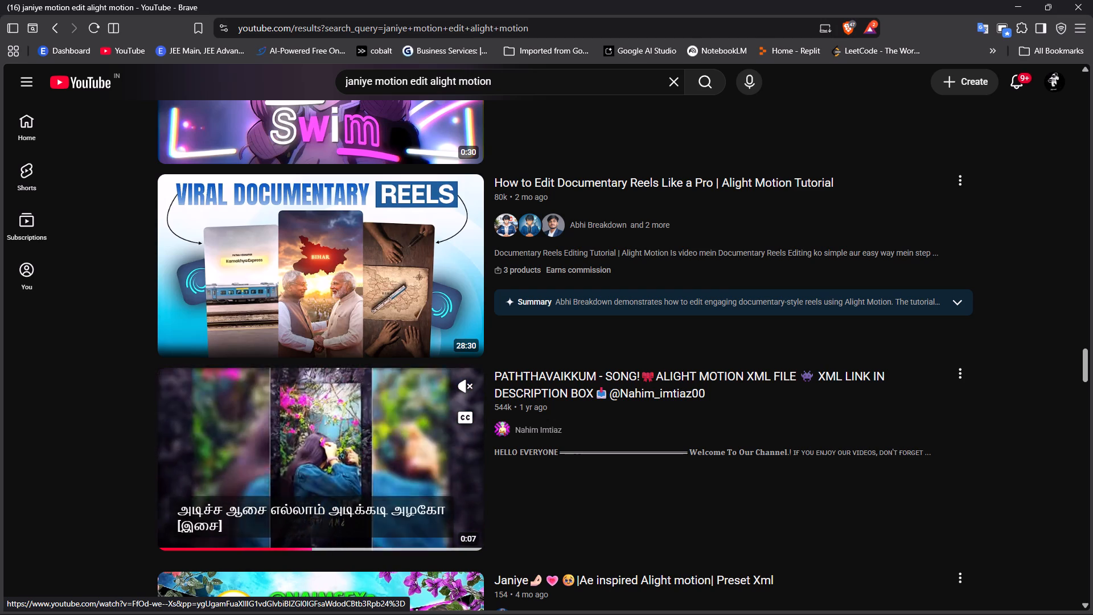
scroll(369, 387, "down", 15)
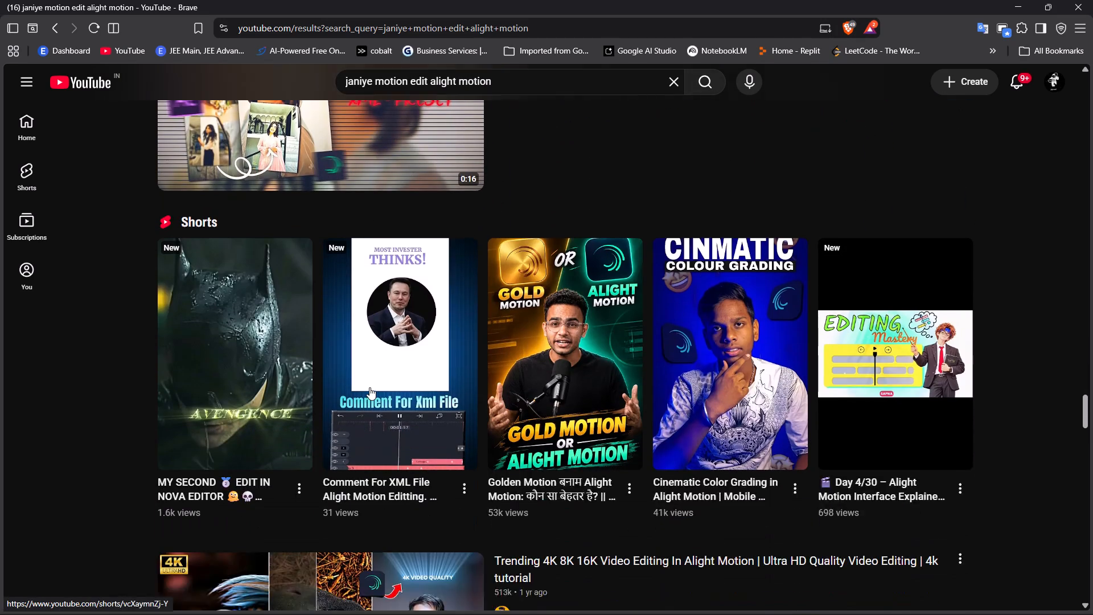
scroll(369, 387, "down", 10)
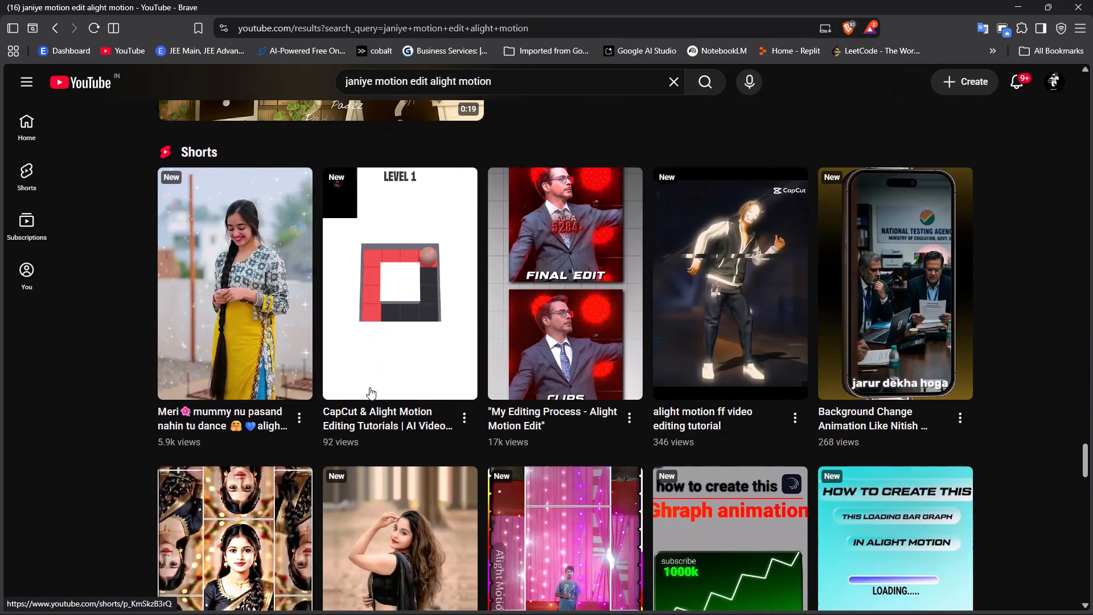
scroll(369, 387, "down", 10)
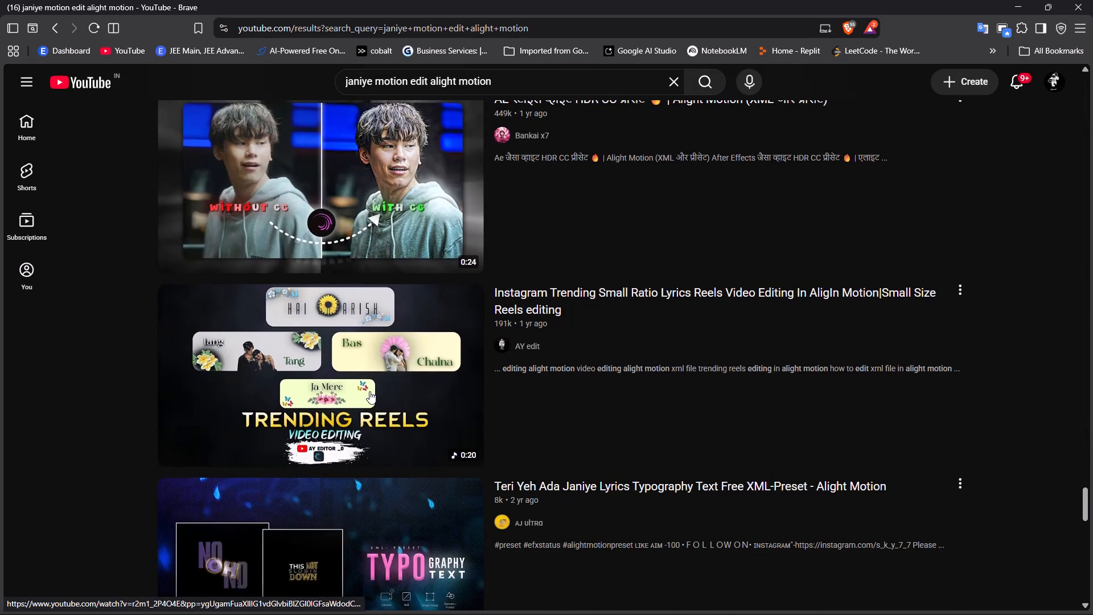
Close the browser window with the YouTube search results.
left_click(1092, 0)
left_click(572, 136)
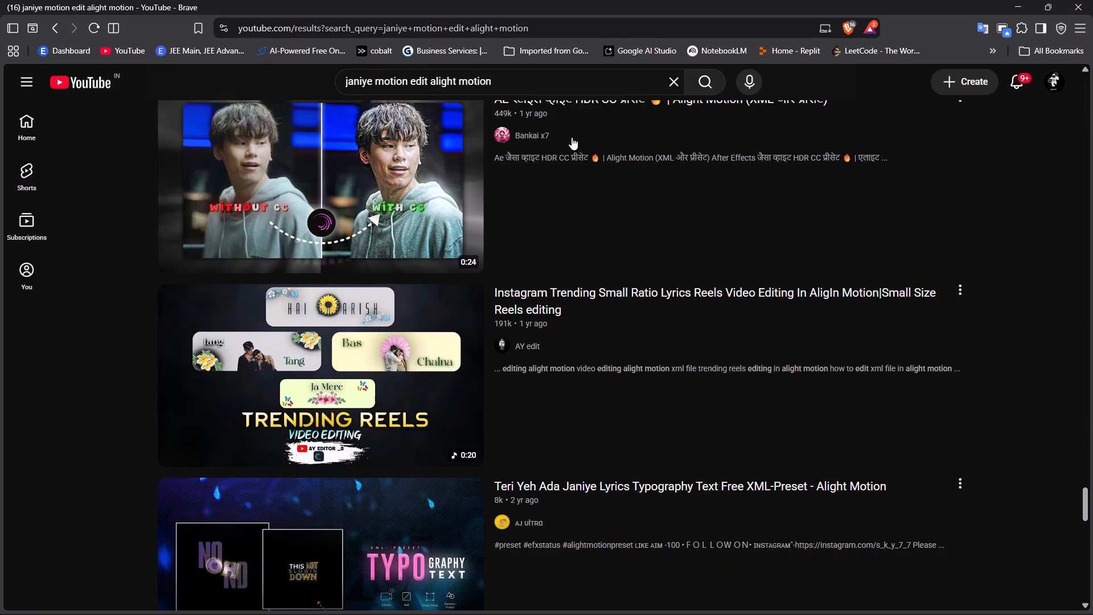
Open the recent project Untitled 44 and set all of its missing clips offline.
scroll(434, 390, "down", 3)
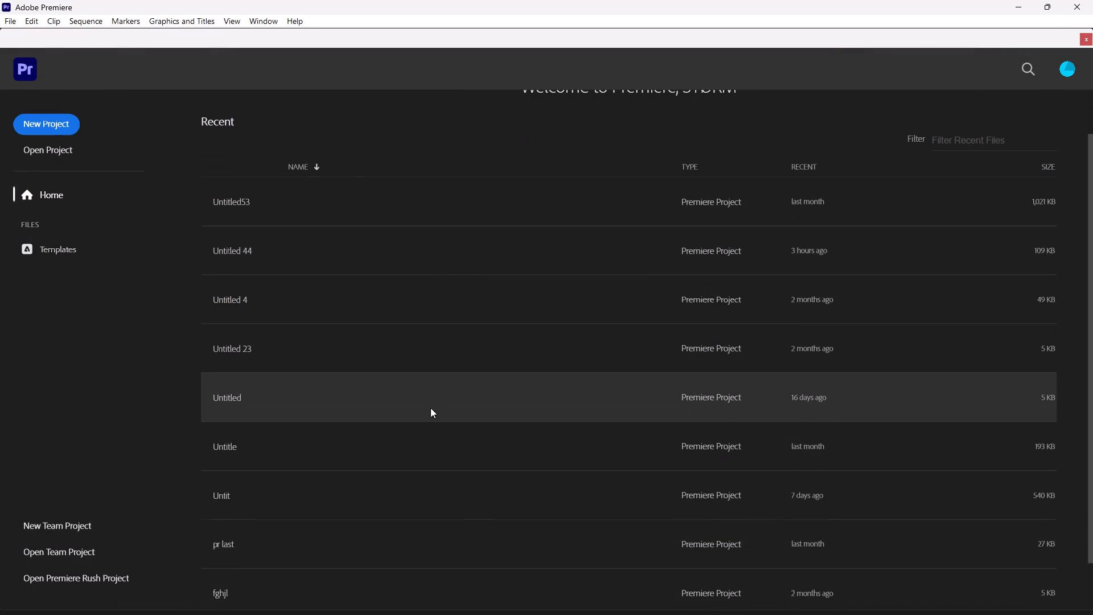
scroll(430, 395, "down", 1)
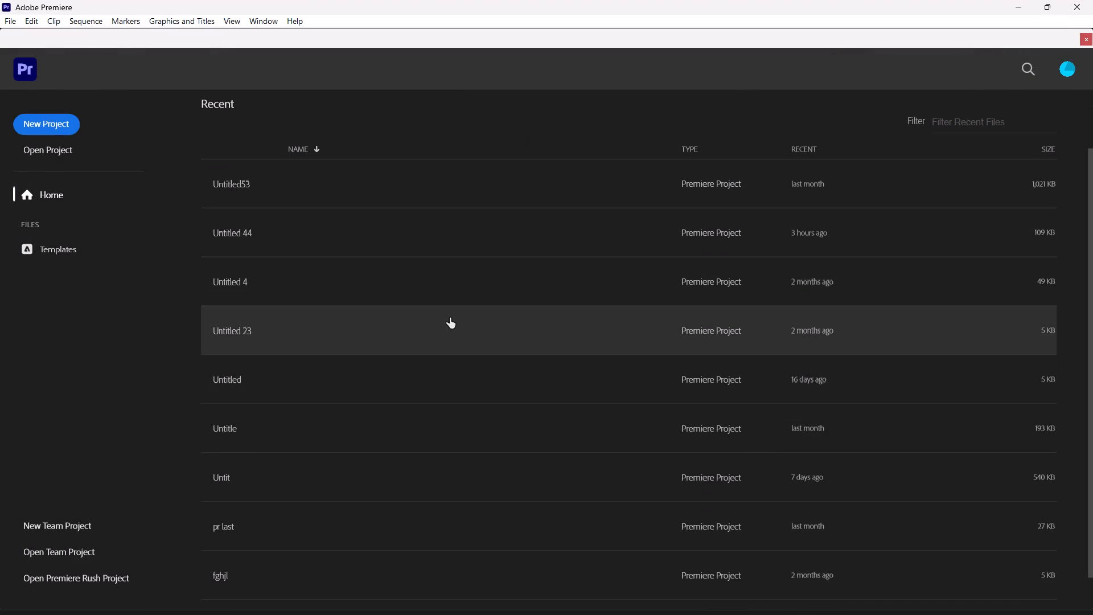
scroll(459, 310, "up", 3)
scroll(459, 310, "down", 4)
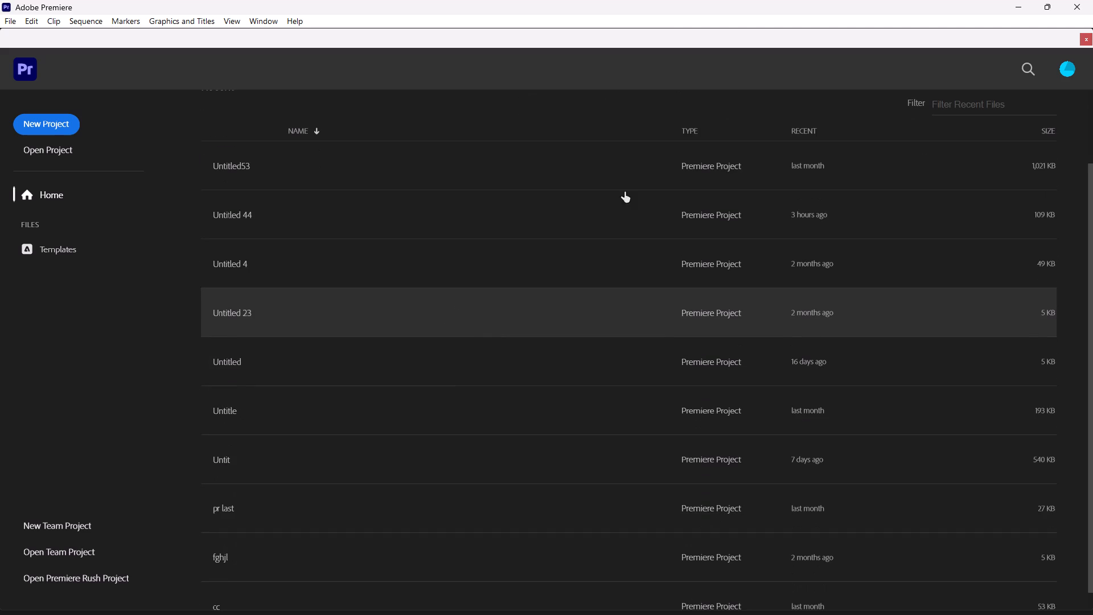
left_click(602, 220)
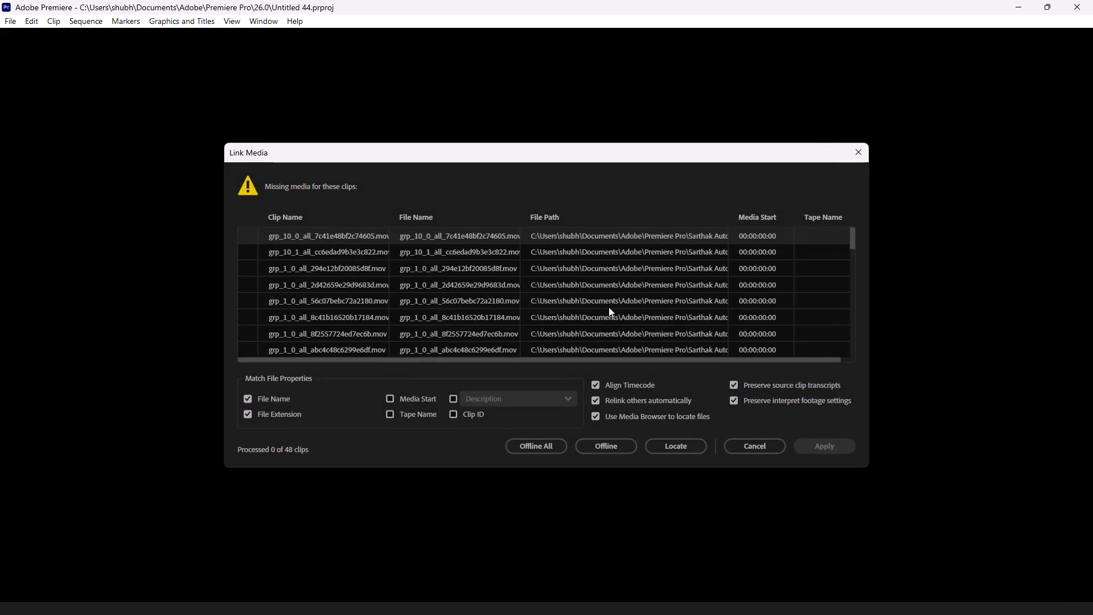
left_click(521, 445)
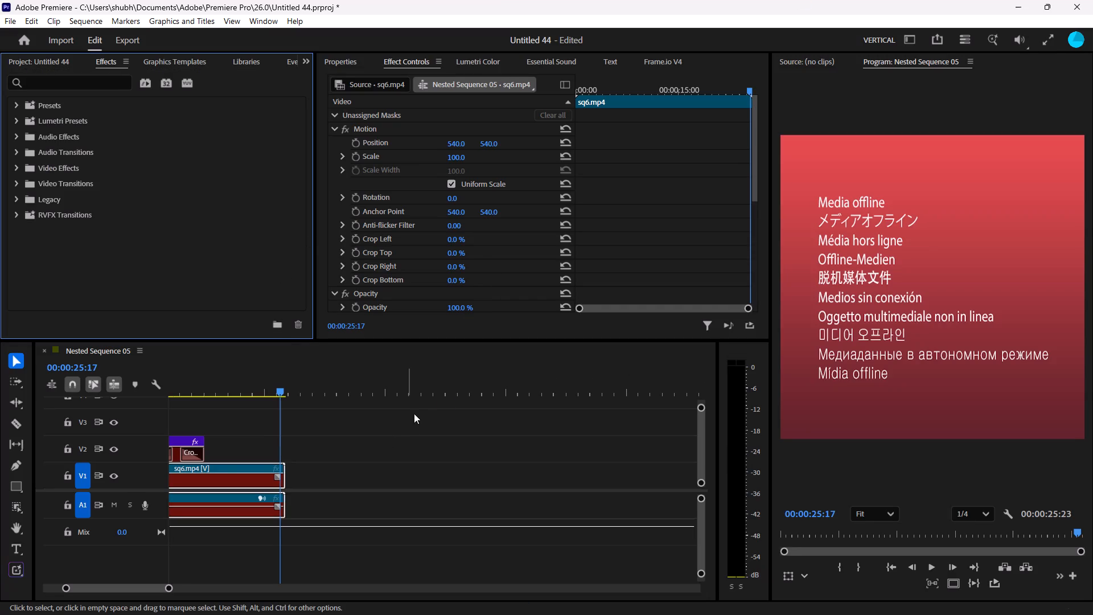
Delete all existing clips, sequences and bins from the Untitled 44 project.
left_click(25, 63)
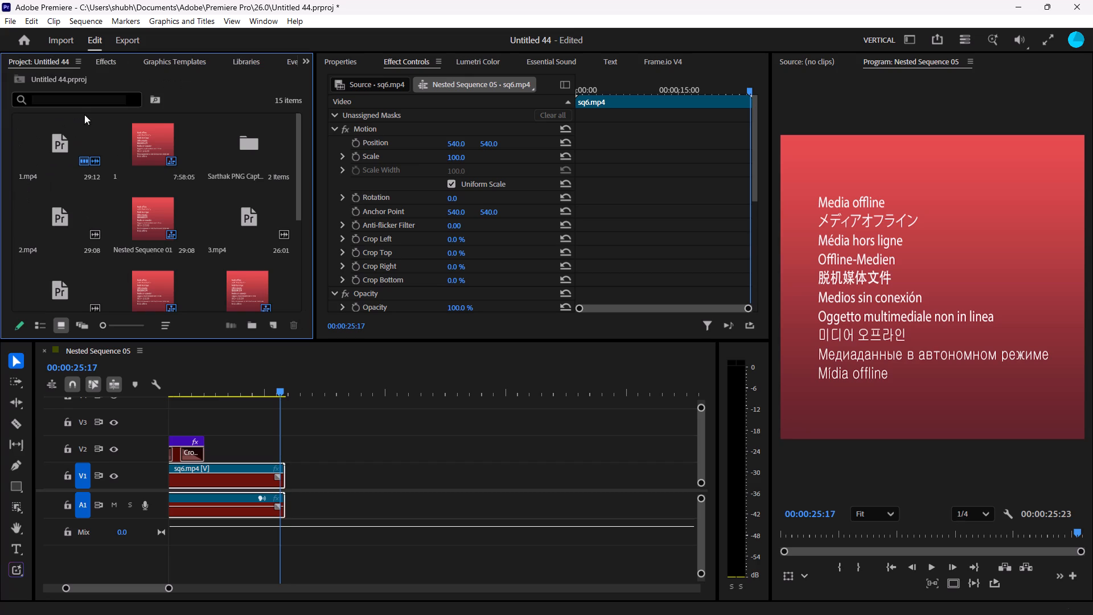
left_click(118, 158)
key("ctrl+a")
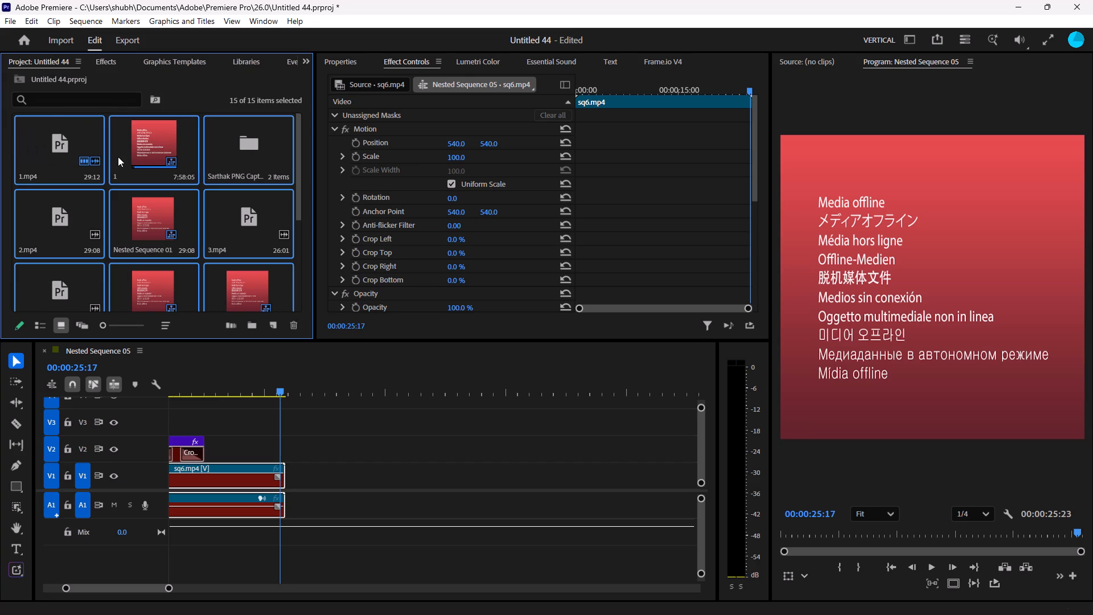
key("Delete")
left_click(108, 132)
left_click(168, 249)
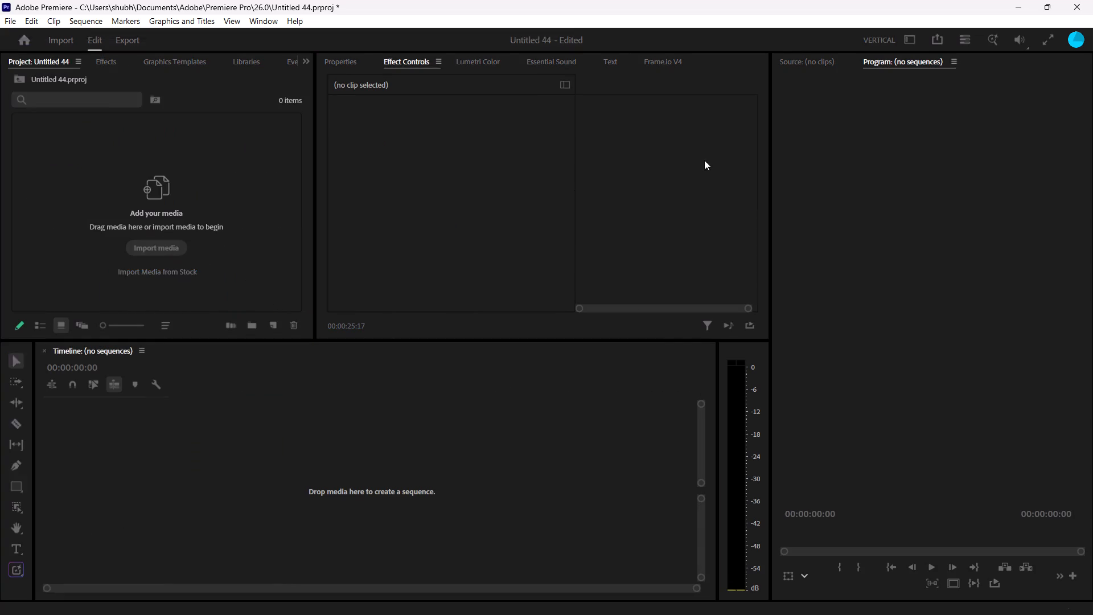
left_click(626, 490)
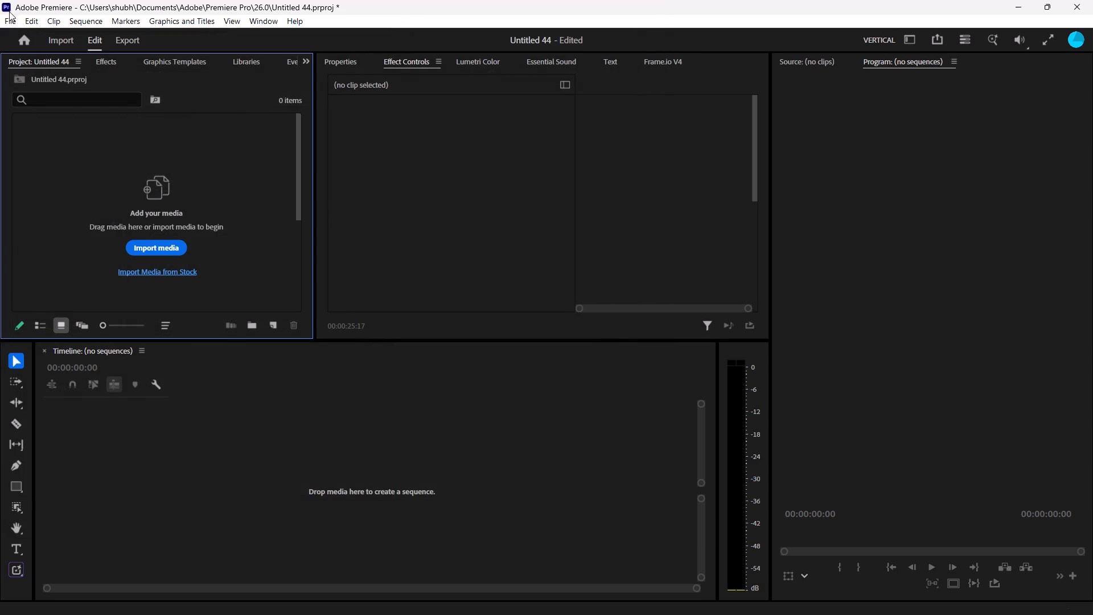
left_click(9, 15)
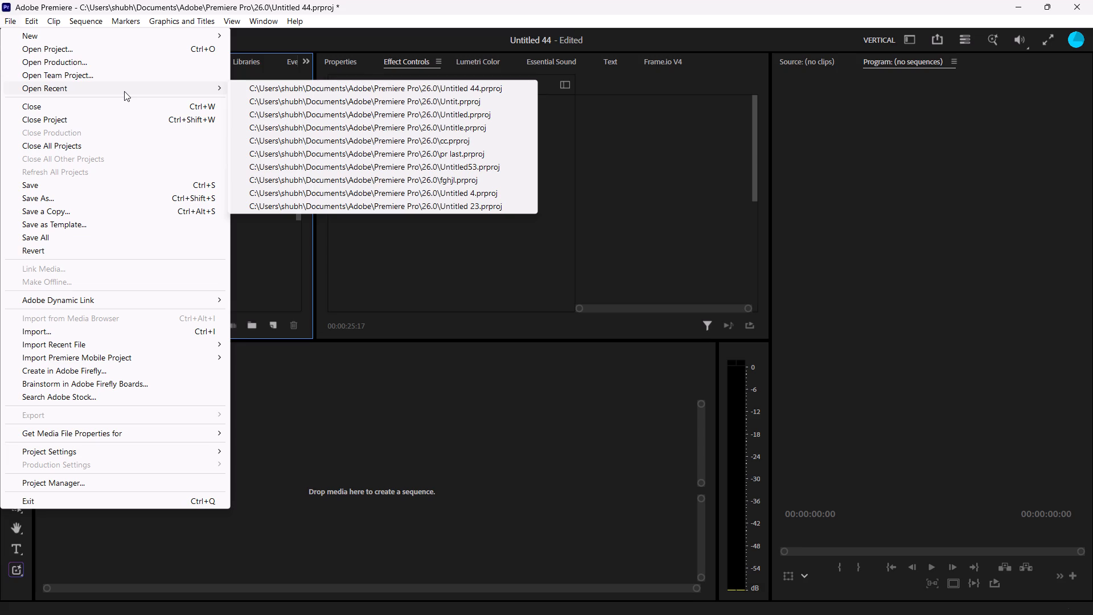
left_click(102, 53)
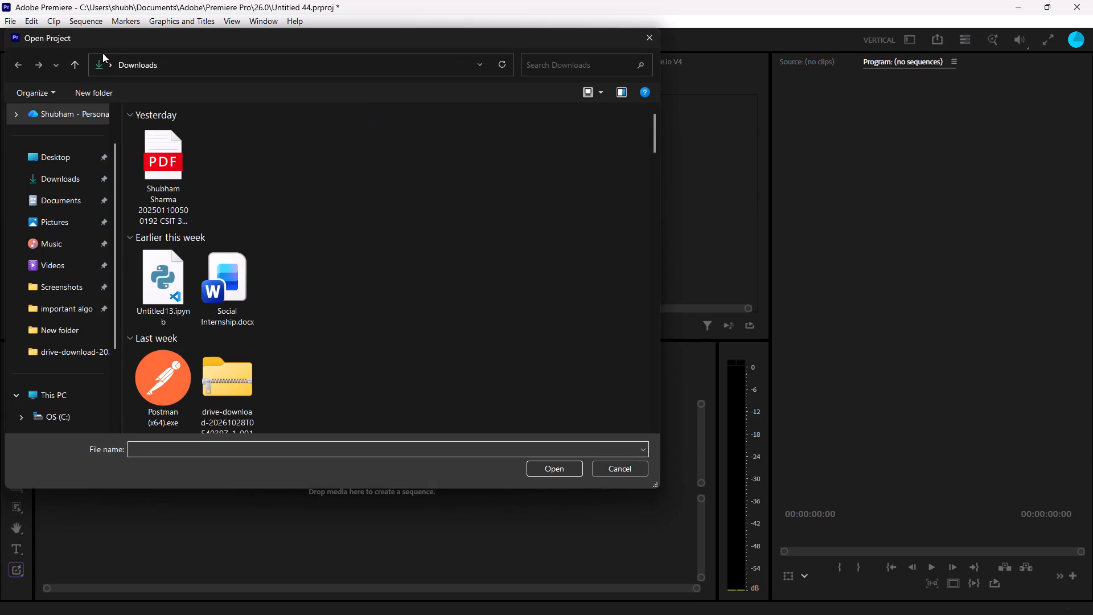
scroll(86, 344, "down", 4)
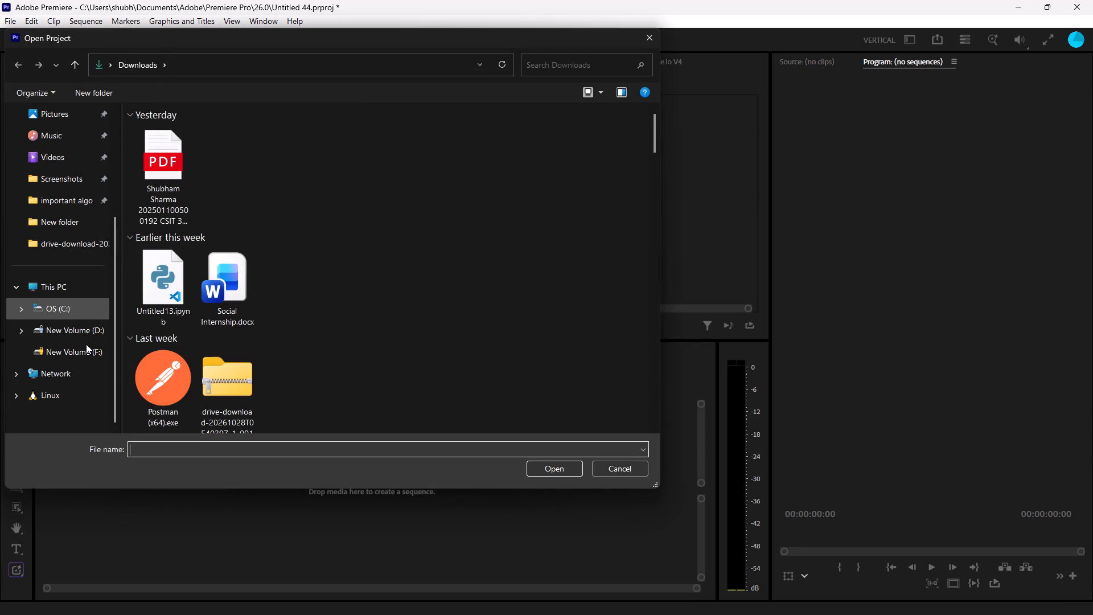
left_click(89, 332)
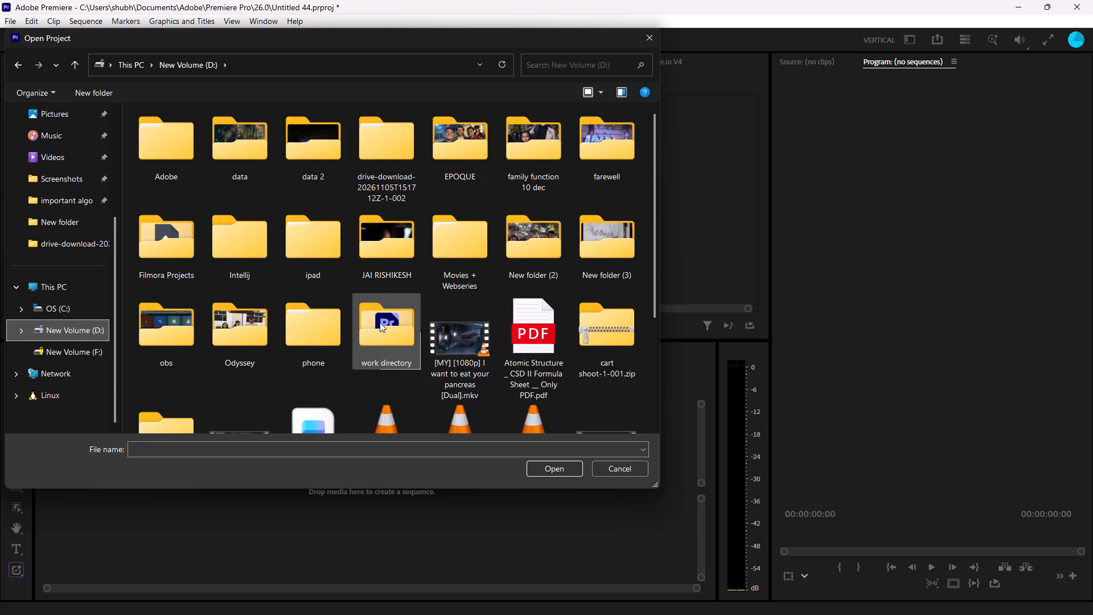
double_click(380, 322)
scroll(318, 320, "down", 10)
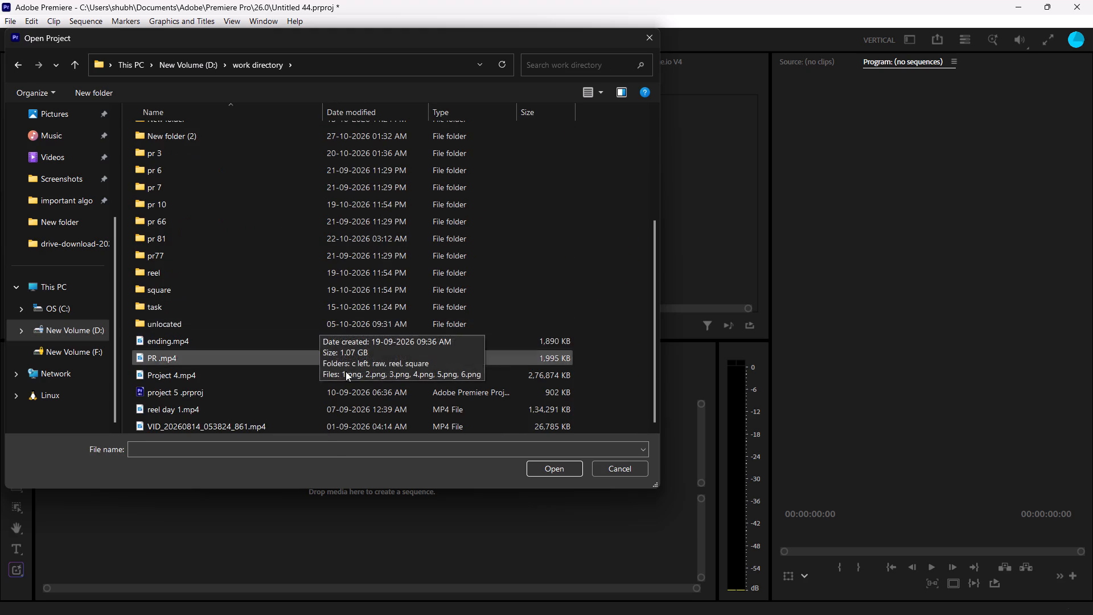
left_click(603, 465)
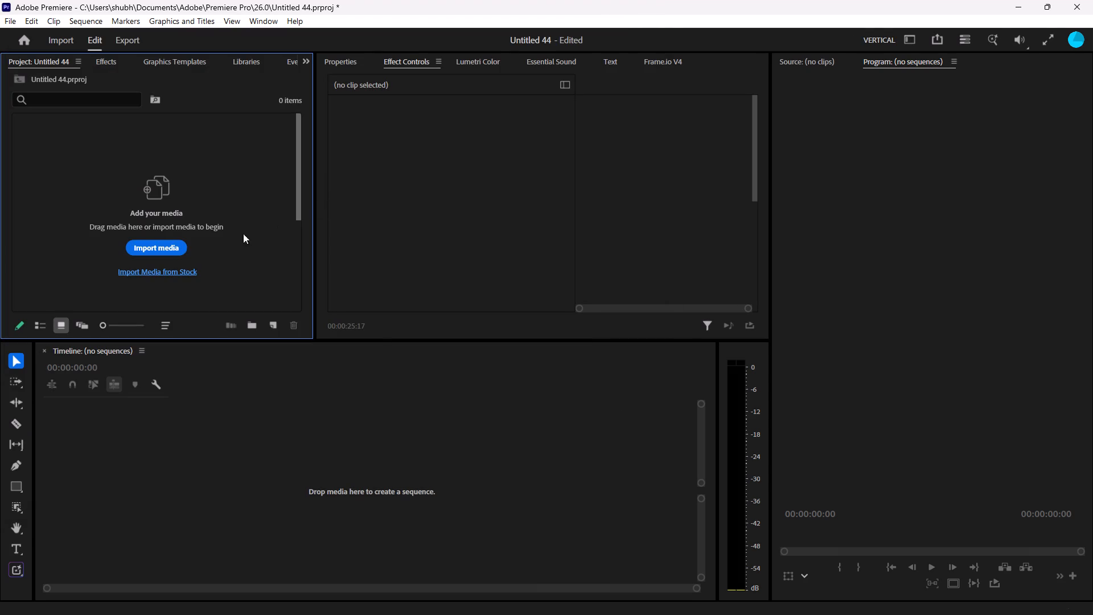
Import the media folder drive-download-20261105T151712Z-1-002 from New Volume (D:) into the emptied project.
left_click(169, 251)
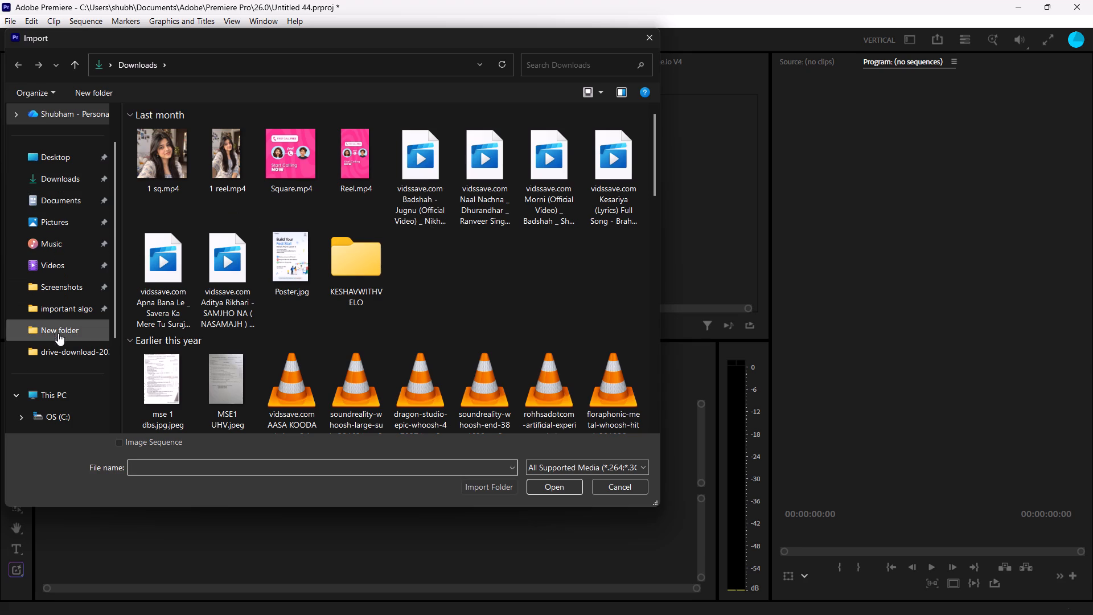
scroll(69, 382, "down", 3)
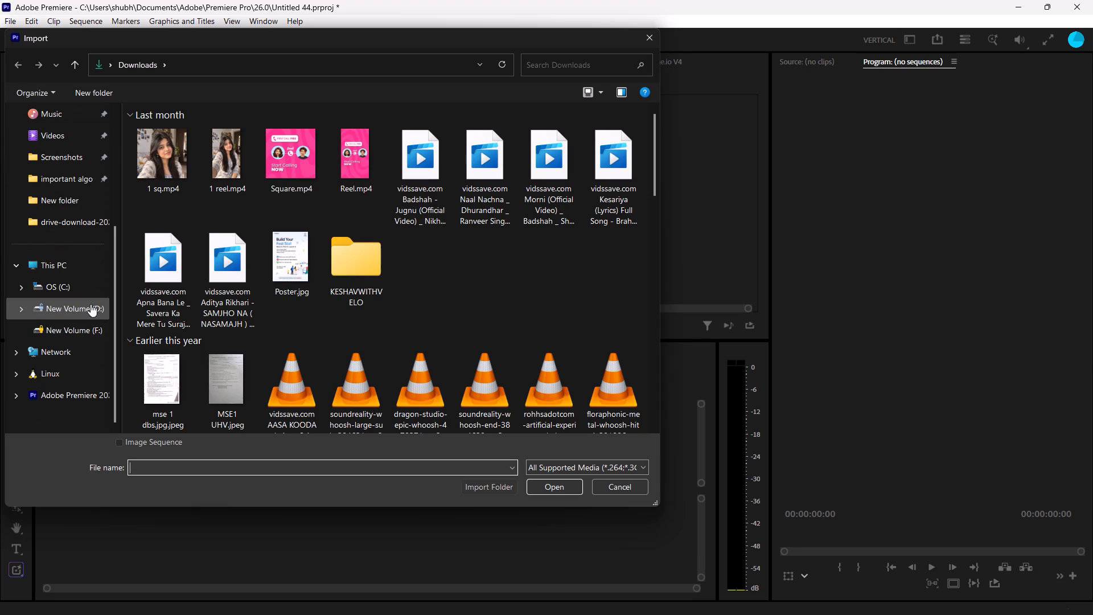
left_click(91, 305)
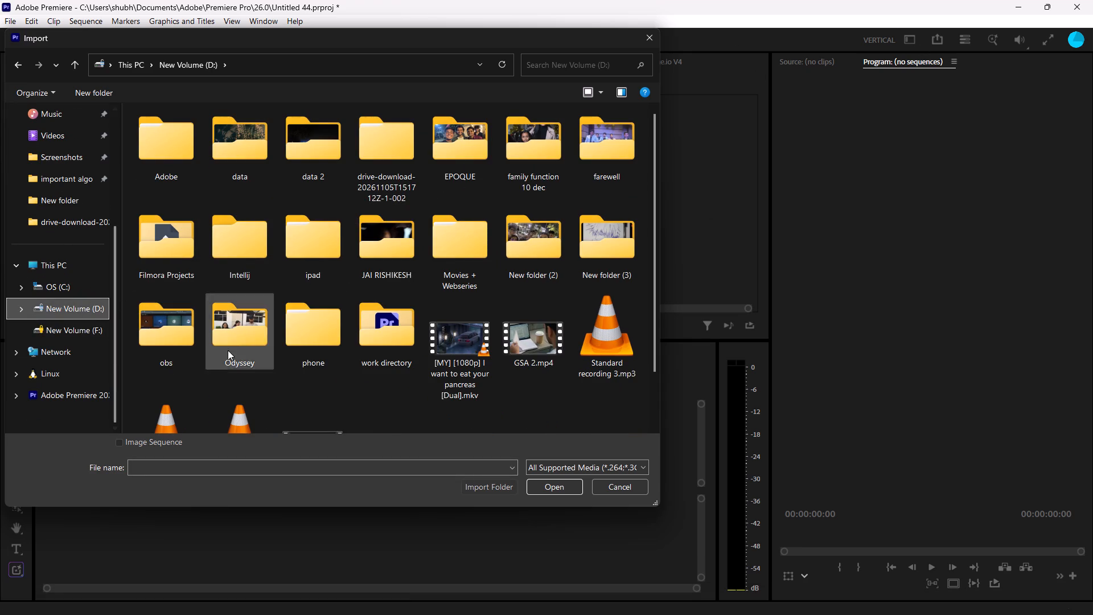
left_click(405, 176)
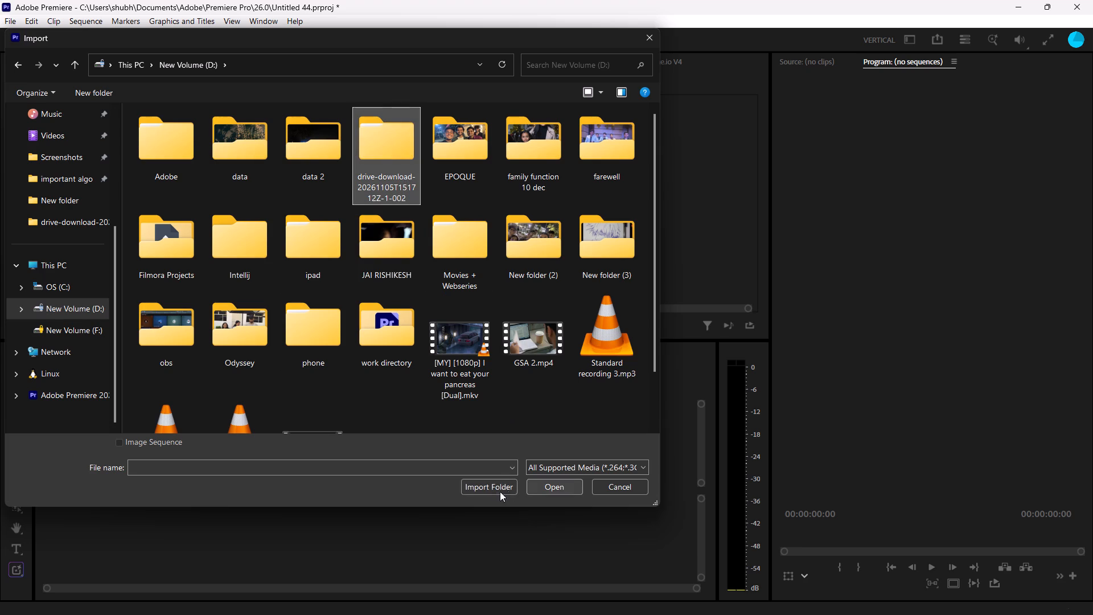
Import the selected drive-download-20261105T151712Z-1-002 folder into the project.
left_click(498, 491)
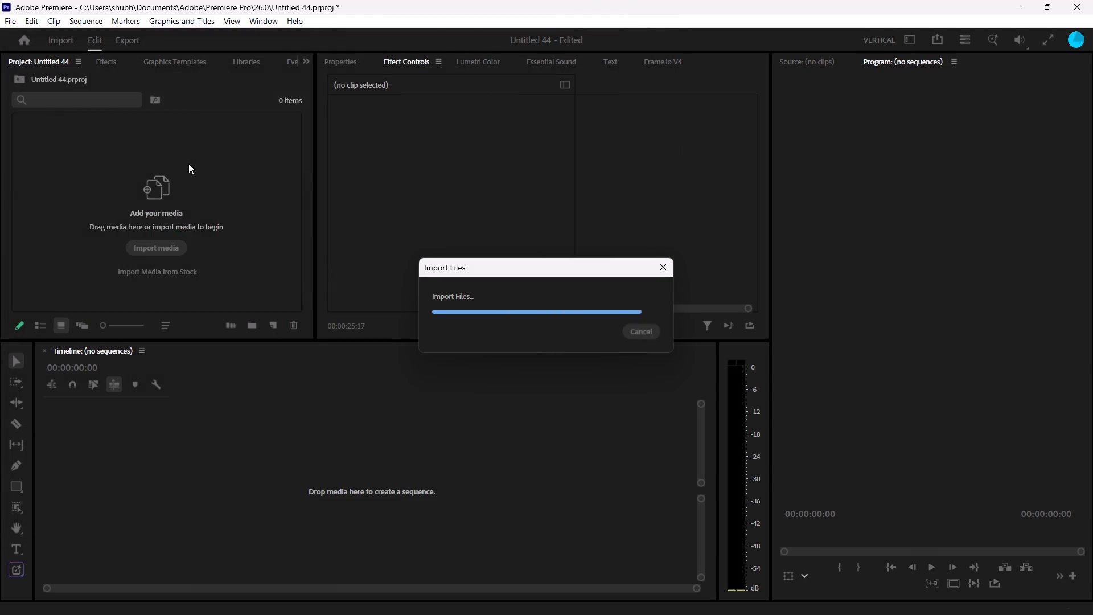
Build a sequence from the clips C5429.MP4, C5431.MP4 and C5432.MP4 in bin 2 of the imported folder.
double_click(84, 170)
double_click(167, 147)
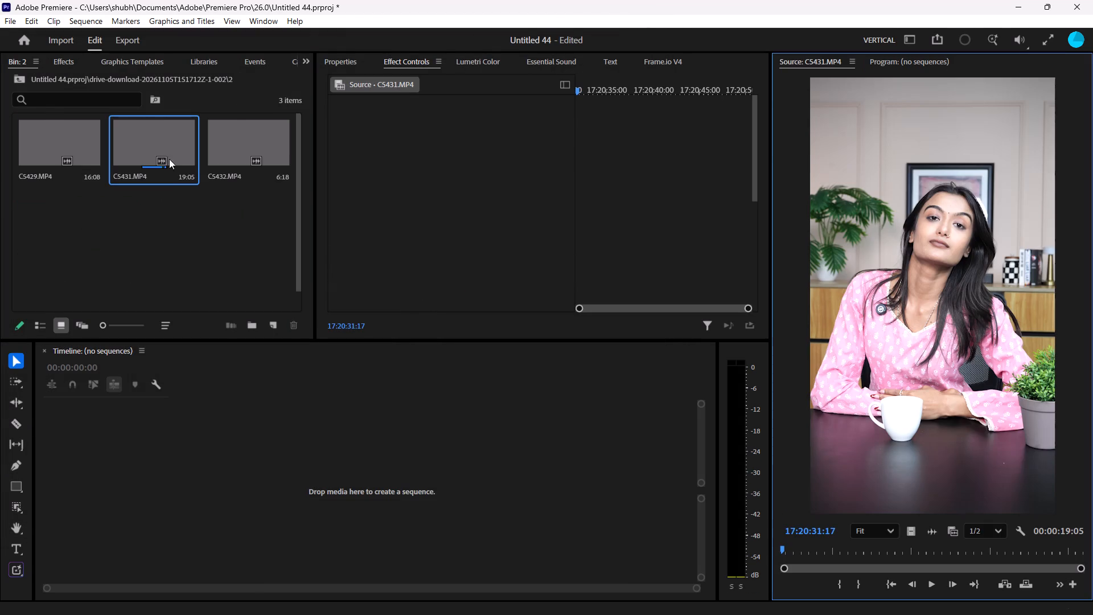
left_click(242, 231)
left_click_drag(257, 223, 86, 136)
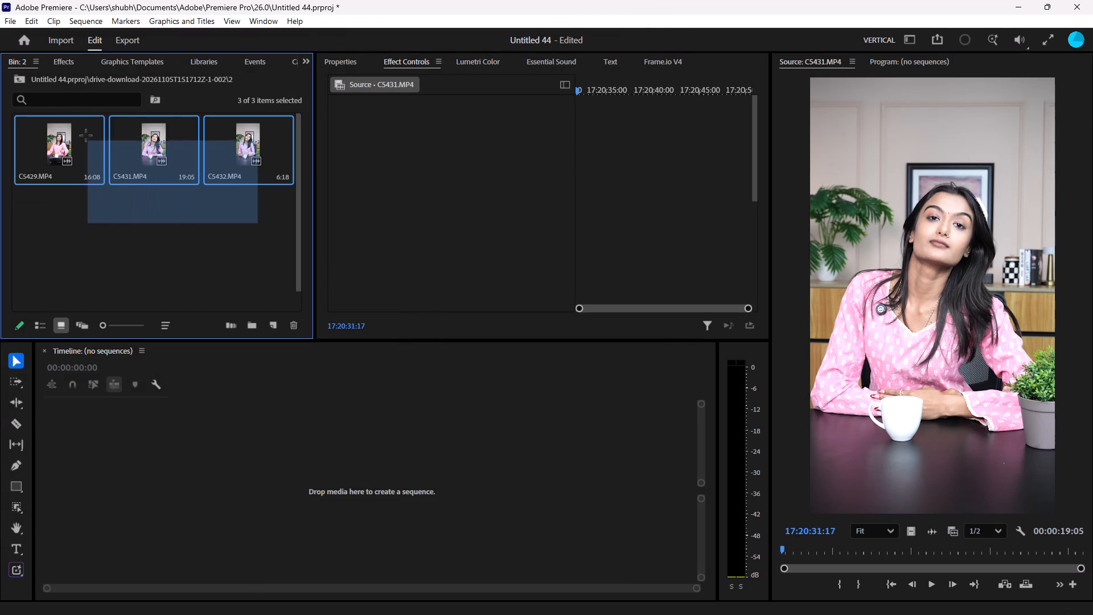
left_click_drag(86, 136, 57, 122)
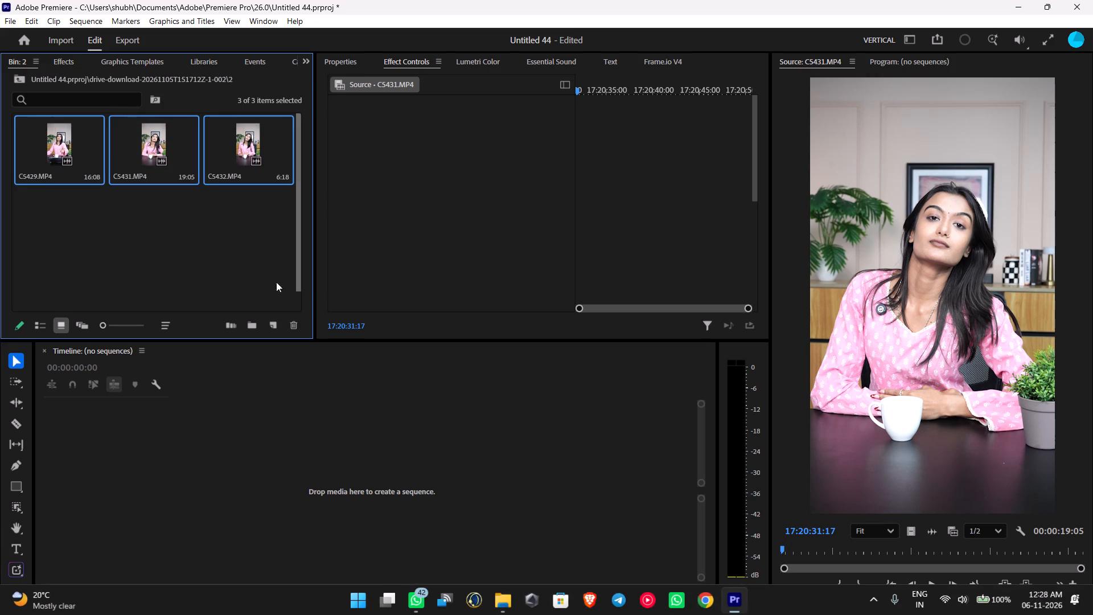
left_click_drag(68, 147, 200, 471)
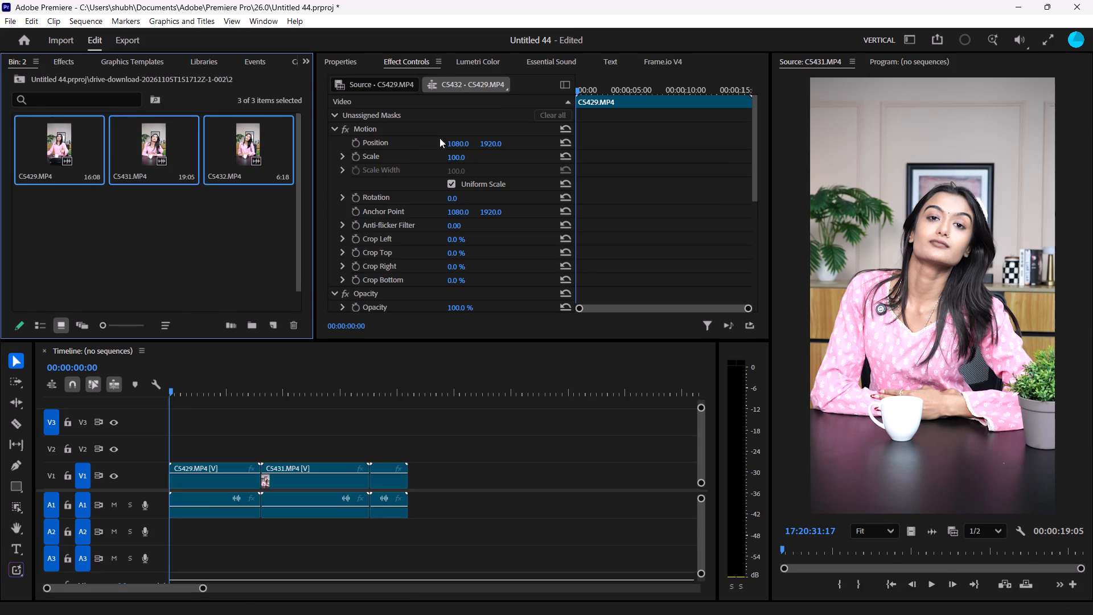
Play the opening of the new sequence from its first frame to check the footage and sound.
left_click(180, 390)
left_click(175, 395)
left_click_drag(181, 387, 165, 387)
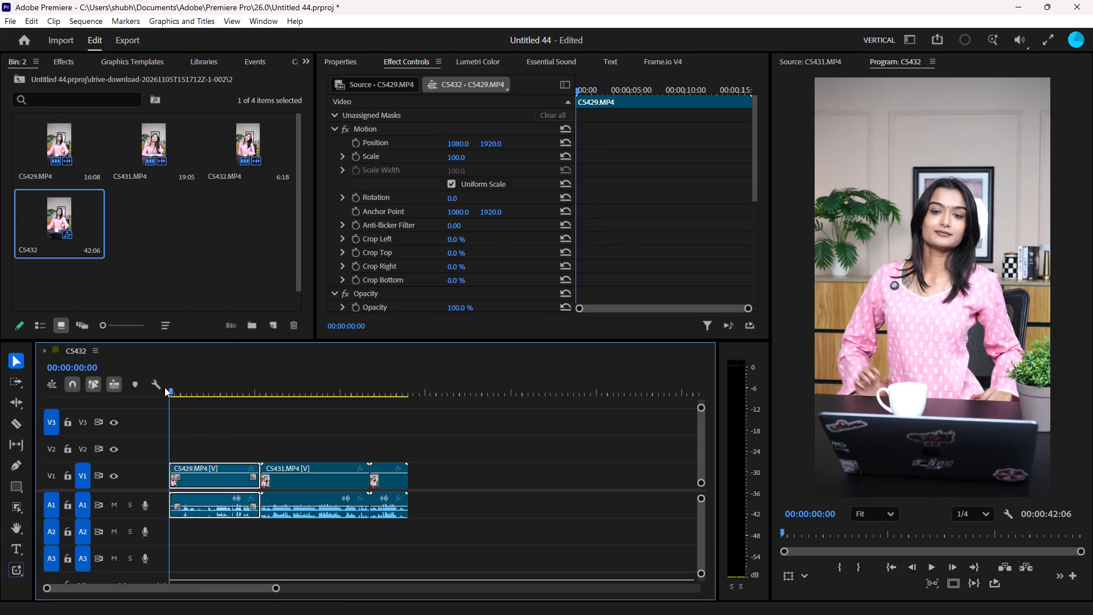
left_click_drag(165, 387, 147, 387)
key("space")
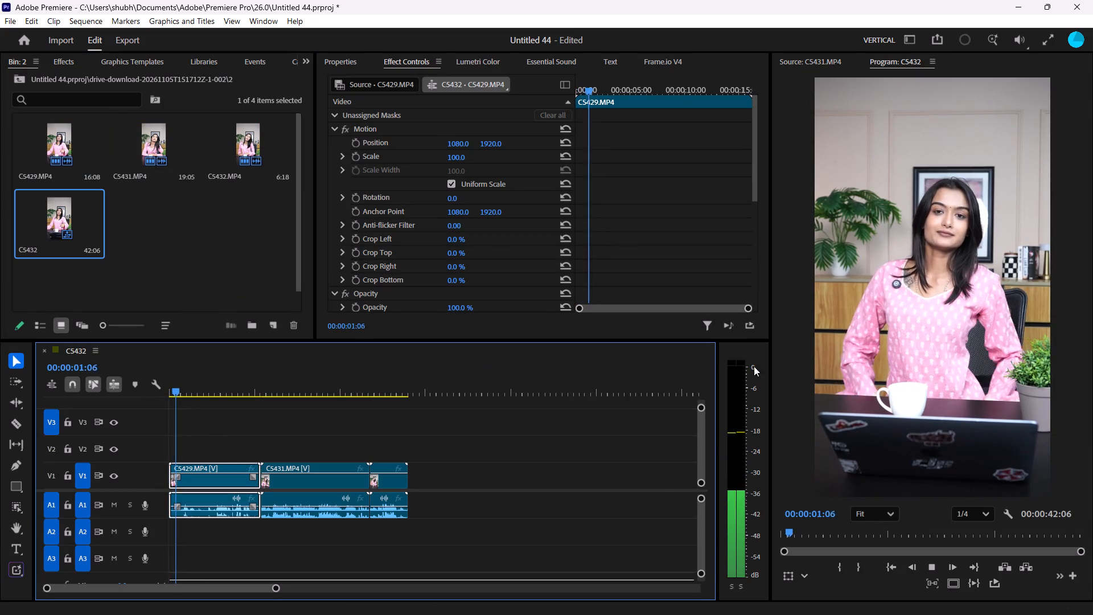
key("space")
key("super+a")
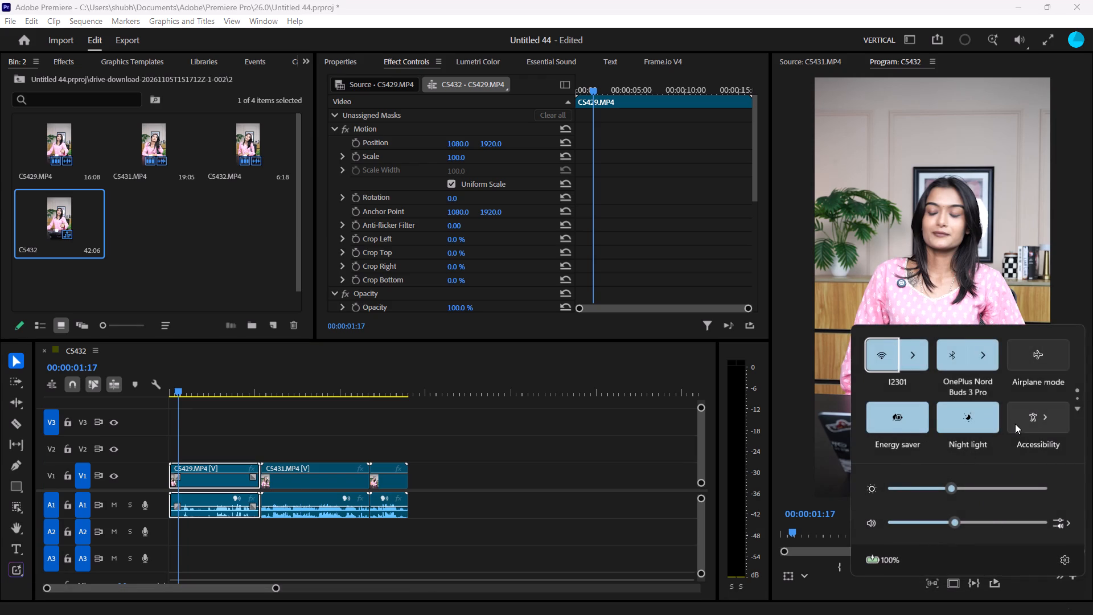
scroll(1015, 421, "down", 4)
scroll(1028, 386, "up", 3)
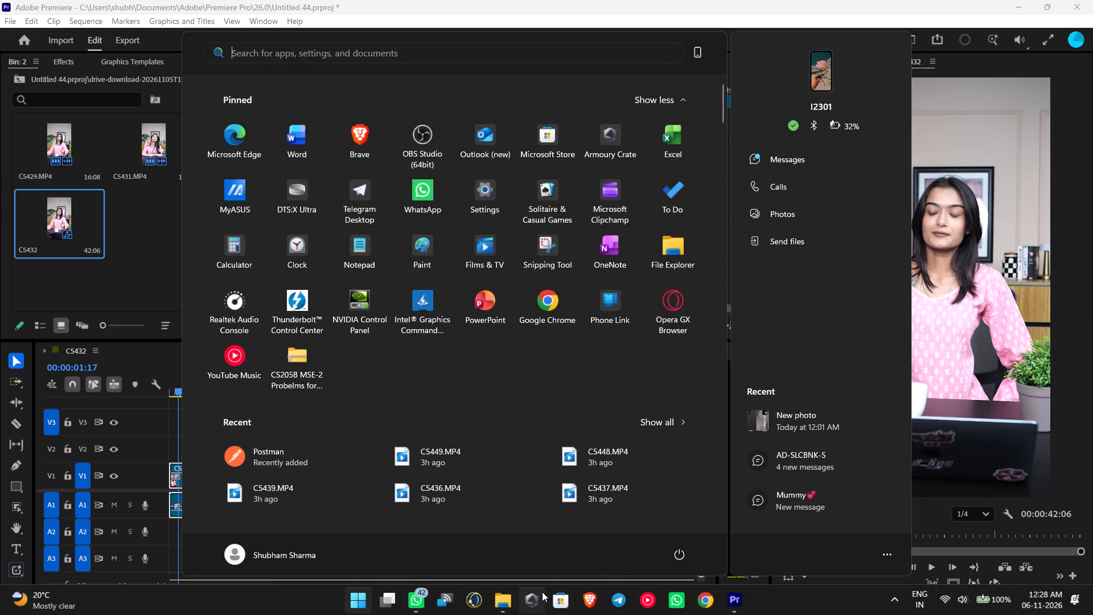
Switch to Armoury Crate.
left_click(540, 593)
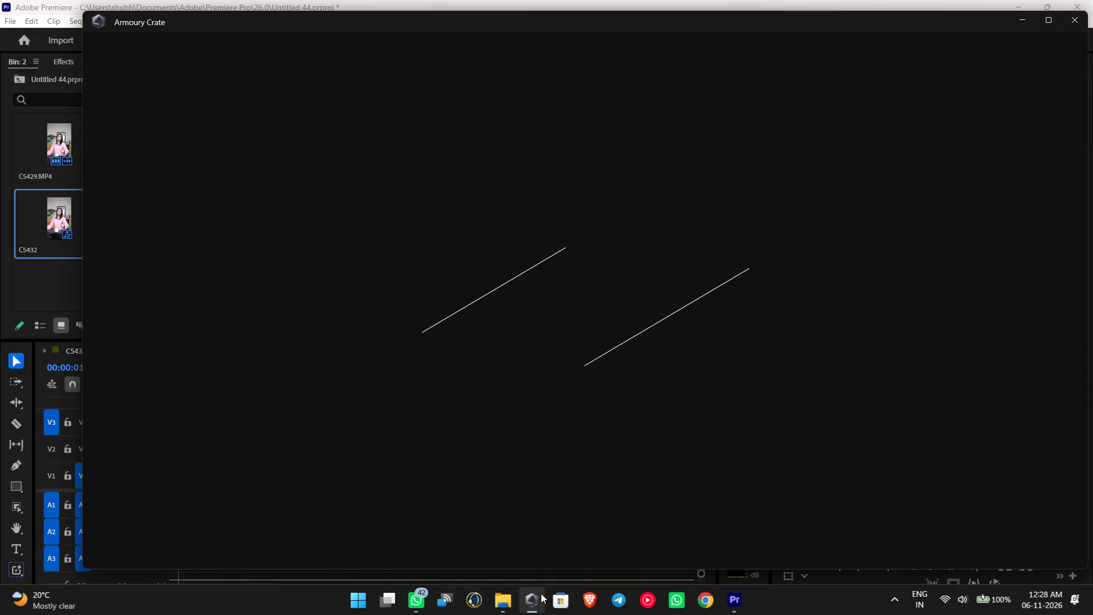
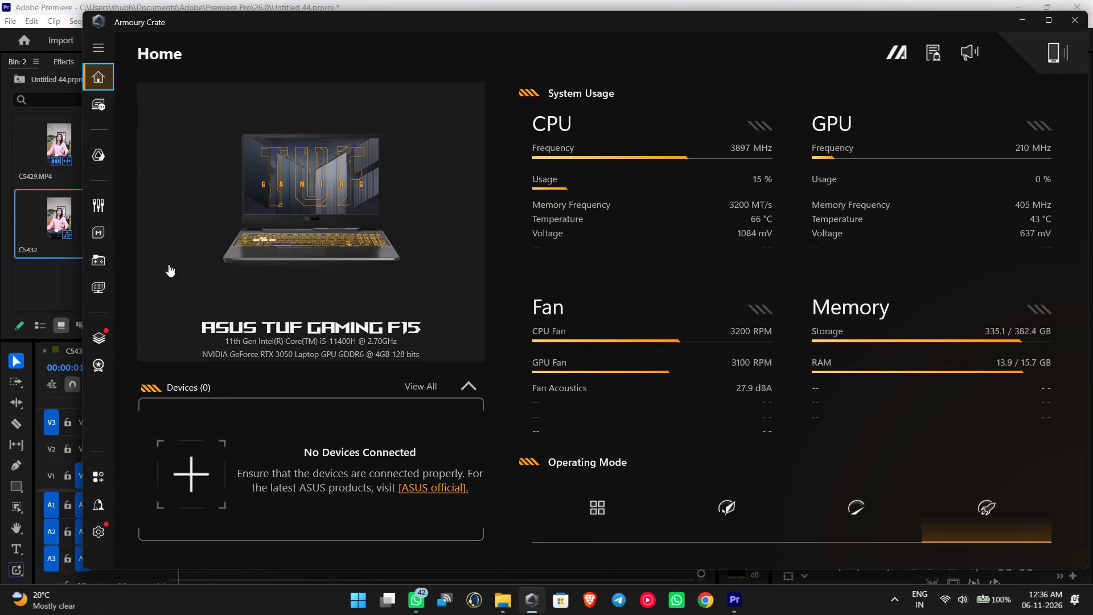
Turn on Panel Power Saver in the laptop's System Configuration settings.
left_click(96, 153)
left_click(100, 108)
left_click(97, 73)
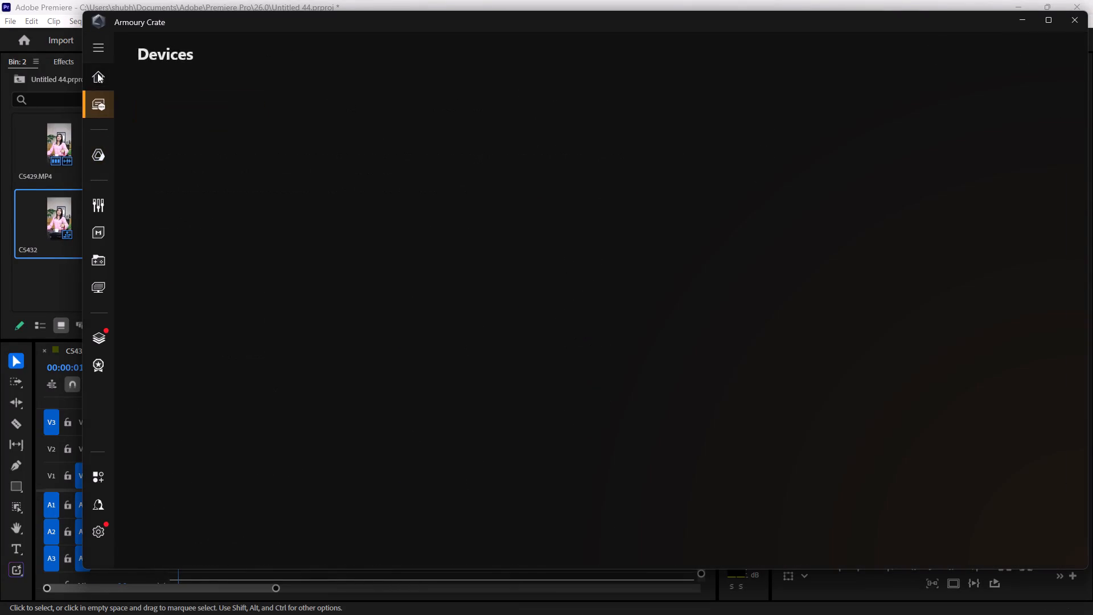
scroll(329, 493, "down", 4)
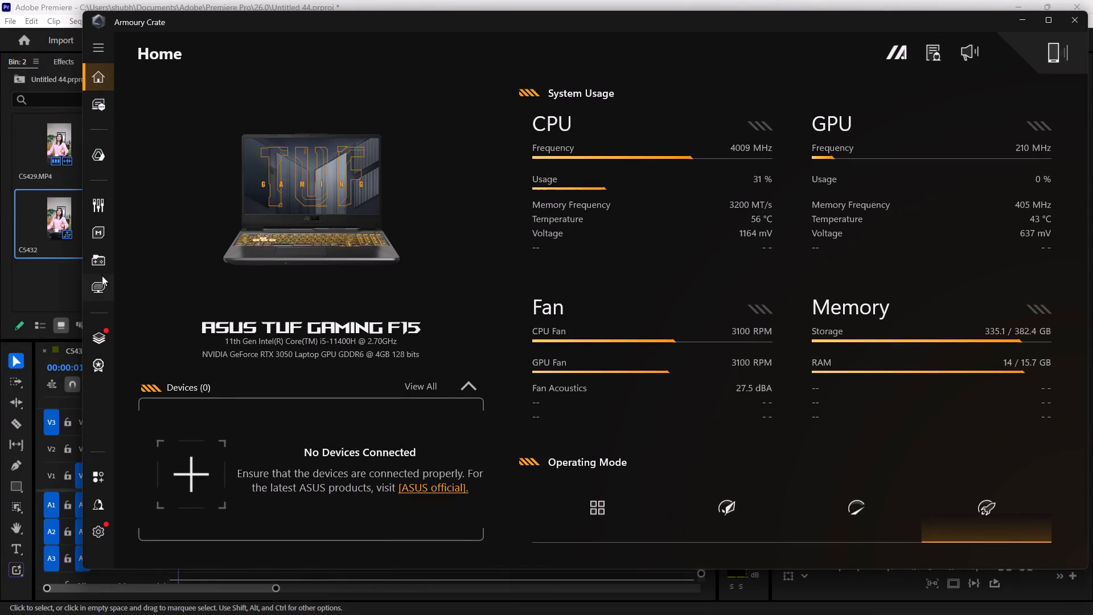
left_click(328, 272)
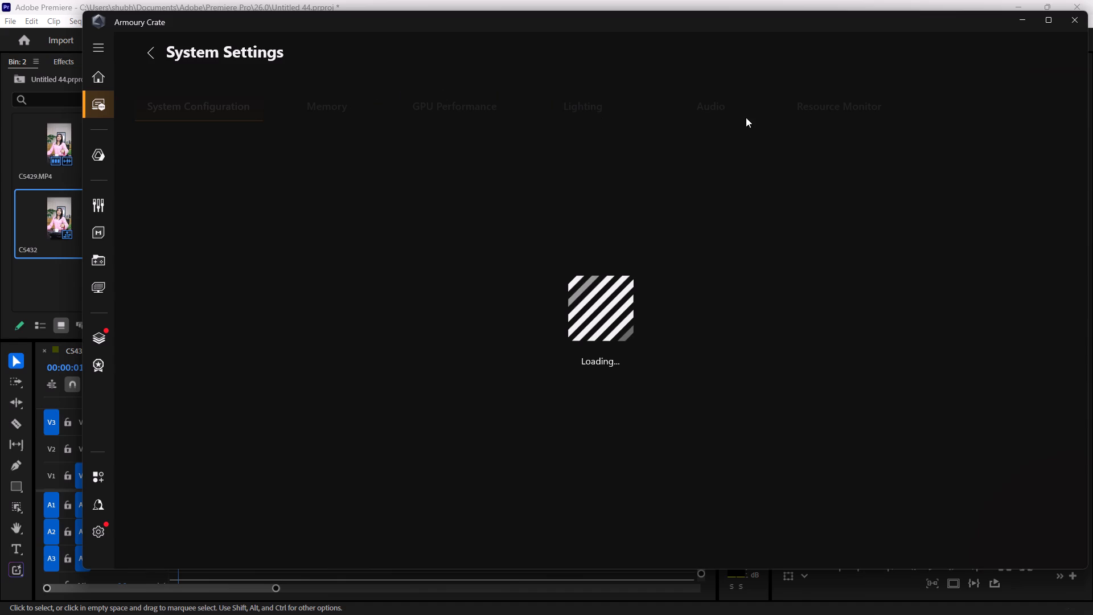
left_click(265, 108)
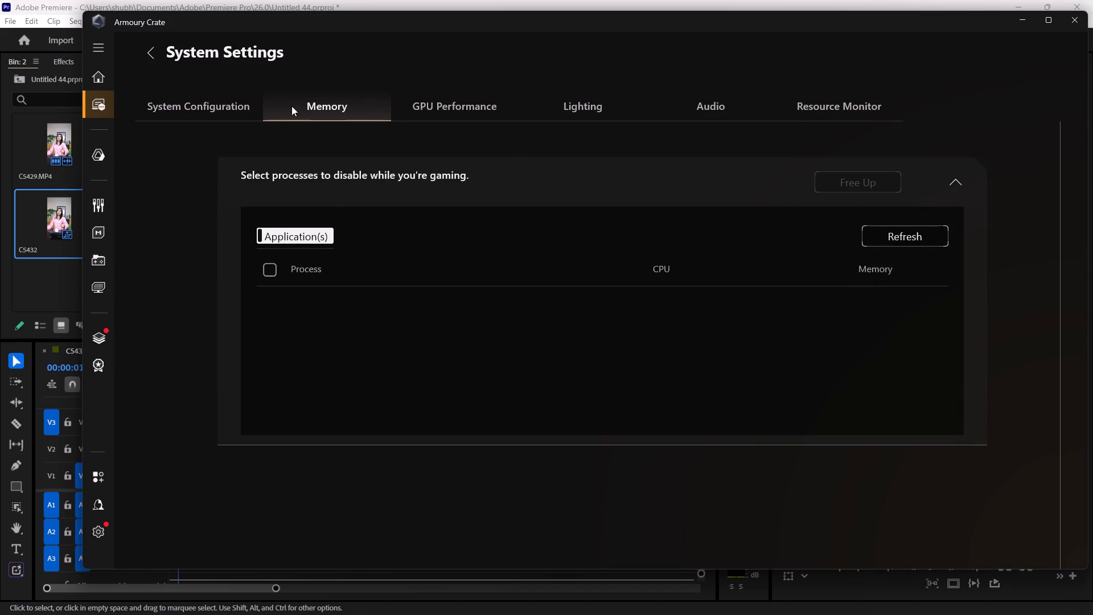
left_click(224, 114)
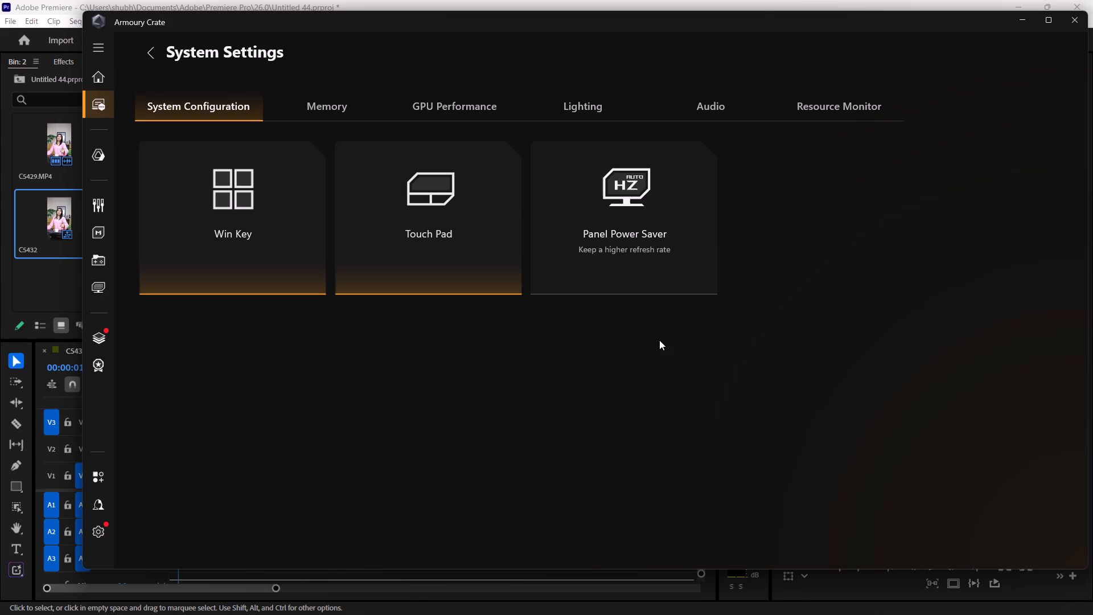
left_click(672, 288)
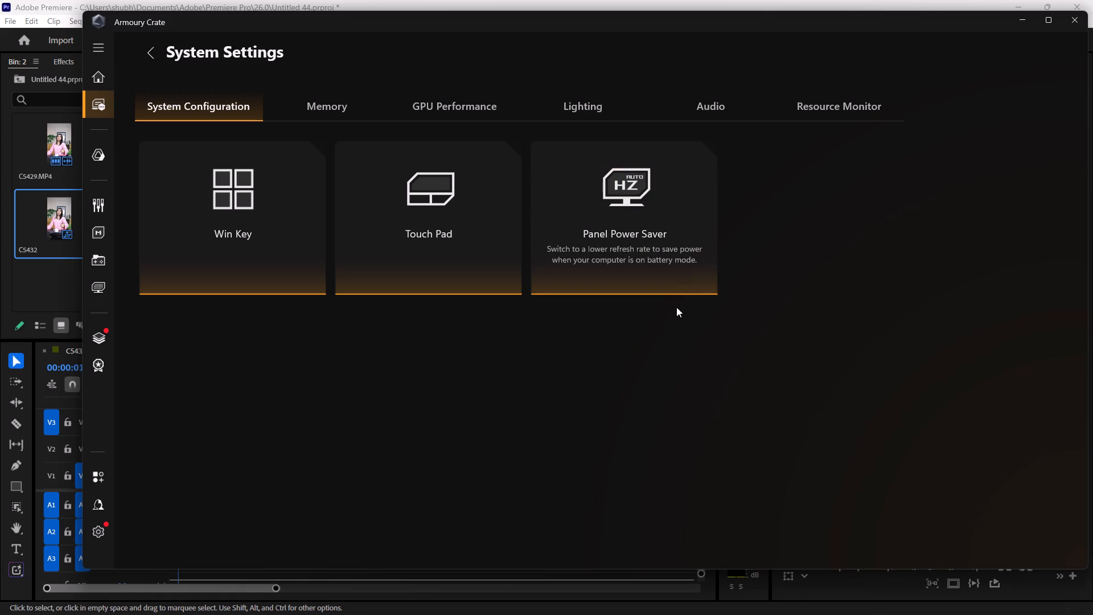
Examine the Resource Monitor, Audio, Lighting, GPU Performance, Memory and Aura Sync pages, and the system usage overview on the Home page.
left_click(858, 117)
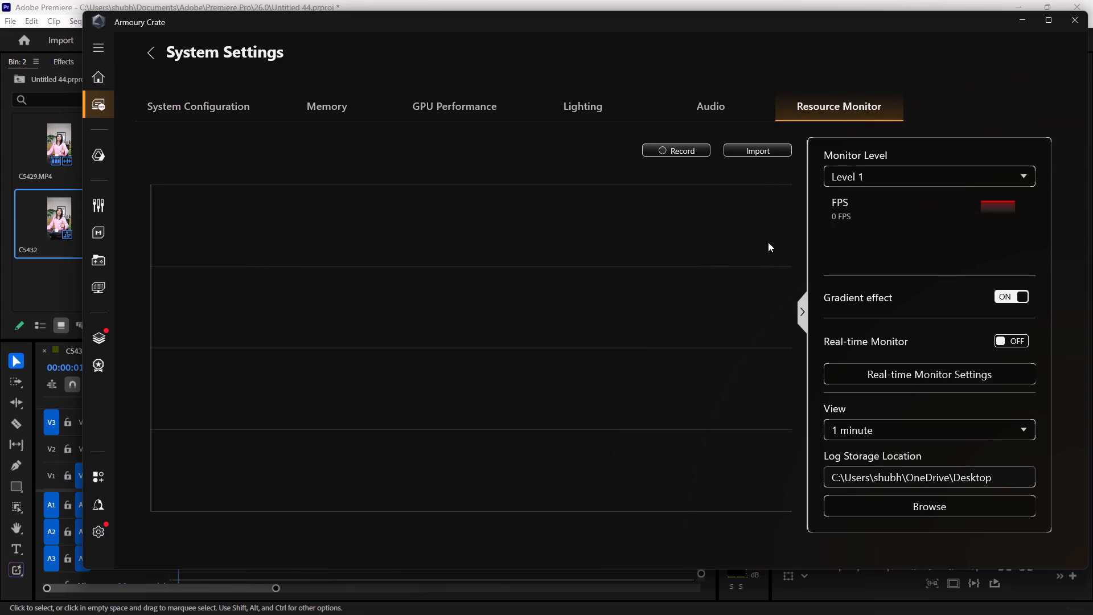
left_click(737, 118)
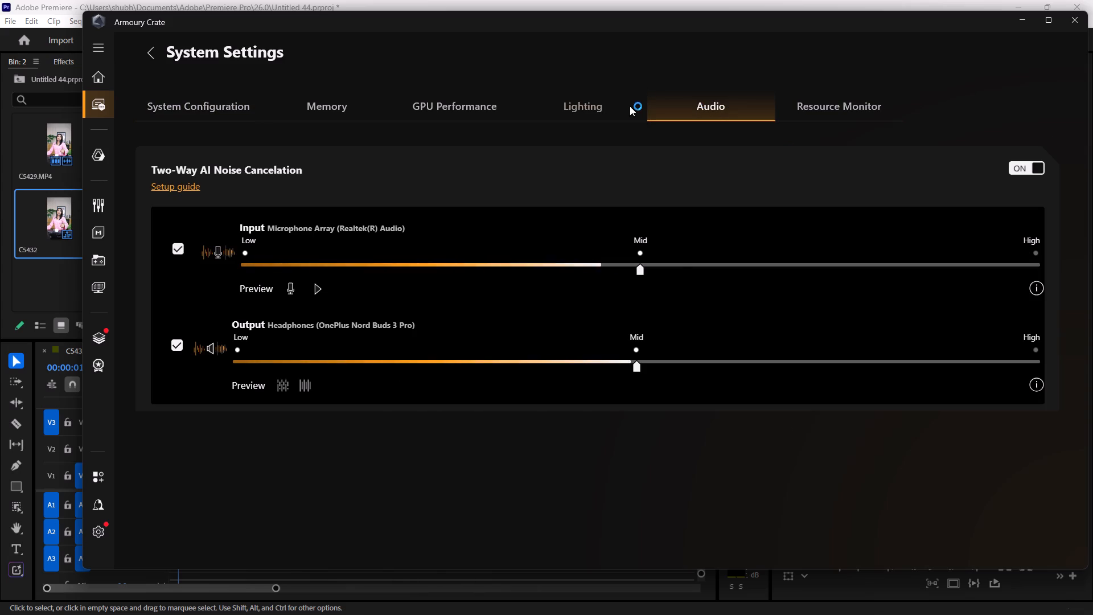
left_click(599, 112)
left_click(441, 110)
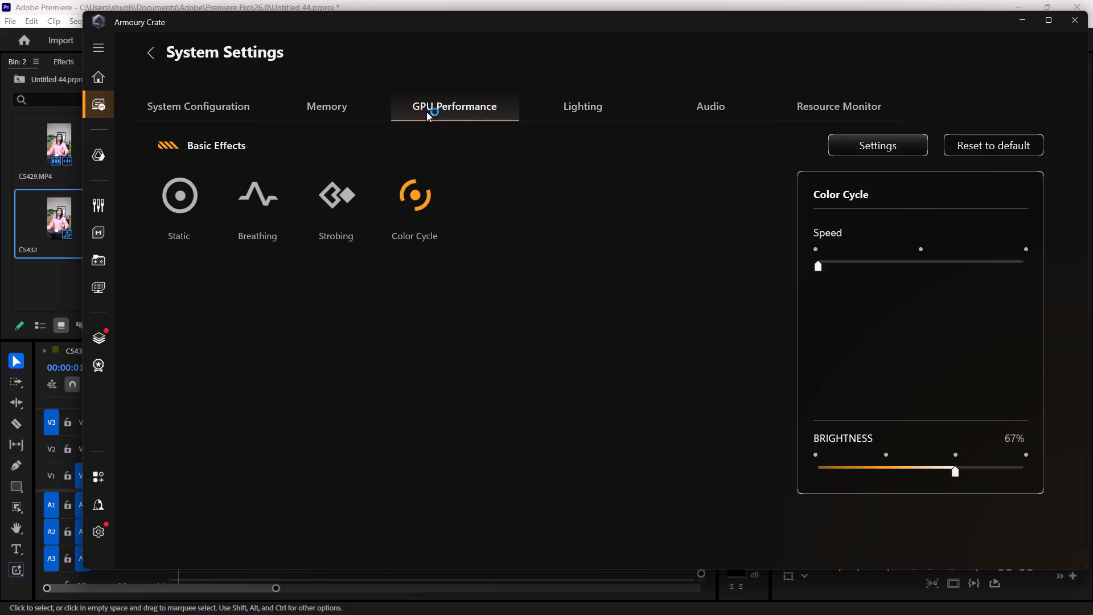
left_click(291, 106)
left_click(237, 106)
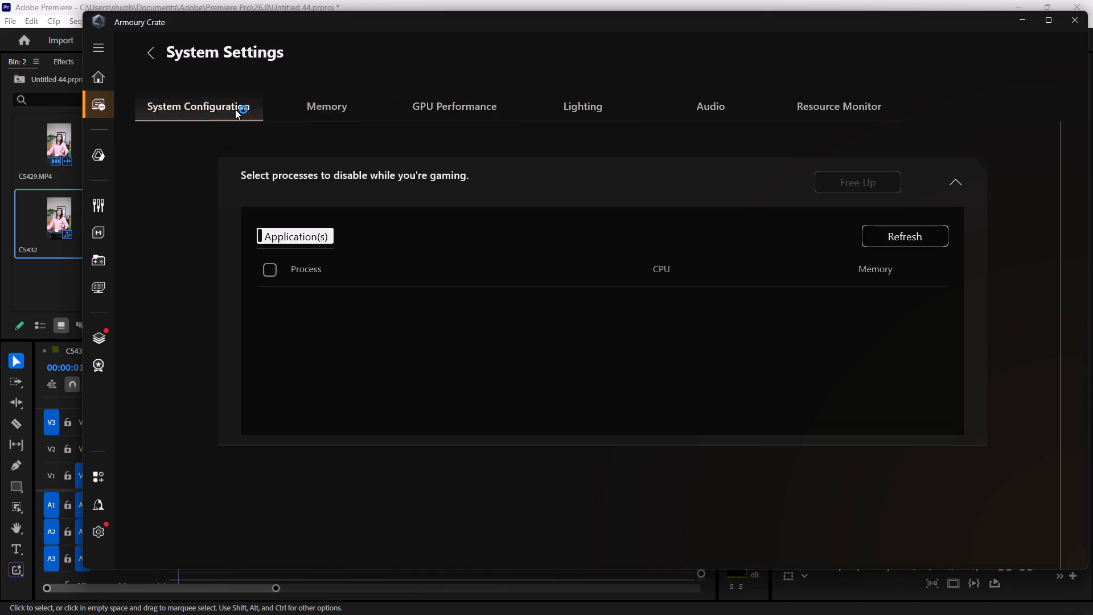
left_click(97, 156)
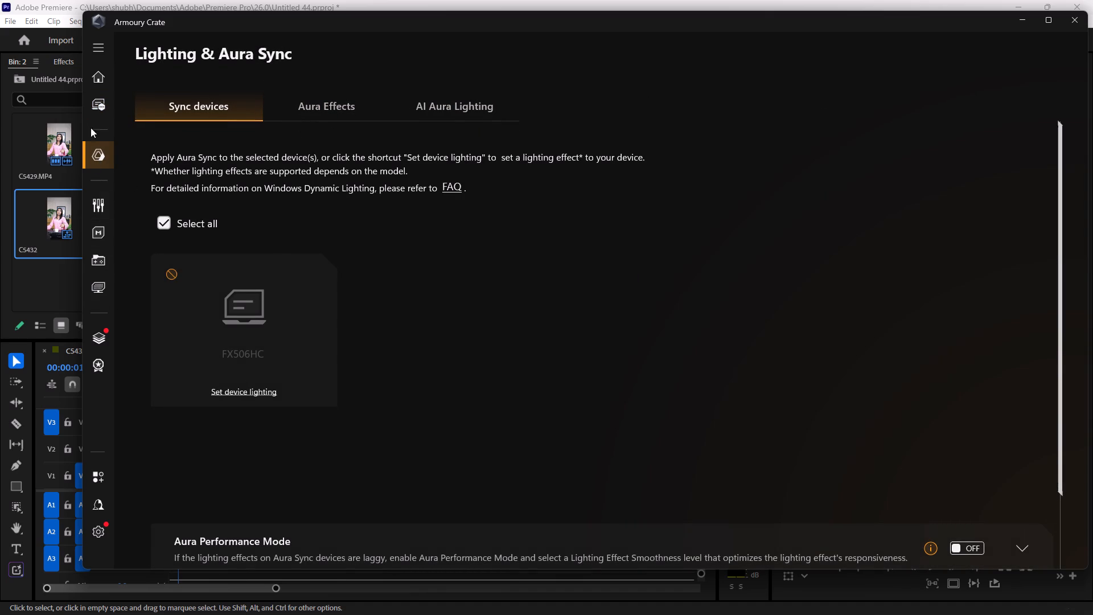
left_click(99, 68)
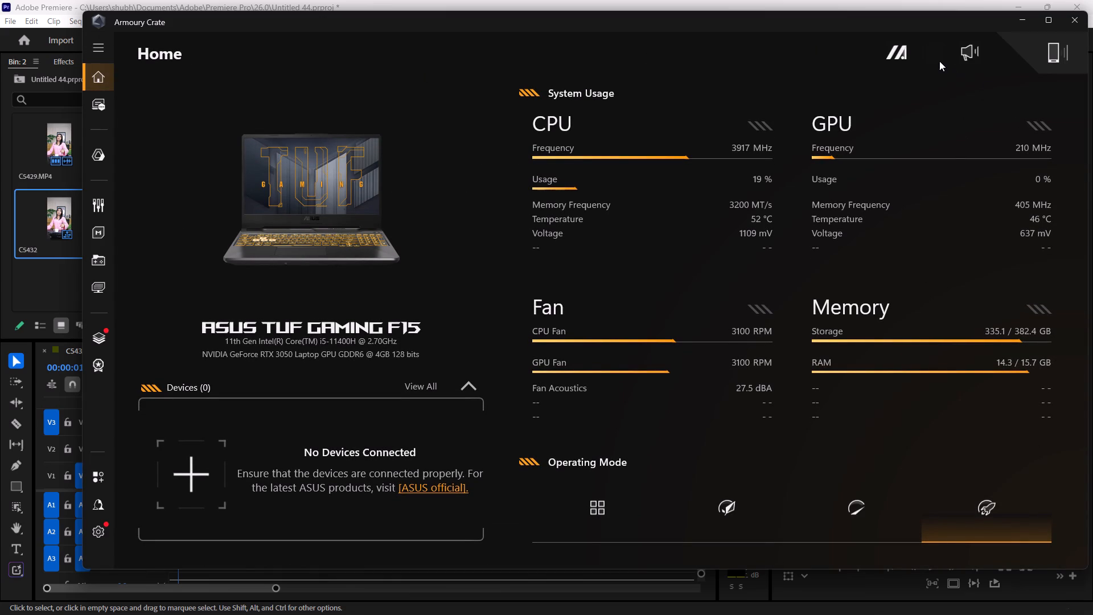
scroll(644, 347, "down", 2)
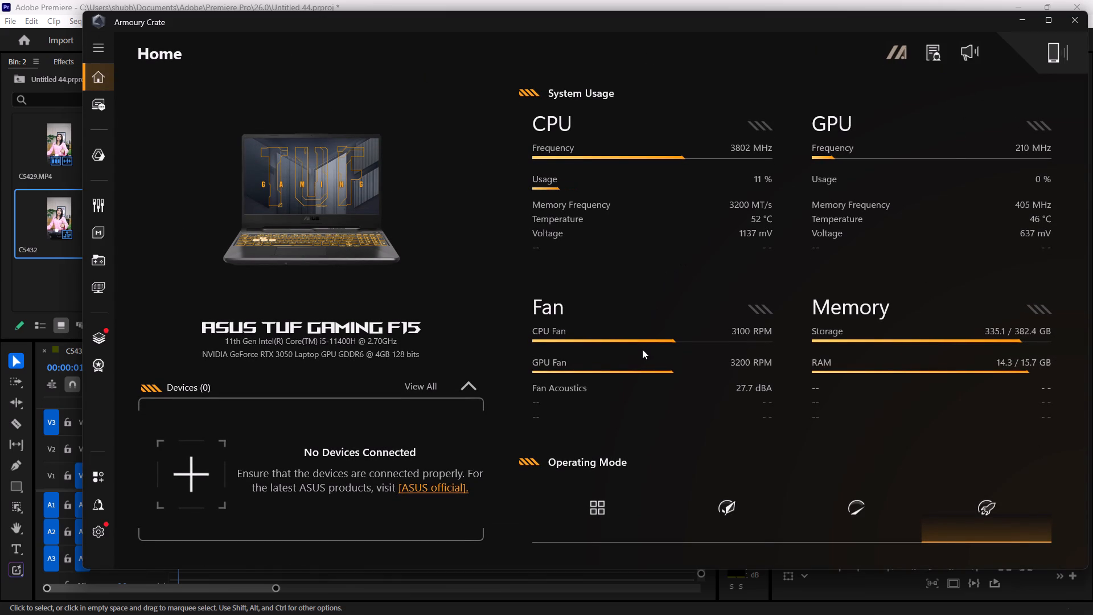
scroll(746, 424, "down", 3)
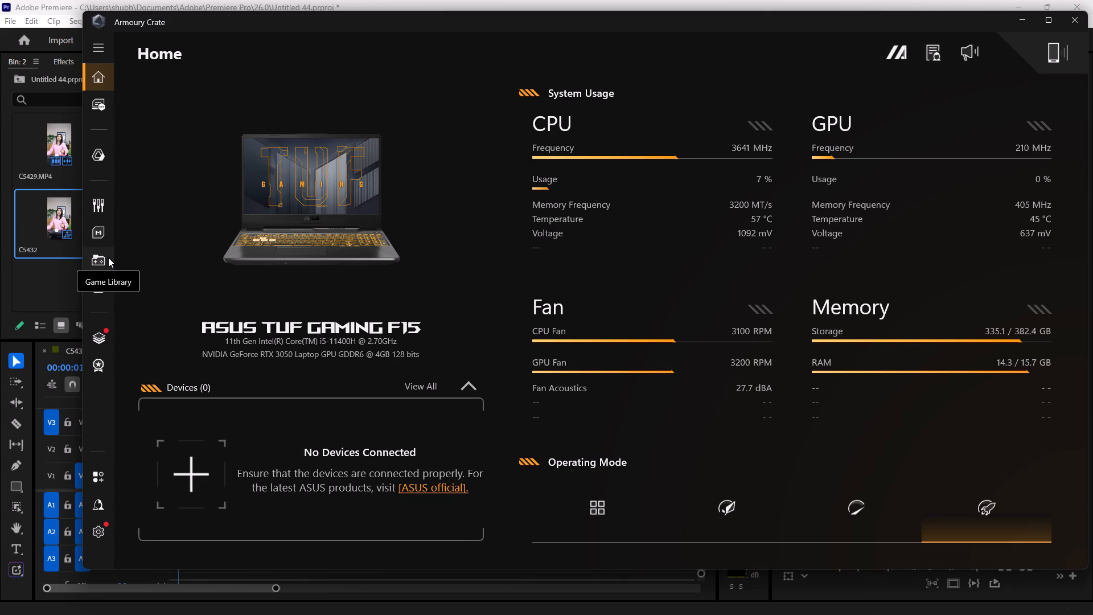
scroll(416, 0, "up", 1)
scroll(982, 343, "down", 3)
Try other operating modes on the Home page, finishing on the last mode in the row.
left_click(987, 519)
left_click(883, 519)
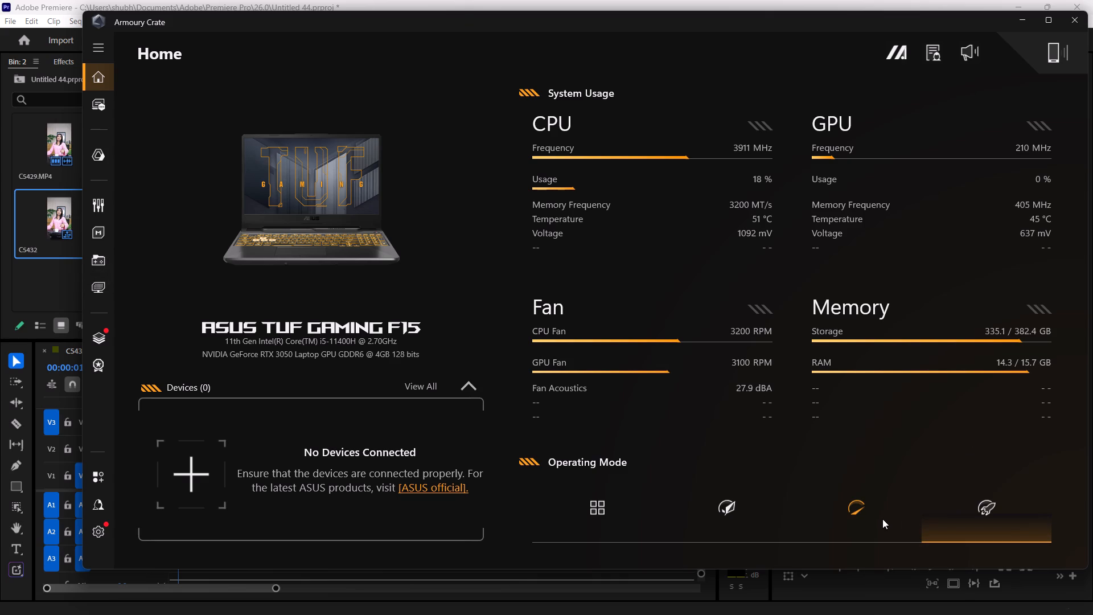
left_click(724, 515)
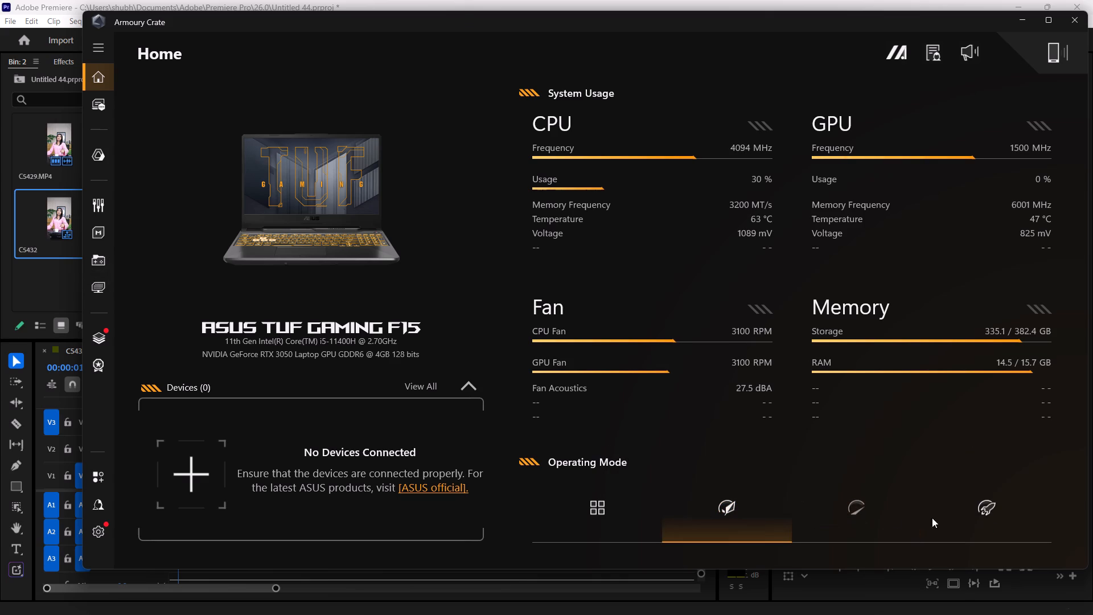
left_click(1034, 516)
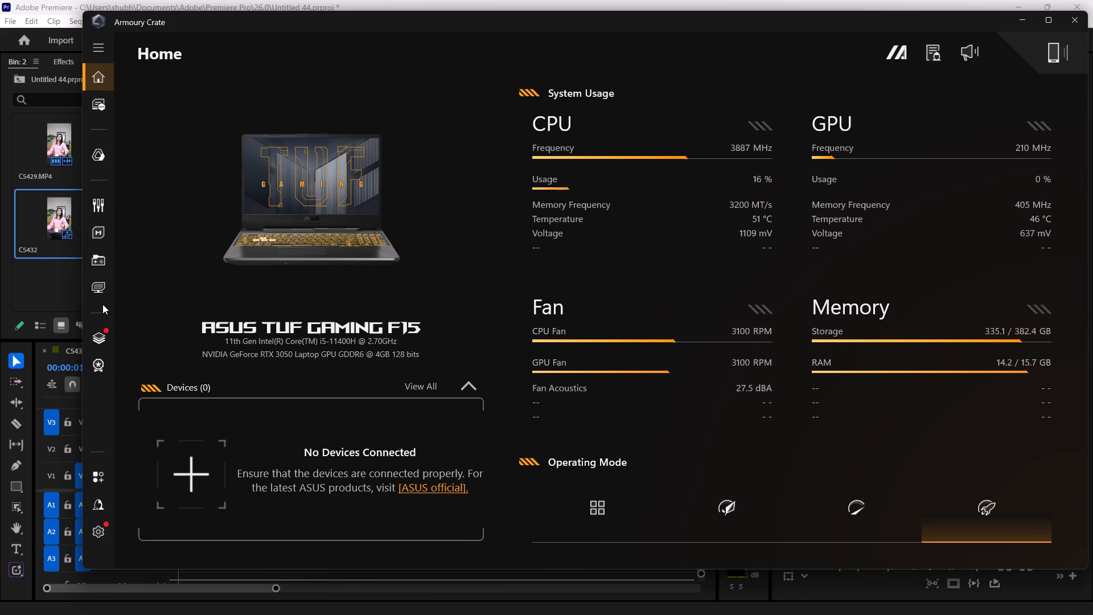
Try several GameVisual display presets, settle on Cinema, and close Armoury Crate to return to Premiere.
left_click(94, 283)
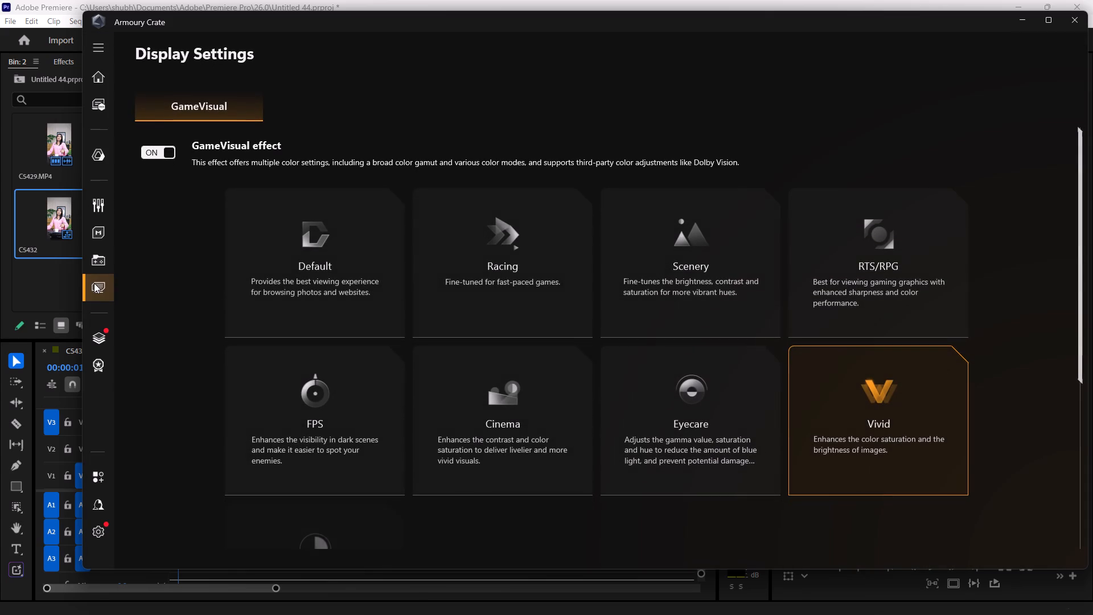
left_click(305, 318)
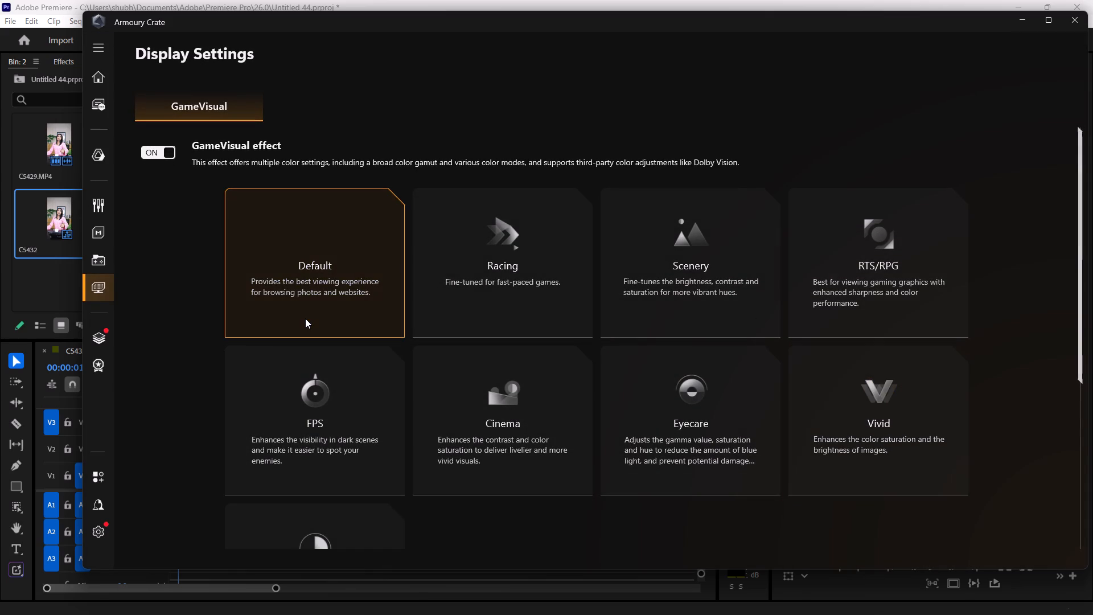
left_click(697, 284)
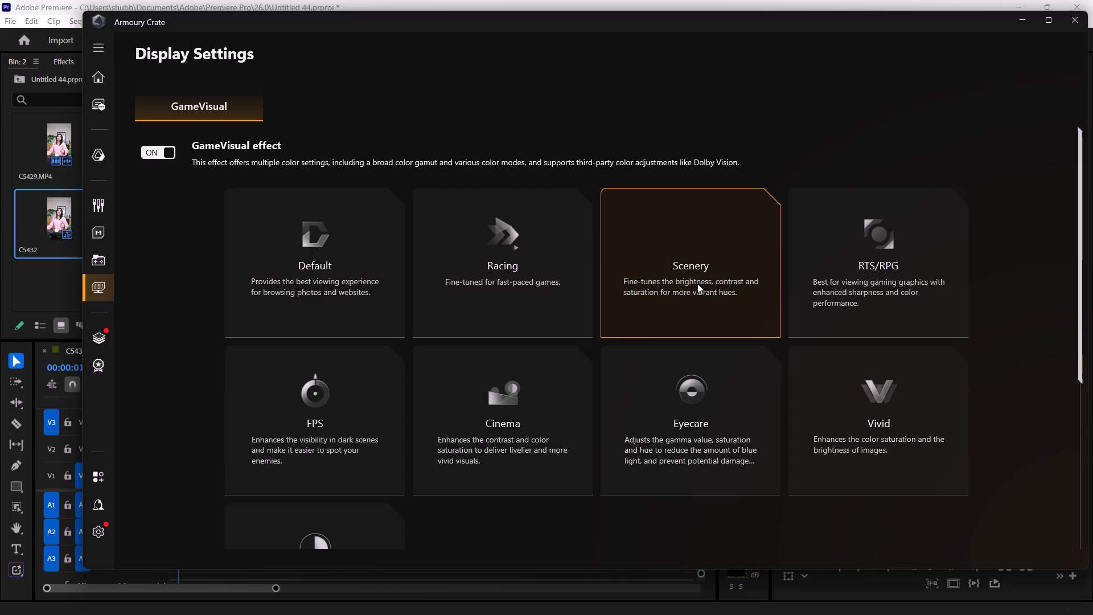
left_click(545, 292)
left_click(354, 269)
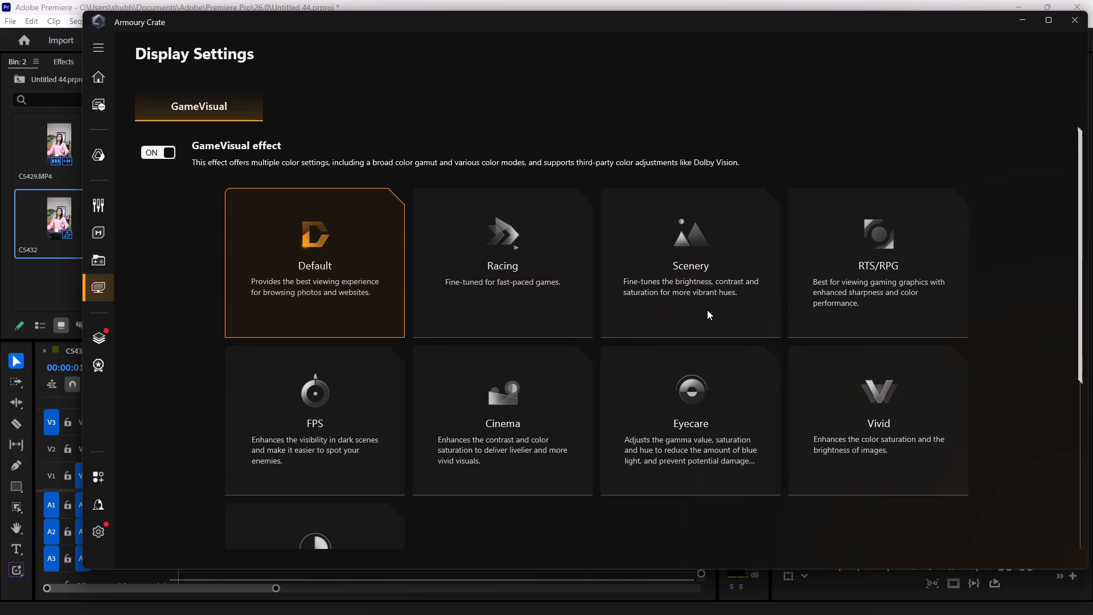
left_click(887, 269)
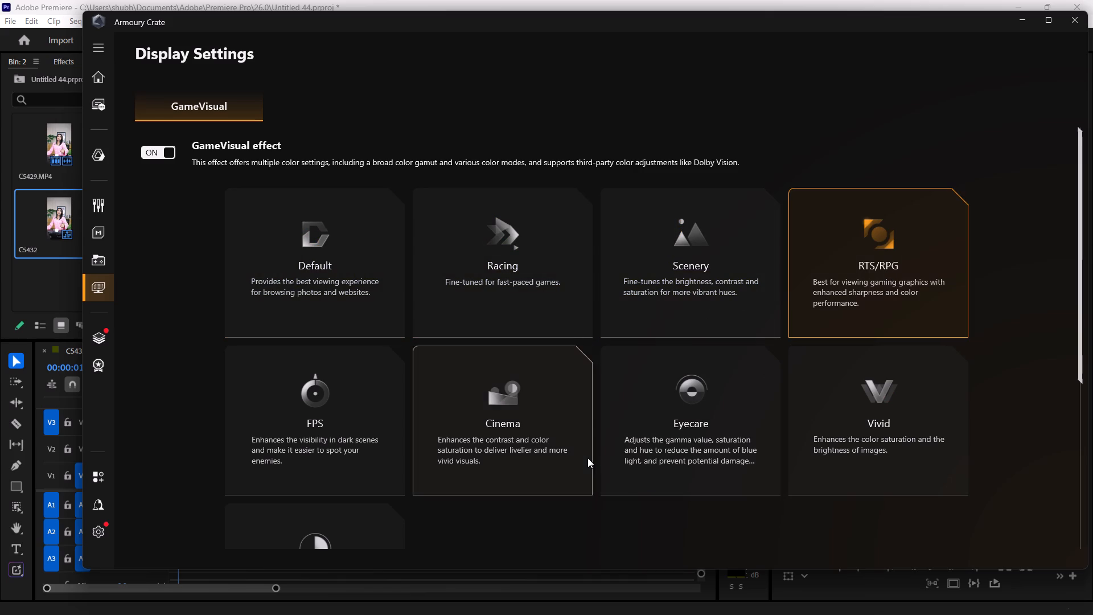
left_click(665, 439)
left_click(520, 440)
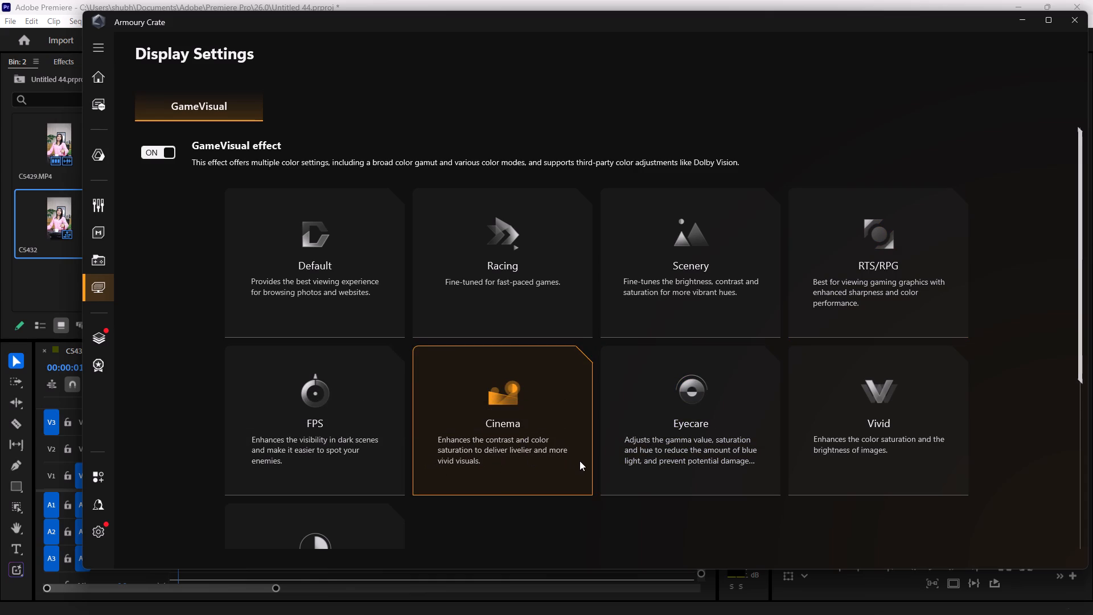
left_click(1084, 27)
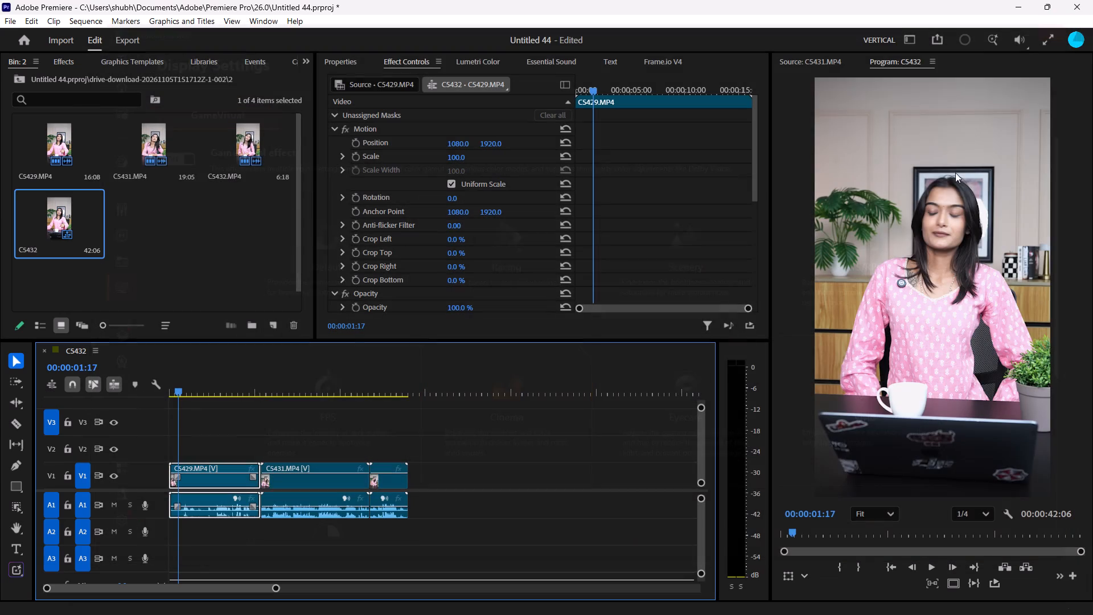
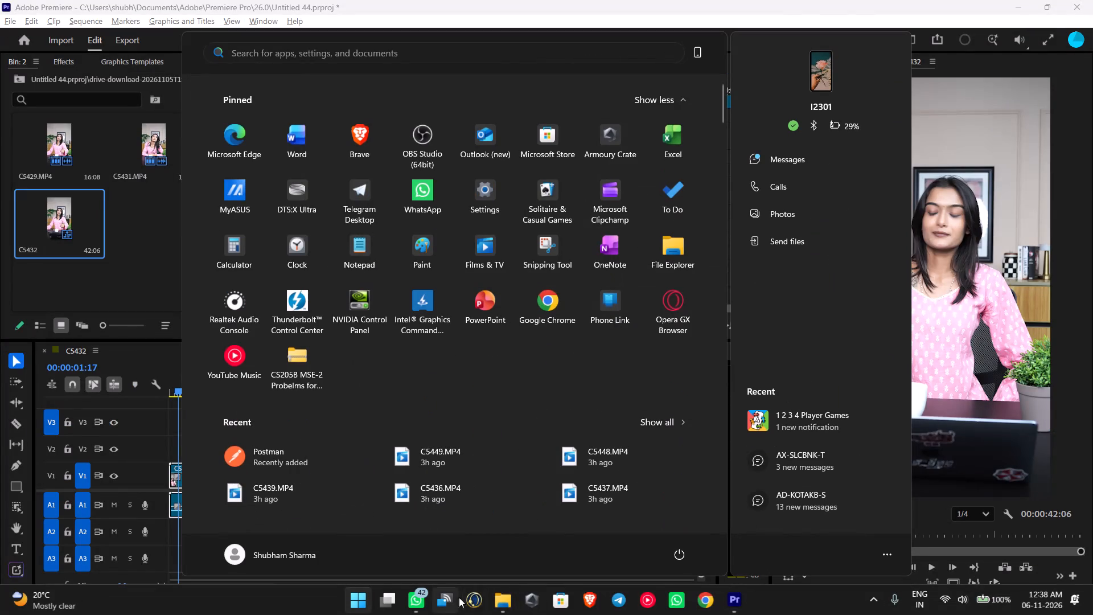
Reopen Armoury Crate's display settings, try the other GameVisual presets, settle on Vivid, and close Armoury Crate to return to Premiere.
left_click(519, 606)
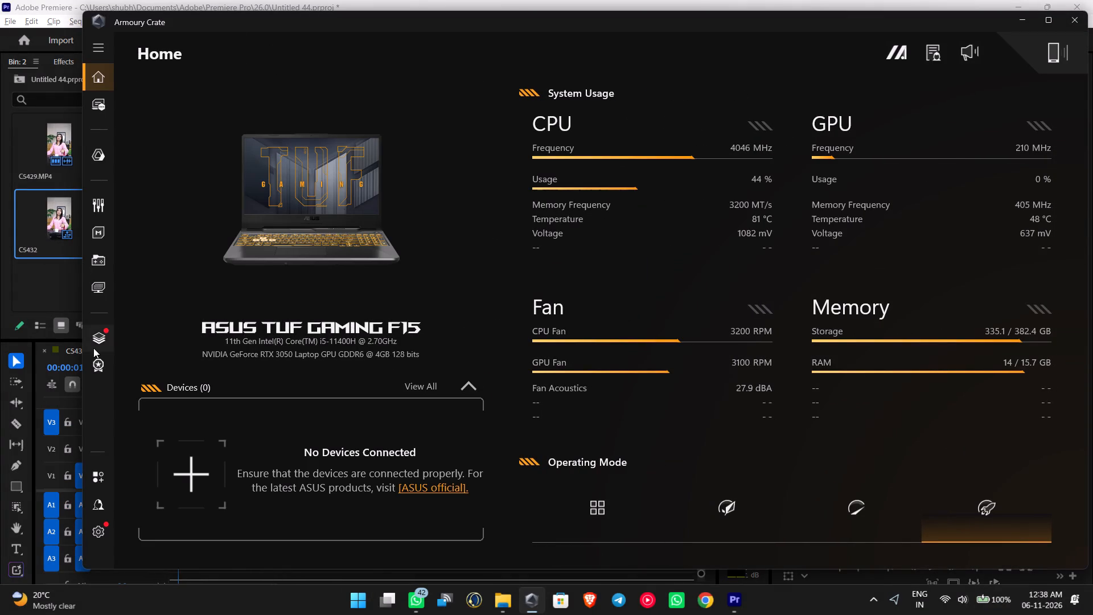
left_click(99, 297)
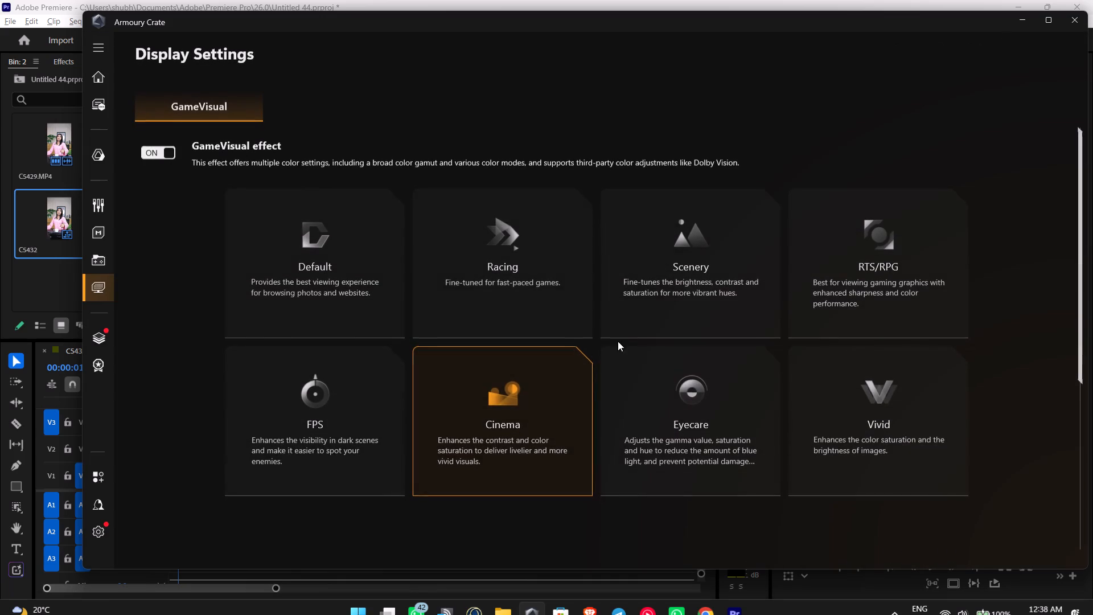
scroll(347, 415, "down", 3)
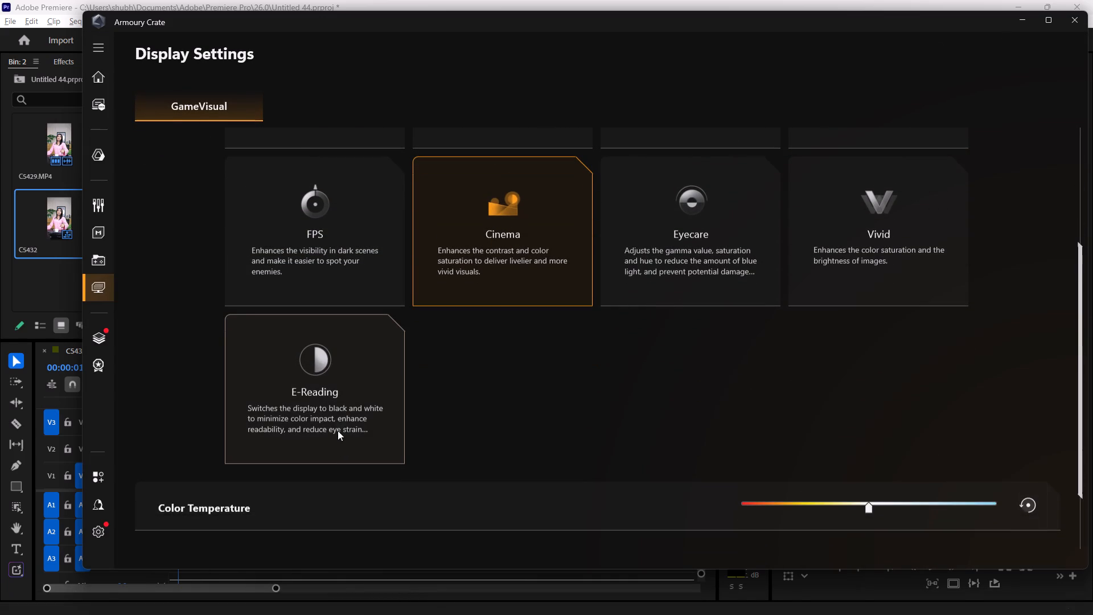
left_click(337, 420)
scroll(337, 420, "up", 2)
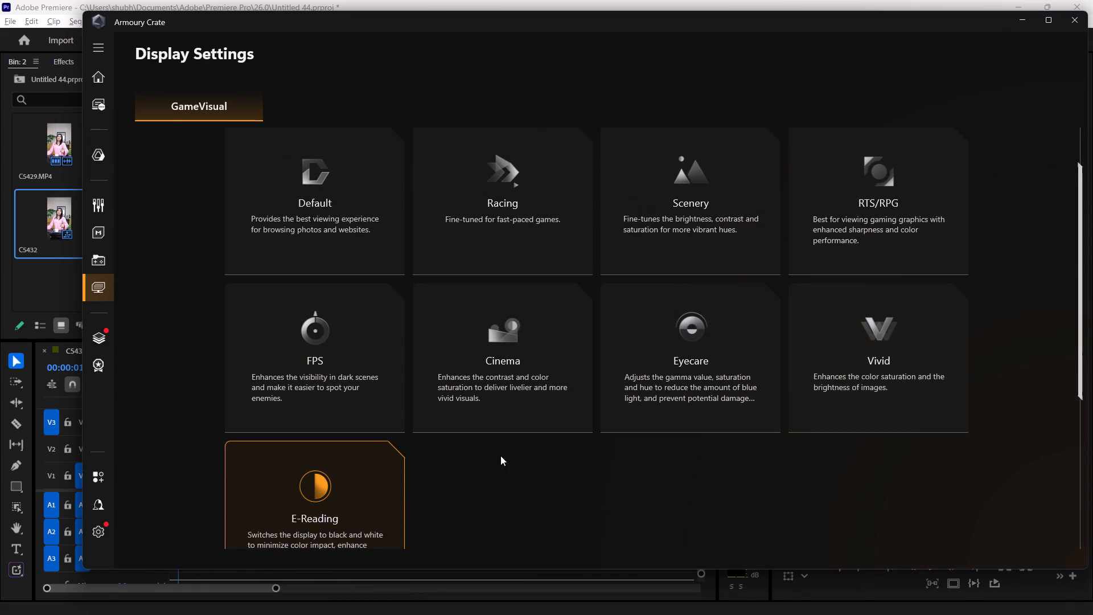
left_click(463, 397)
left_click(358, 371)
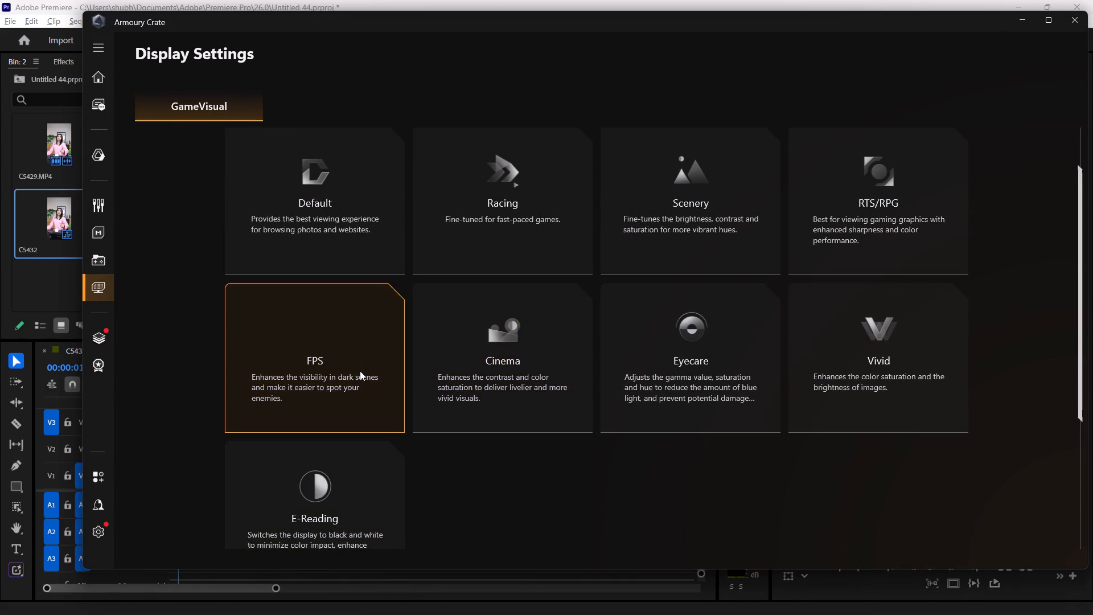
left_click(836, 192)
left_click(687, 227)
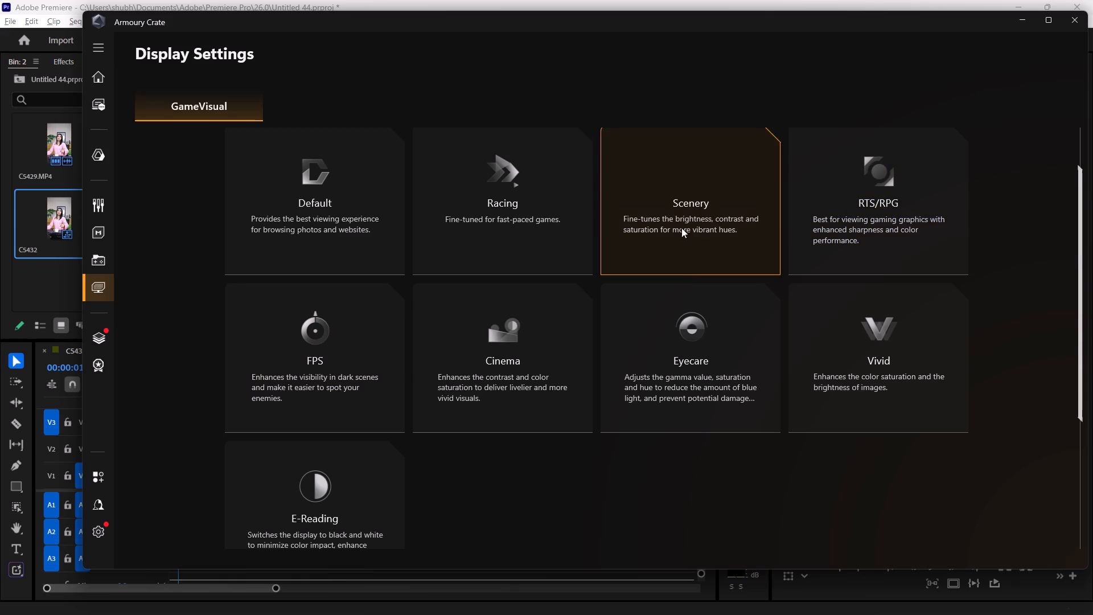
left_click(552, 229)
left_click(334, 212)
left_click(850, 367)
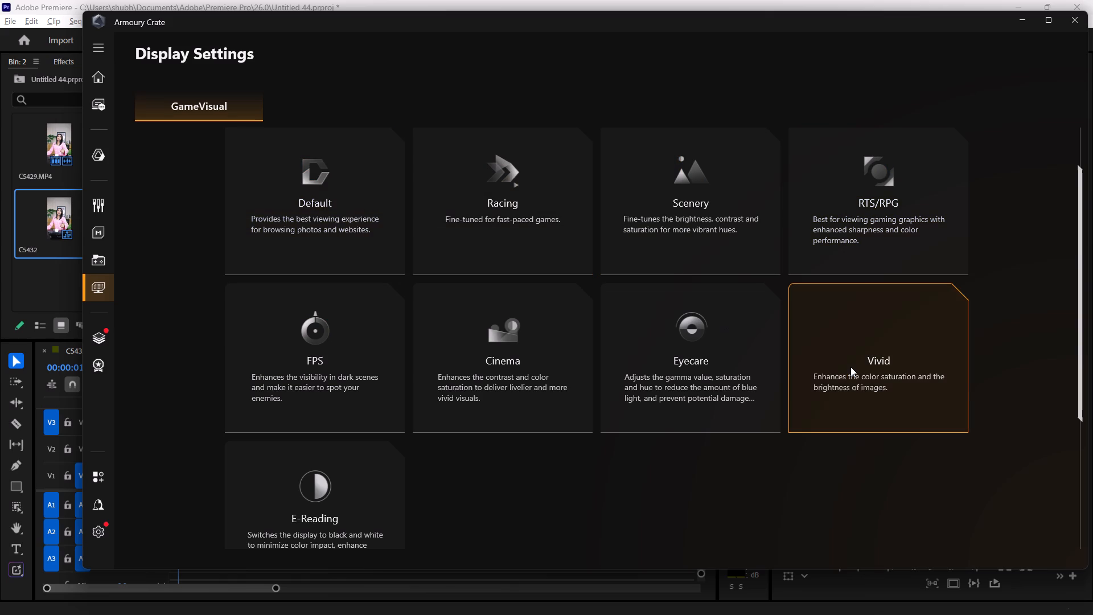
left_click(843, 566)
left_click(738, 395)
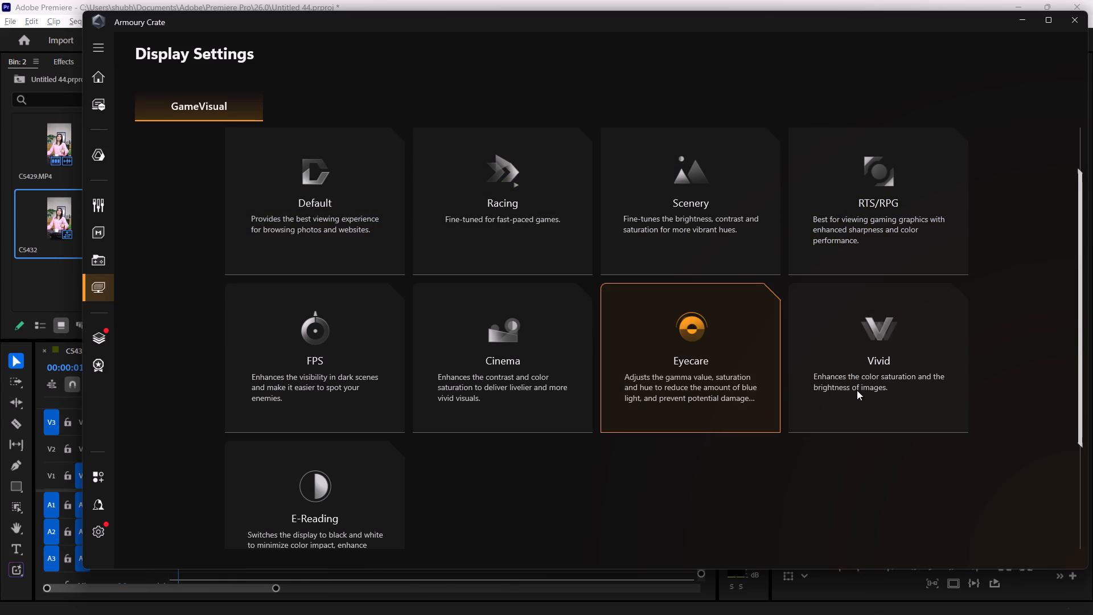
left_click(857, 390)
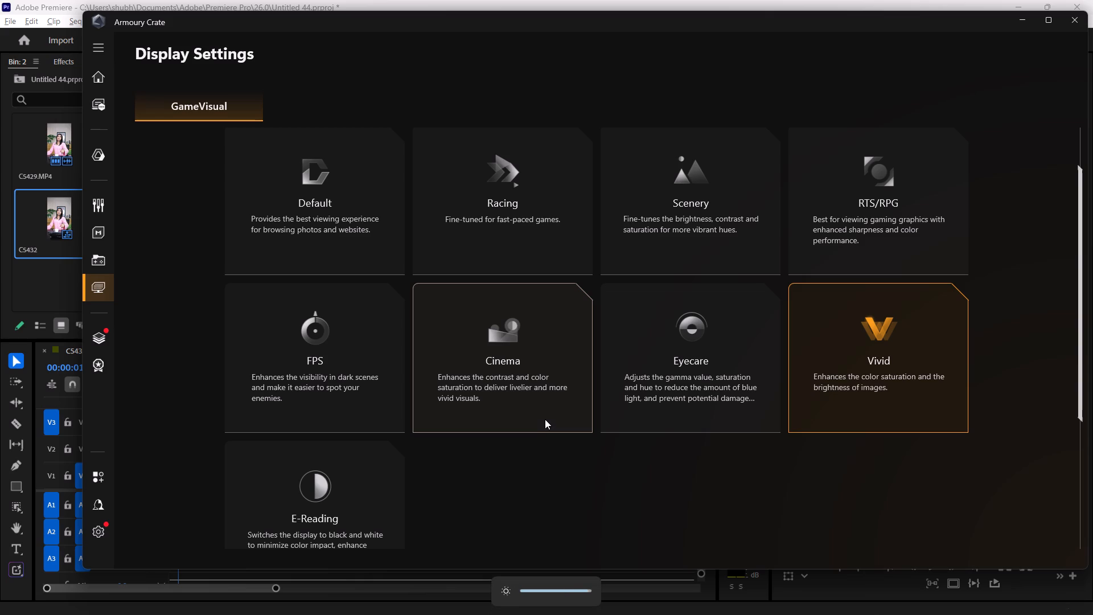
left_click(1083, 18)
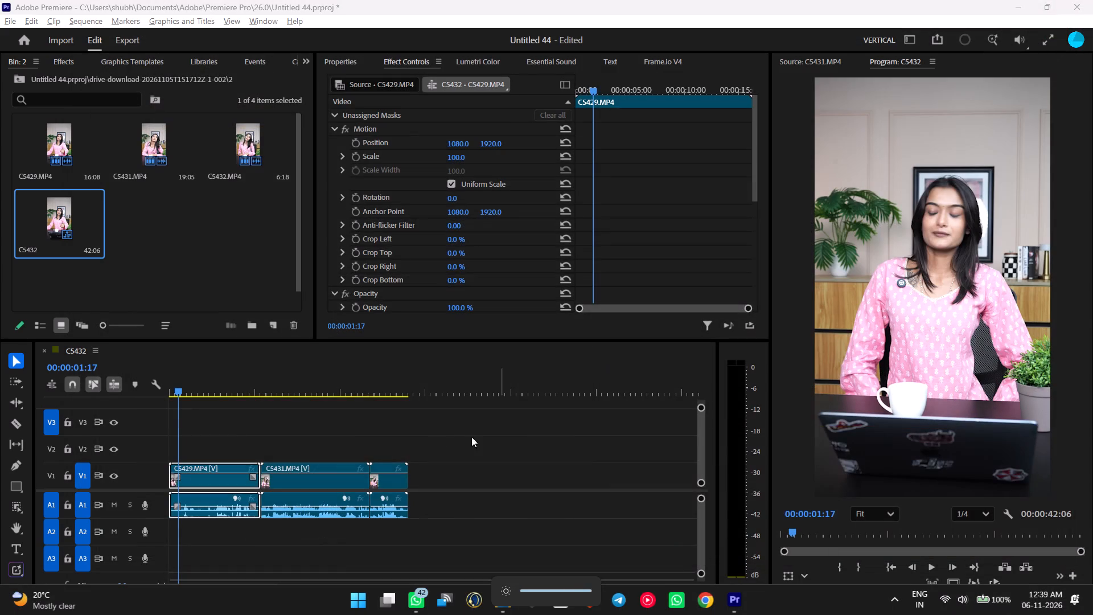
Play the CS432 sequence from its start through about 11 seconds of CS429.MP4, with the whole sequence fitted in the timeline.
left_click_drag(184, 391, 176, 393)
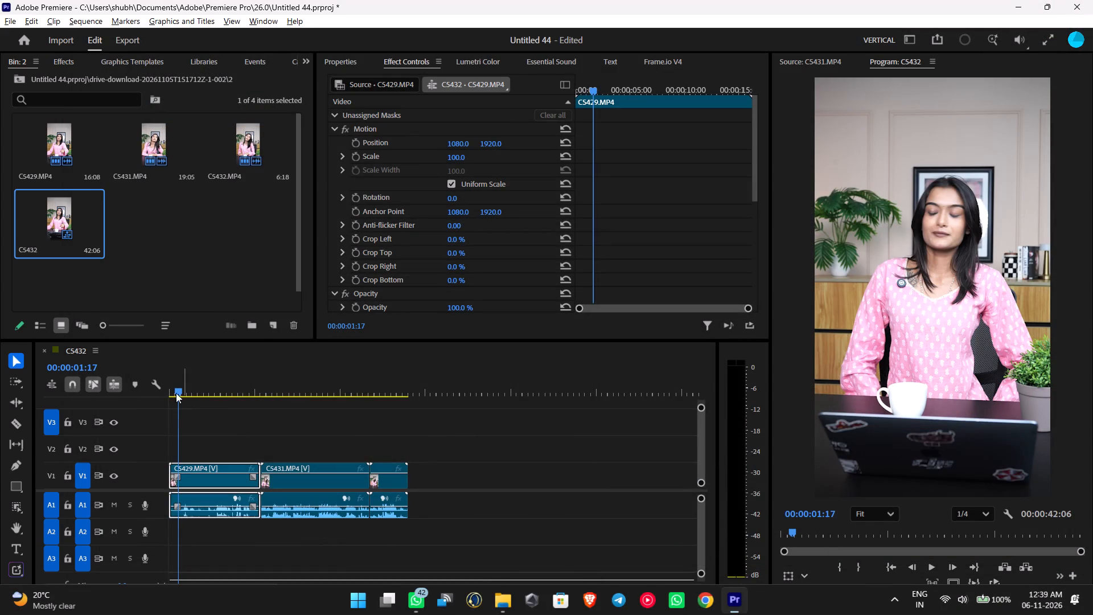
left_click_drag(176, 393, 159, 398)
key("space")
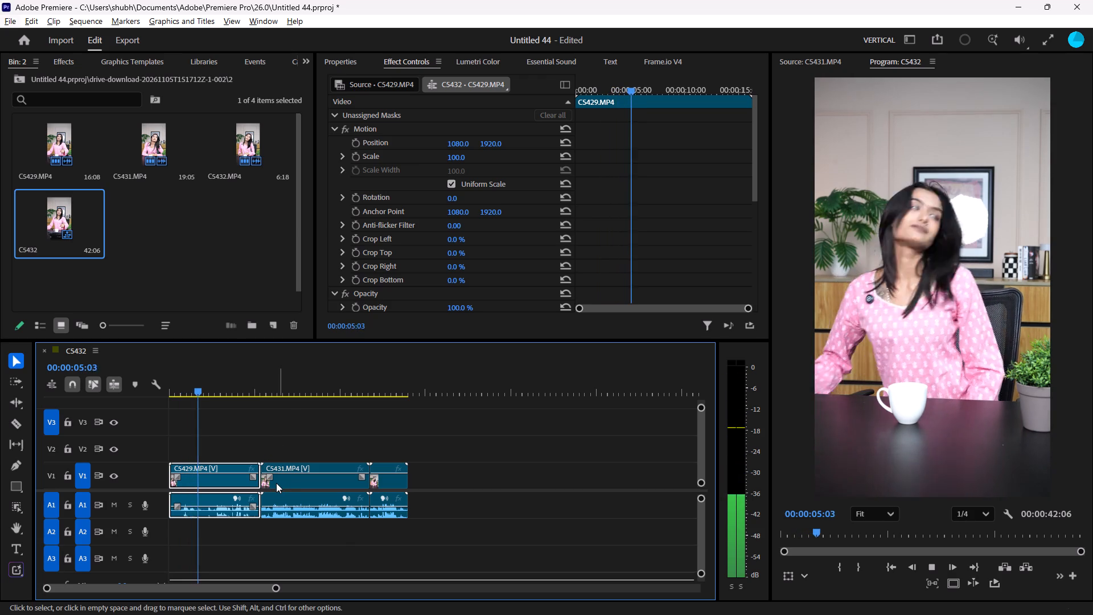
key("backslash")
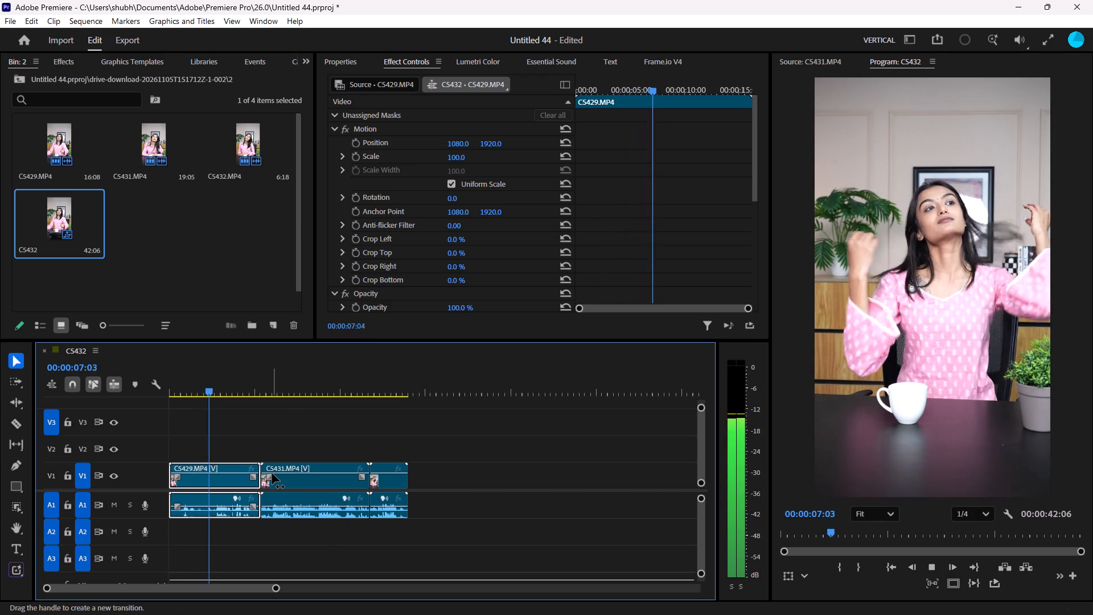
key("backslash")
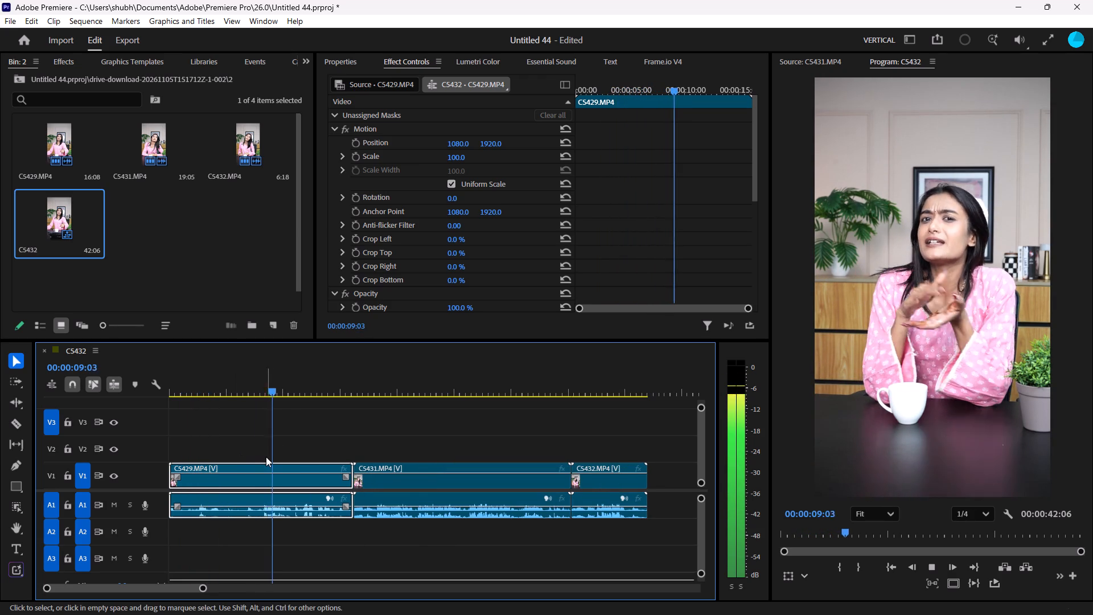
type("\\\\")
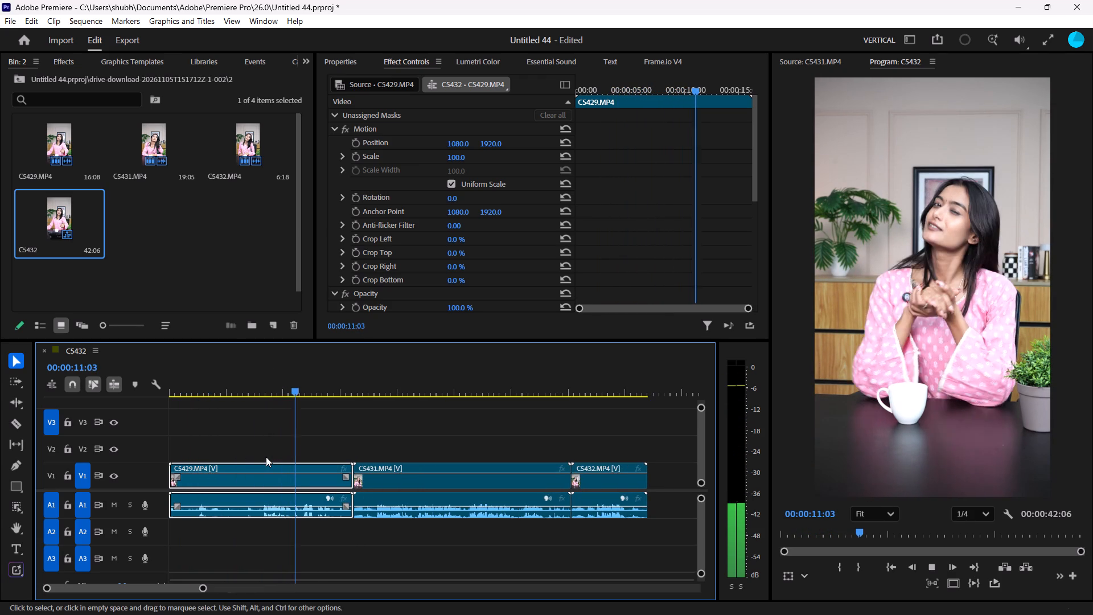
key("space")
Find the cut point around 8 seconds frame by frame and split CS429.MP4's video and audio at 00:00:08:04.
left_click_drag(299, 392, 236, 403)
key("space")
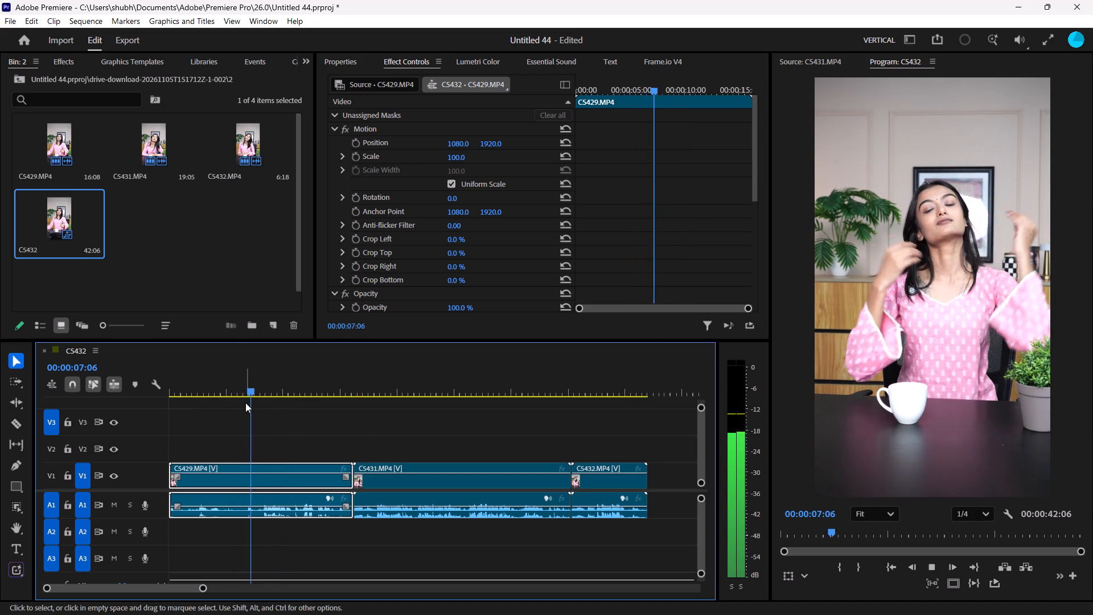
key("space")
key("space")
key("space")
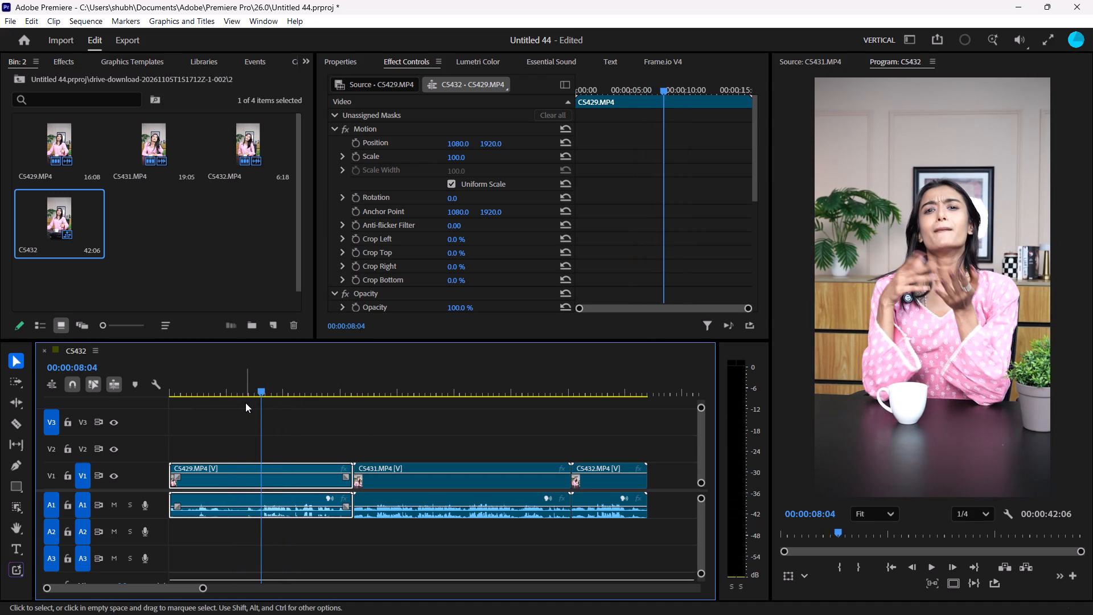
left_click_drag(261, 389, 253, 391)
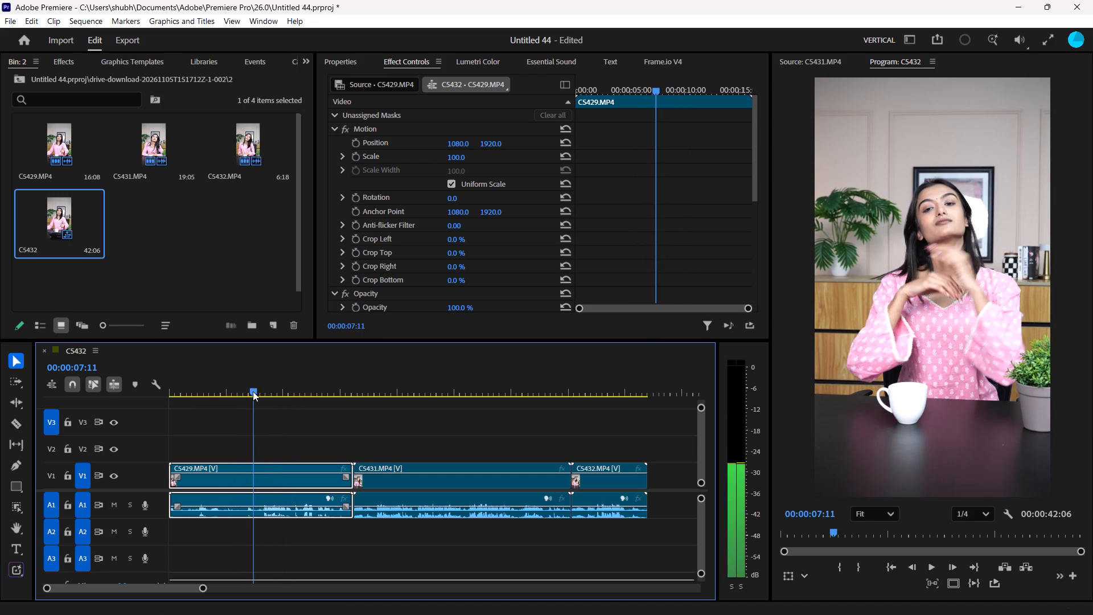
left_click_drag(253, 391, 252, 391)
key("space")
key("space")
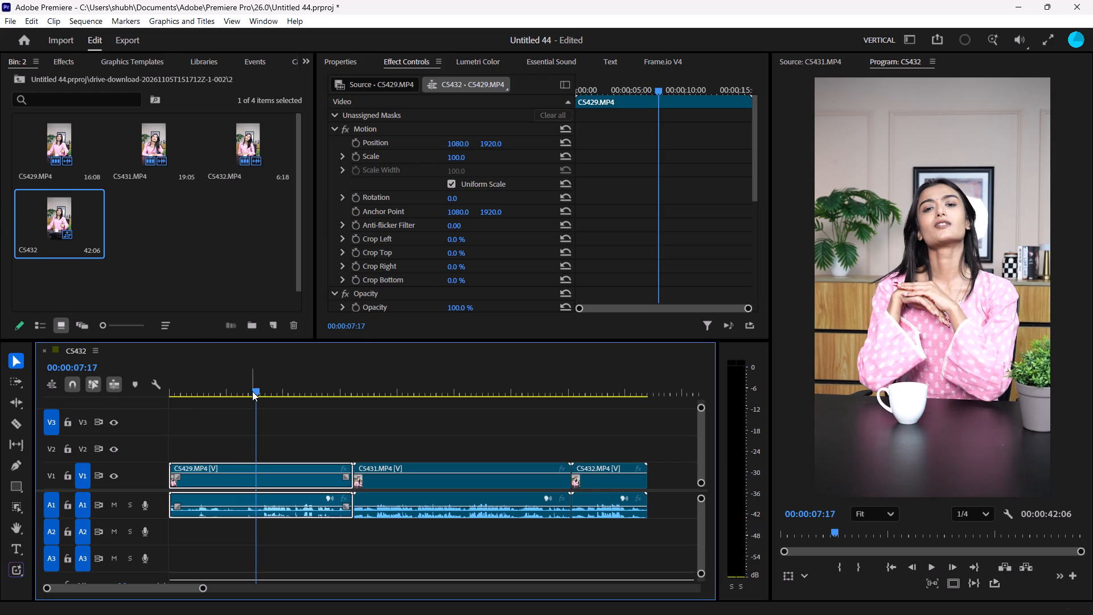
key("space")
key("space")
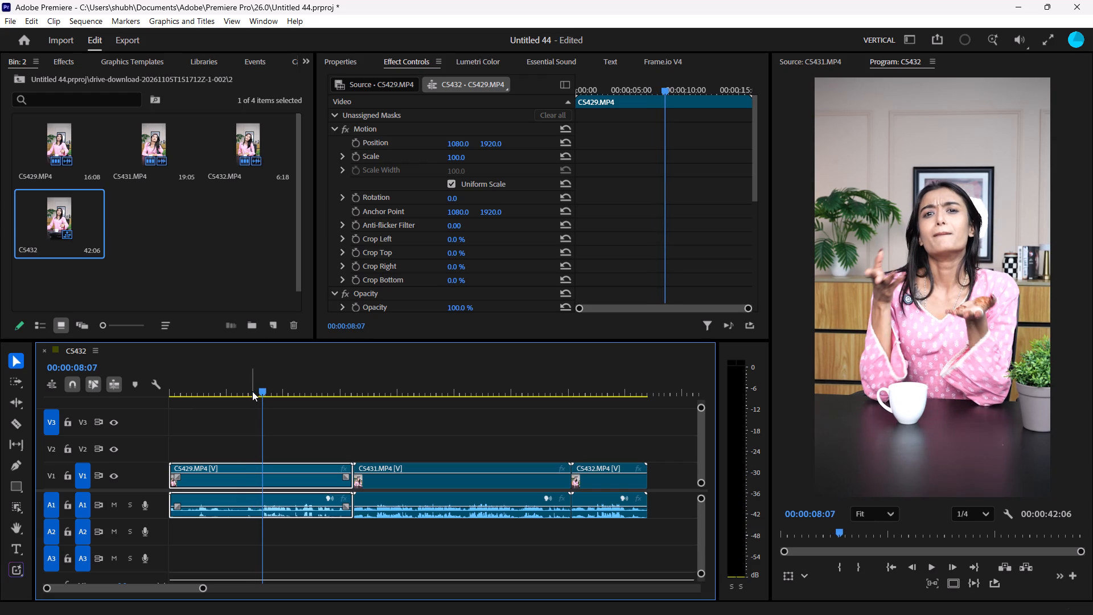
key("Left")
key("Left")
key("Left")
key("Left")
key("Left")
key("Right")
key("Right")
key("Right")
key("Right")
key("Right")
key("Right")
key("Right")
key("Right")
key("Right")
key("Right")
key("Right")
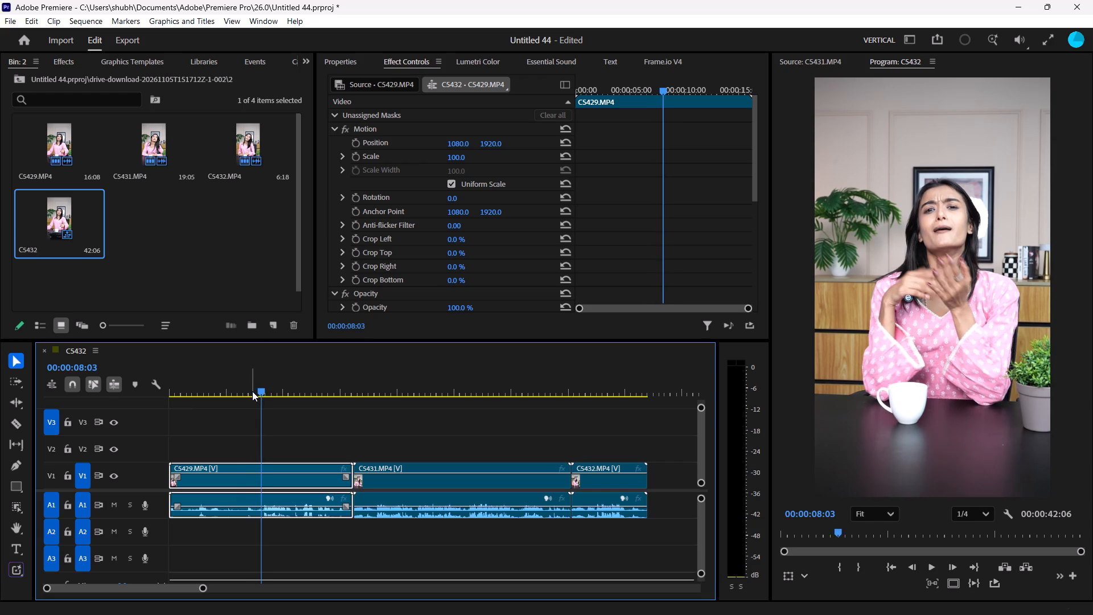
key("Left")
key("Left")
key("Left")
key("Left")
key("Left")
key("Left")
key("Left")
key("Left")
key("Left")
key("Left")
key("Left")
key("Left")
key("Left")
key("Left")
key("Left")
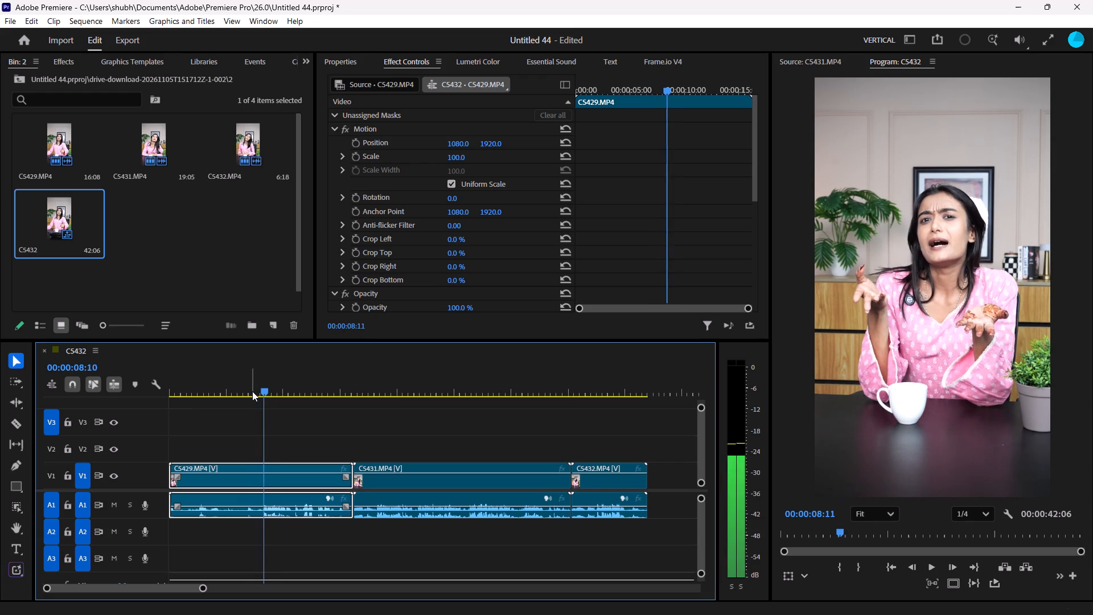
key("Right")
key("Right")
key("Right")
key("Right")
key("Right")
key("Right")
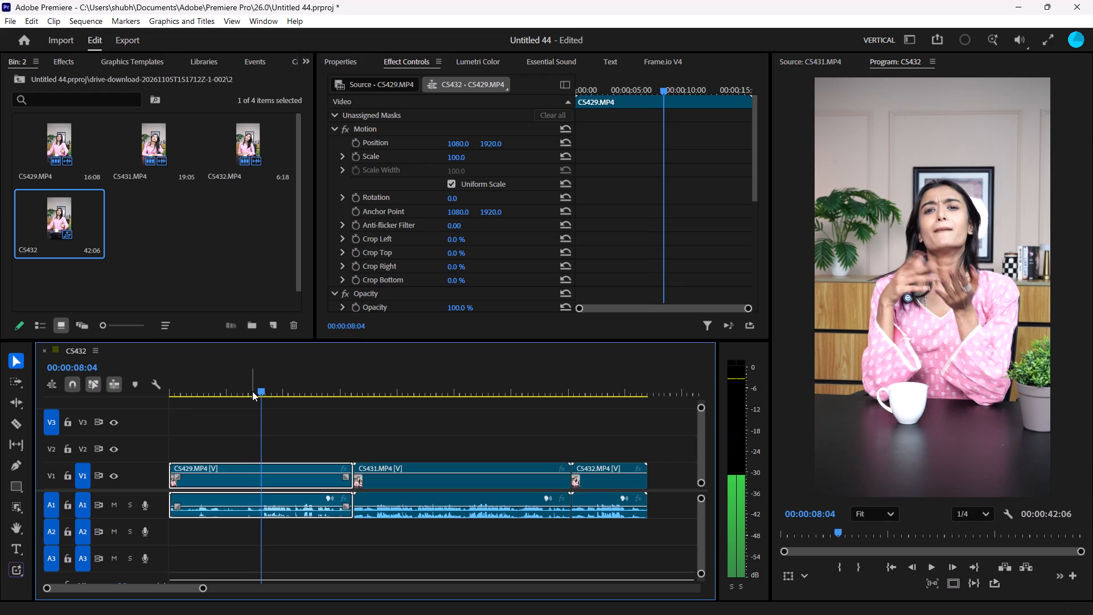
key("b")
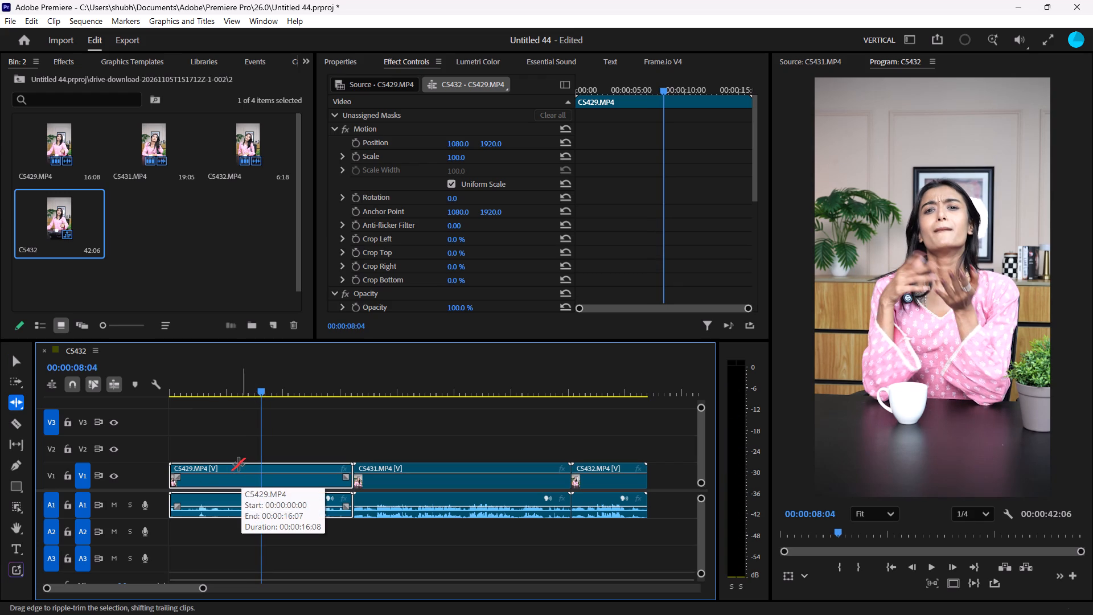
key("v")
key("alt+b")
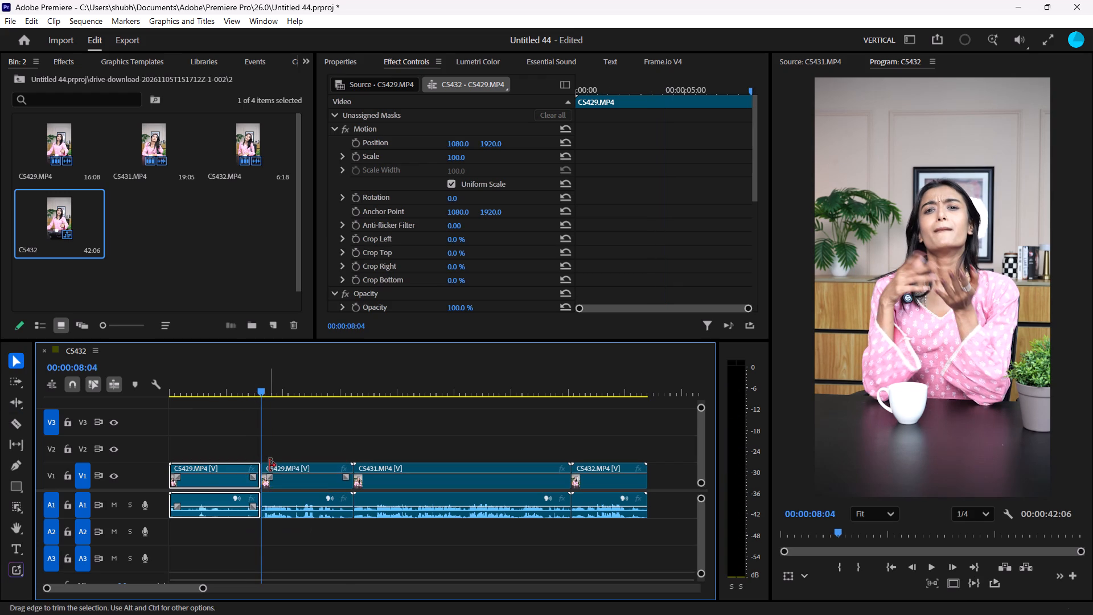
Review the second CS429.MP4 segment and split its video and audio at 00:00:14:18, near the end of the take.
key("space")
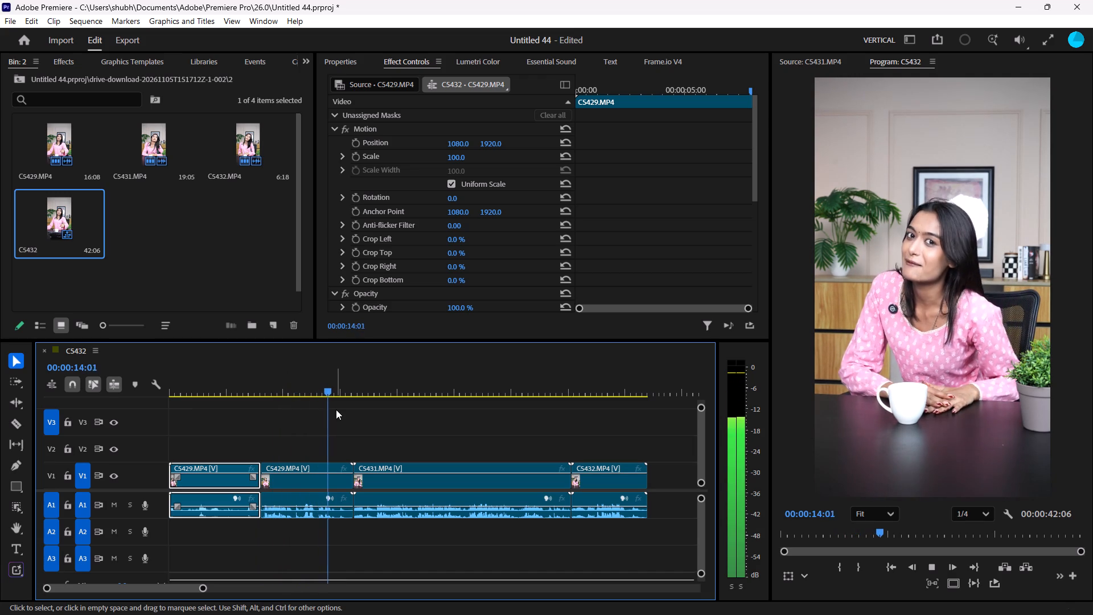
key("space")
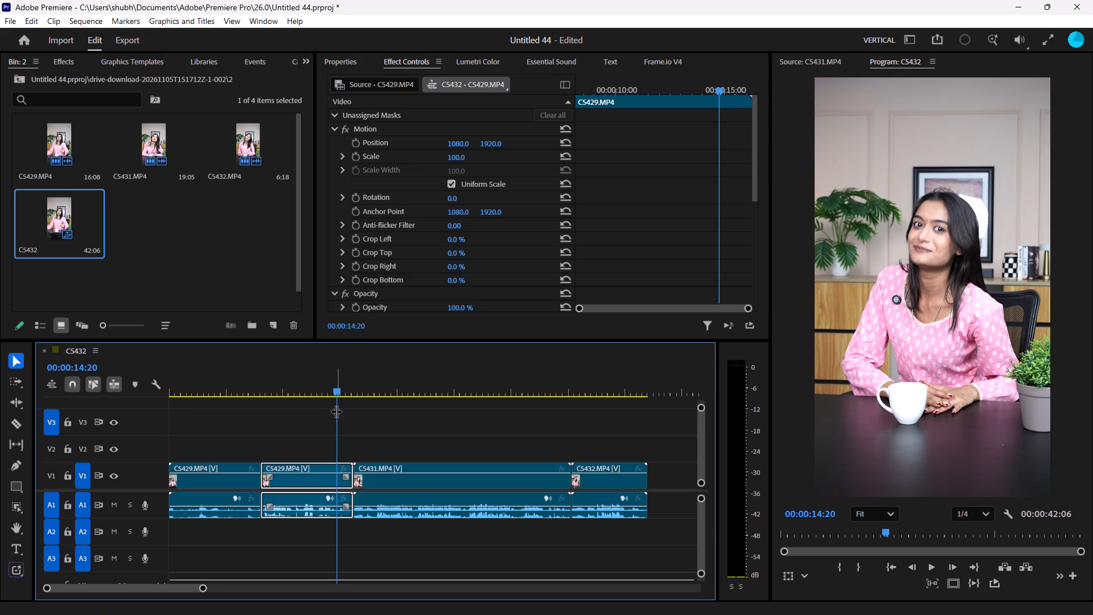
key("Left")
key("Left")
key("Left")
key("Left")
key("Left")
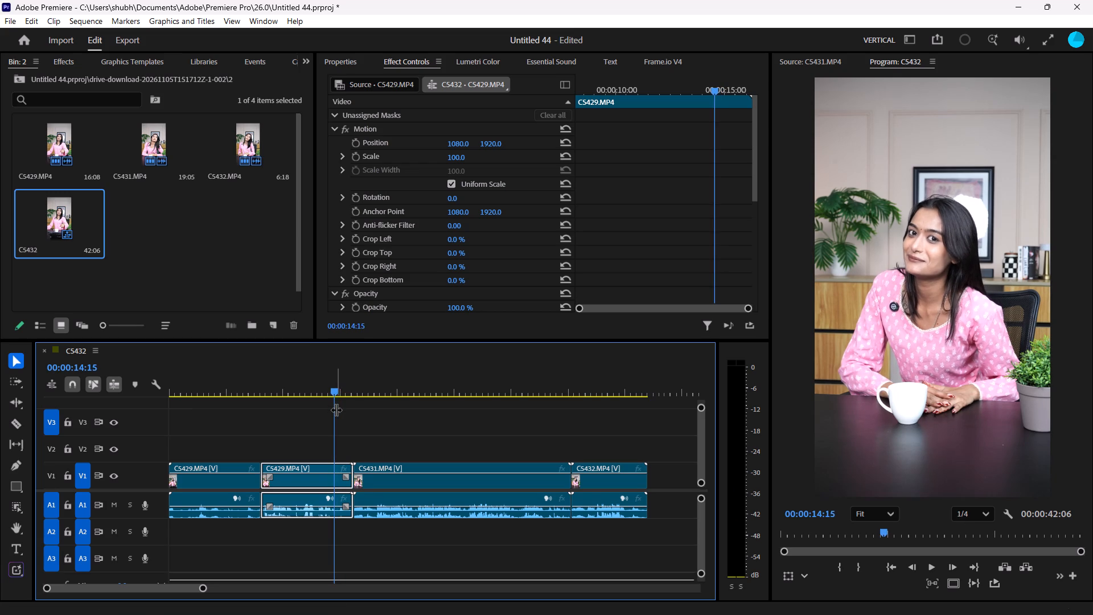
key("Left")
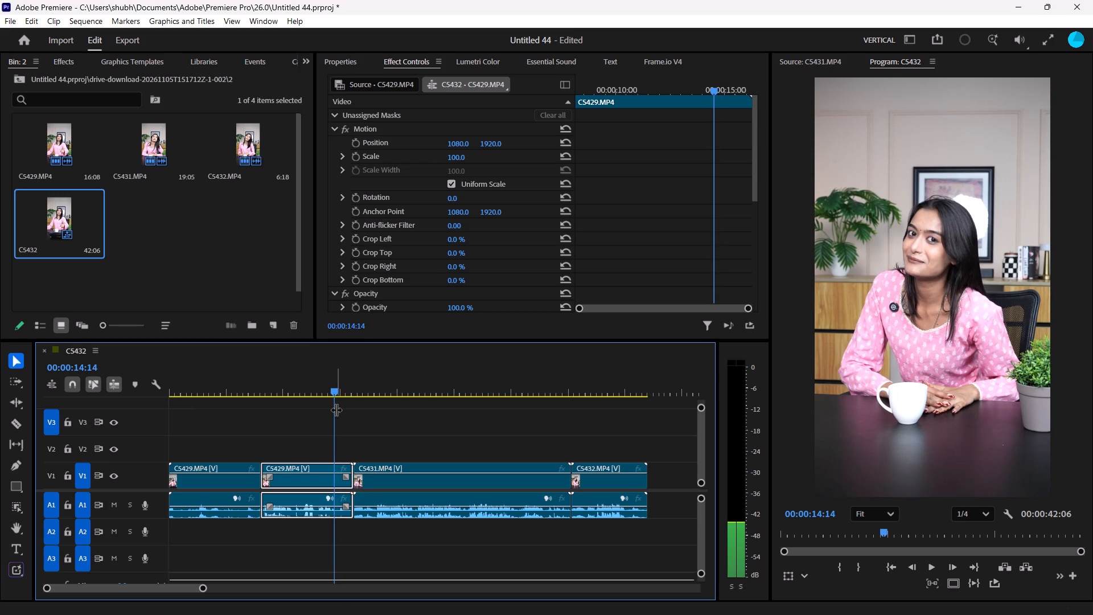
key("space")
key("space")
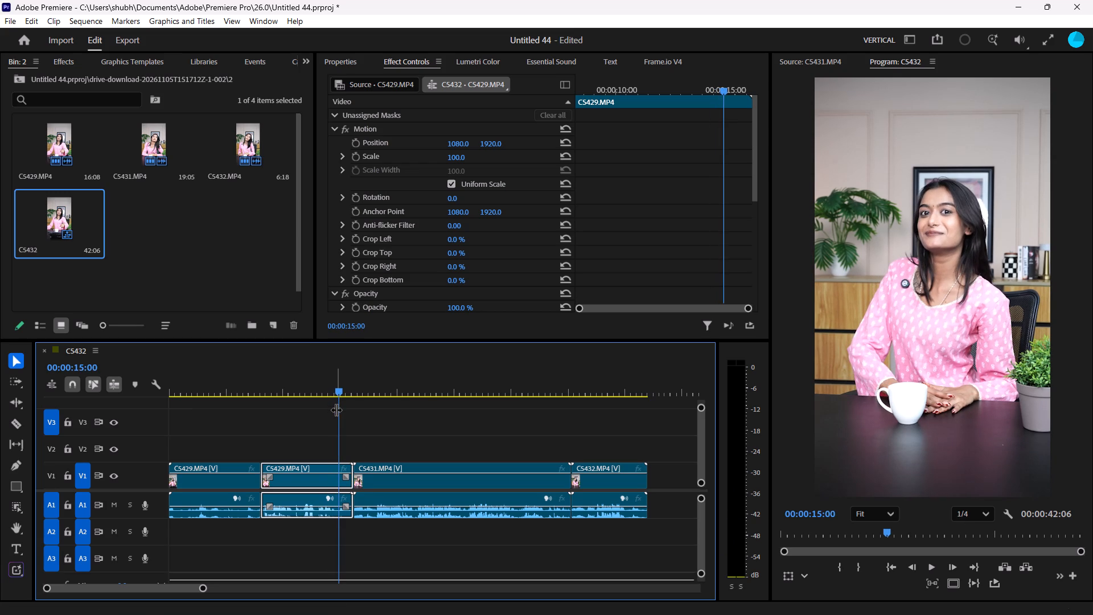
key("Left")
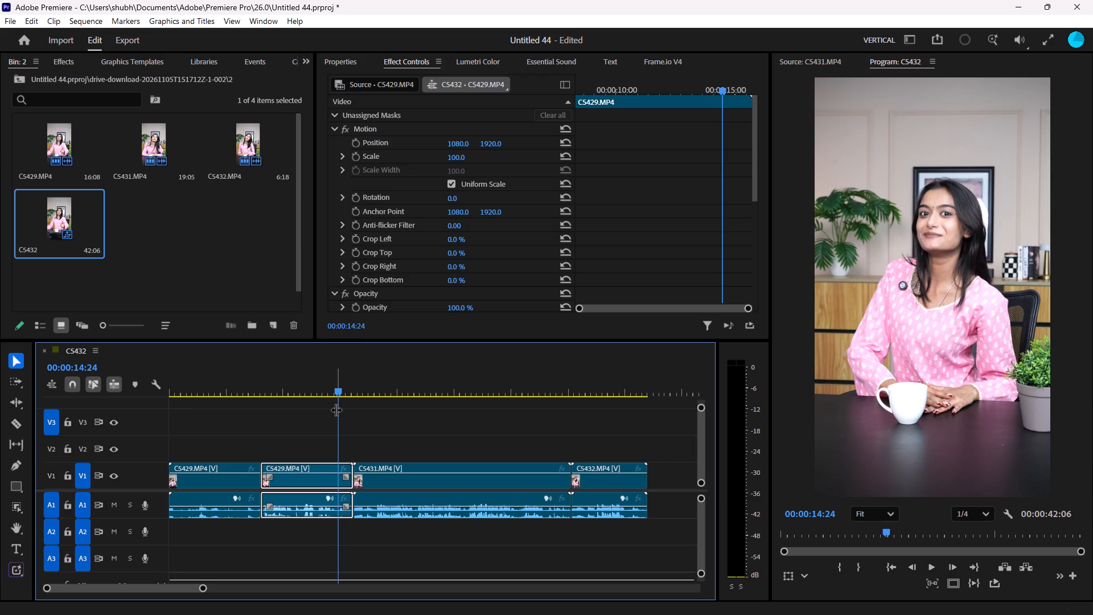
key("Right")
key("Left")
key("Left")
key("Left")
key("Left")
key("Left")
key("Left")
key("Left")
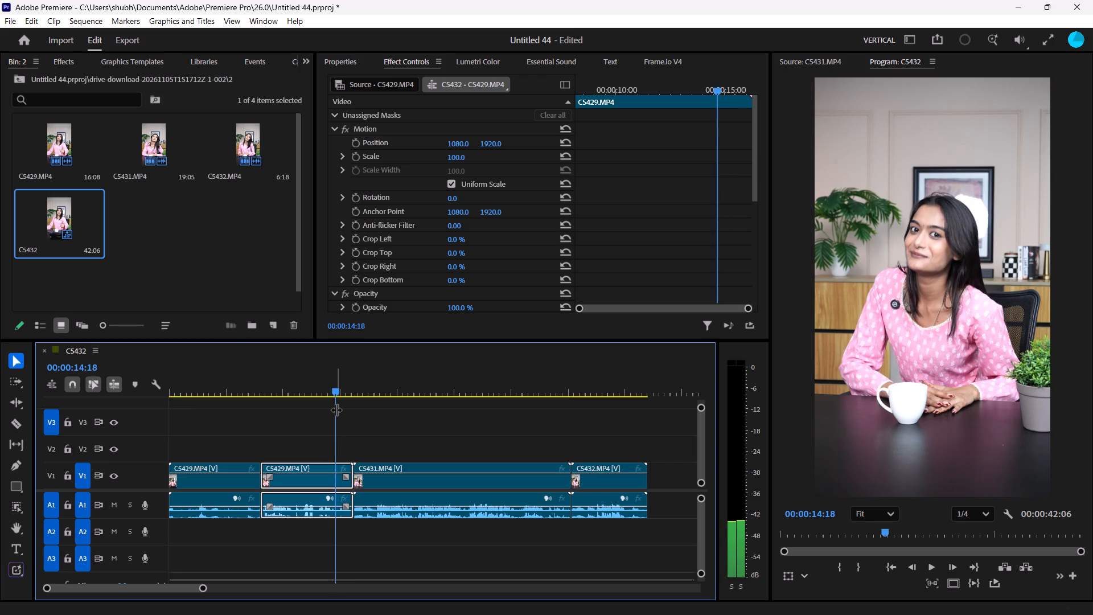
key("alt+b")
Review the opening of CS431.MP4 frame by frame and split its video and audio at 00:00:18:07.
key("space")
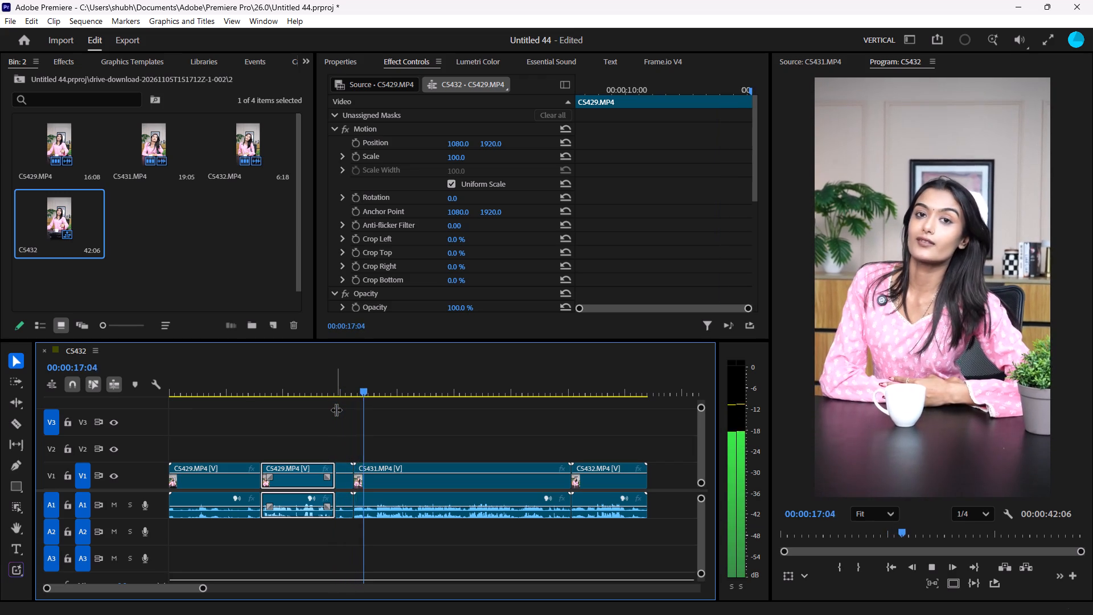
key("space")
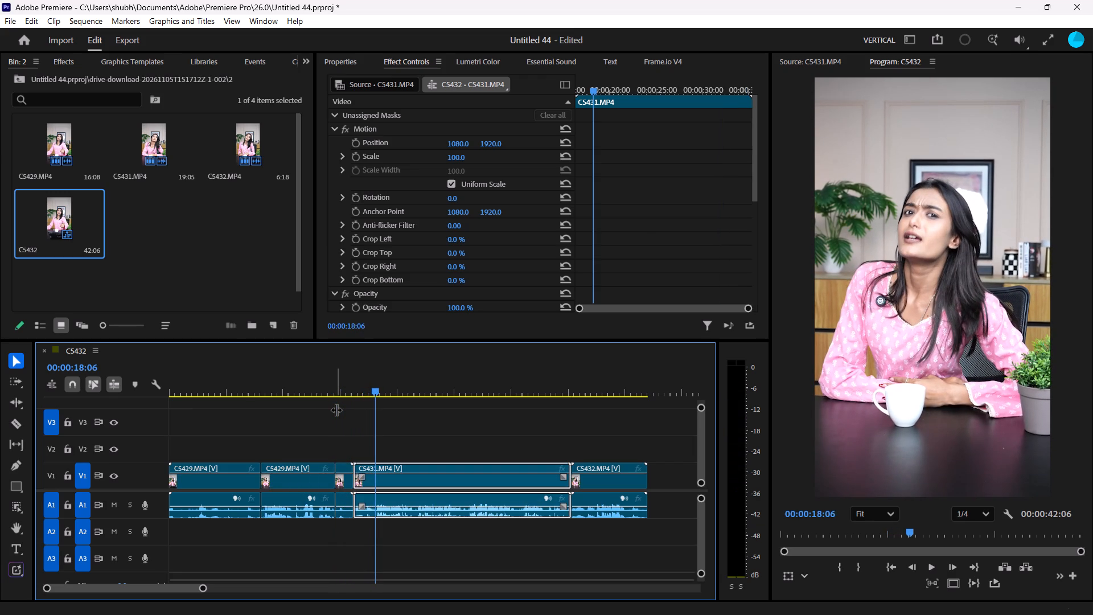
key("Right")
key("Right")
key("Right")
key("Right")
key("Right")
key("Right")
key("Right")
key("Right")
key("Right")
key("Right")
key("Right")
key("Right")
key("Right")
key("Right")
key("Right")
key("Right")
key("Right")
key("Right")
key("Right")
key("Right")
key("Right")
key("Right")
key("Right")
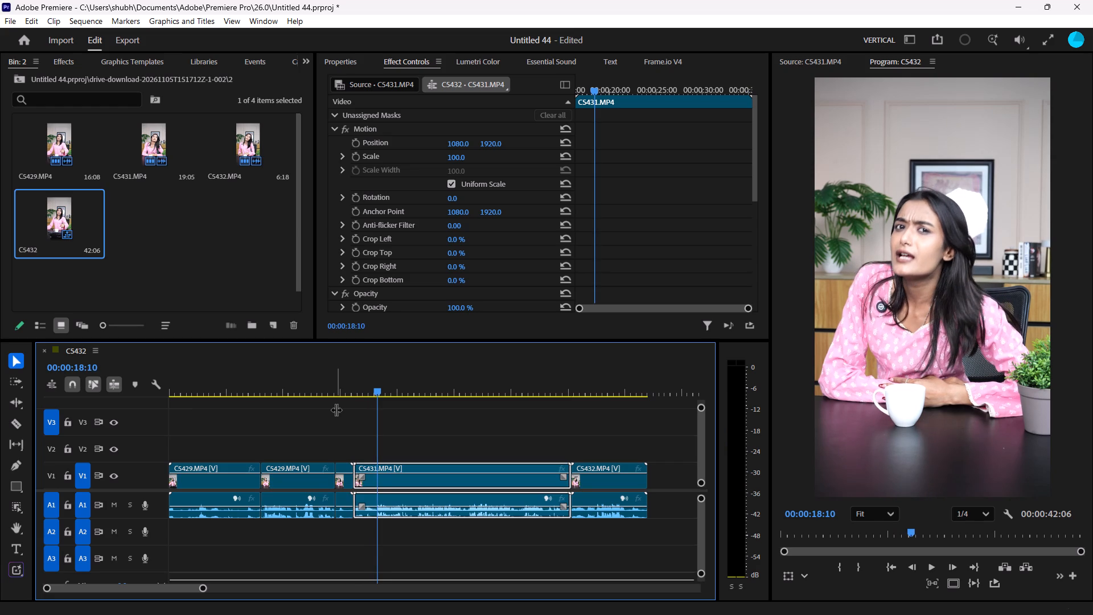
key("Left")
key("Left")
key("Left")
key("Left")
key("Left")
key("Left")
key("Left")
key("Left")
key("Left")
key("Left")
key("Left")
key("Left")
key("Left")
key("Left")
key("Left")
key("Left")
key("Left")
key("Left")
key("Left")
key("Left")
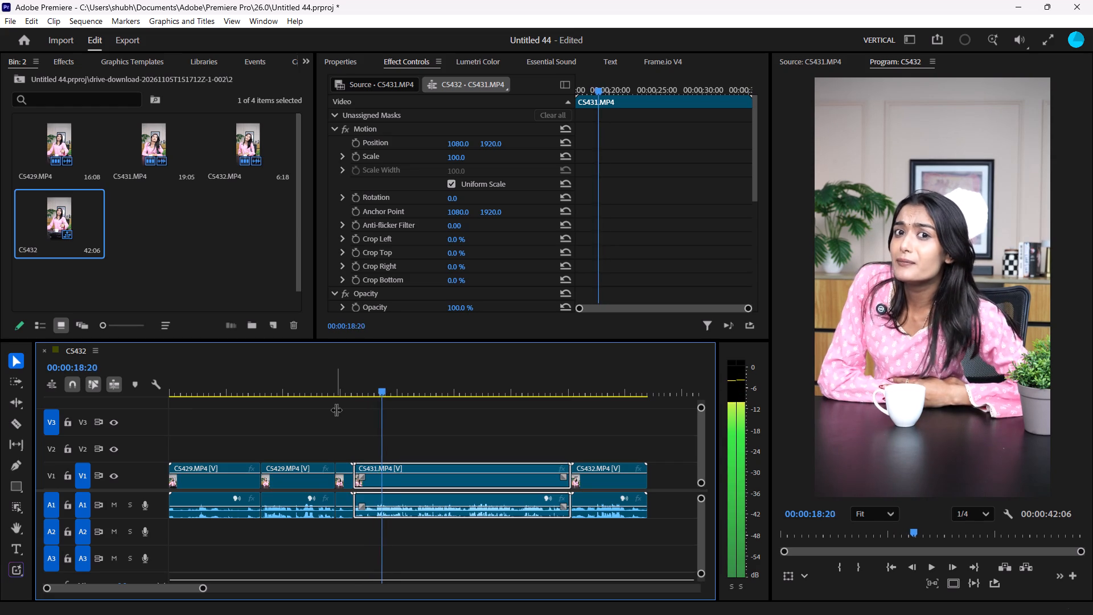
key("Left")
key("Right")
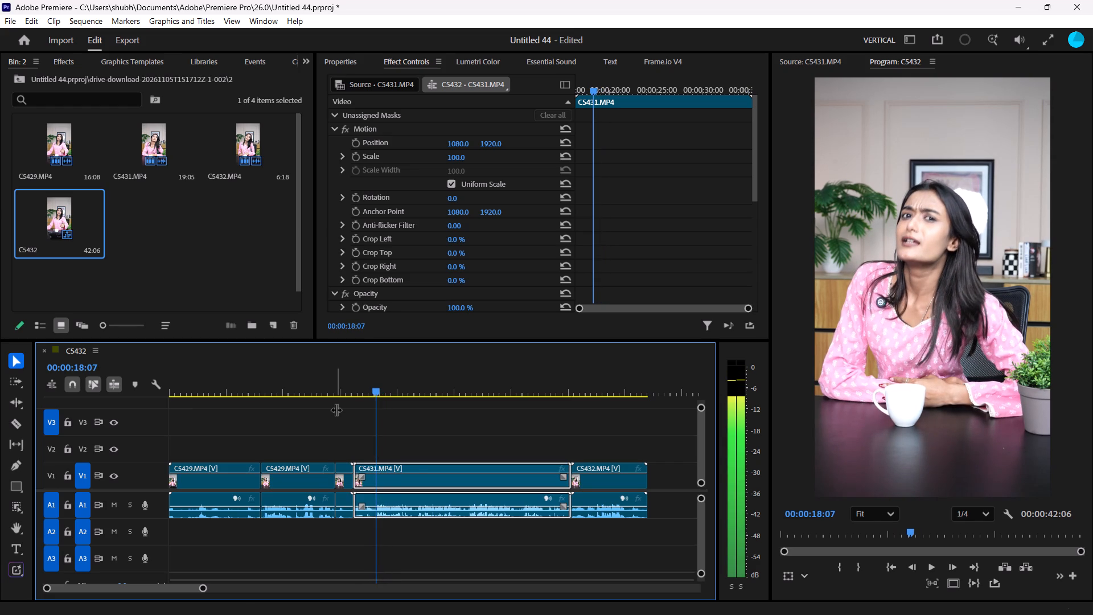
key("alt+b")
Play through the rest of CS431.MP4 and split its video and audio at 00:00:33:09, near the end of the take.
key("space")
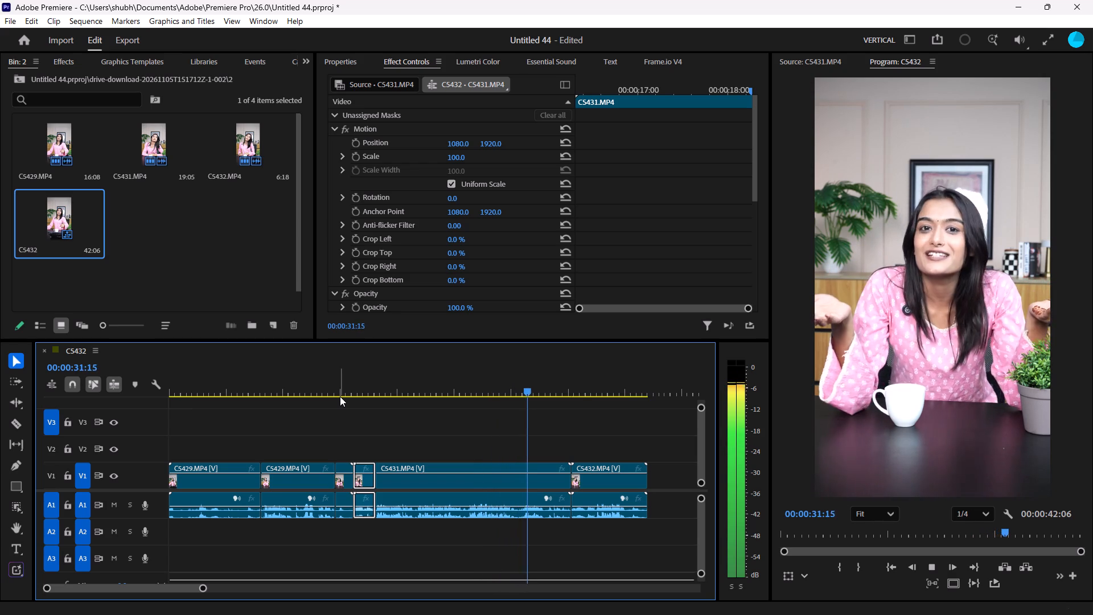
key("space")
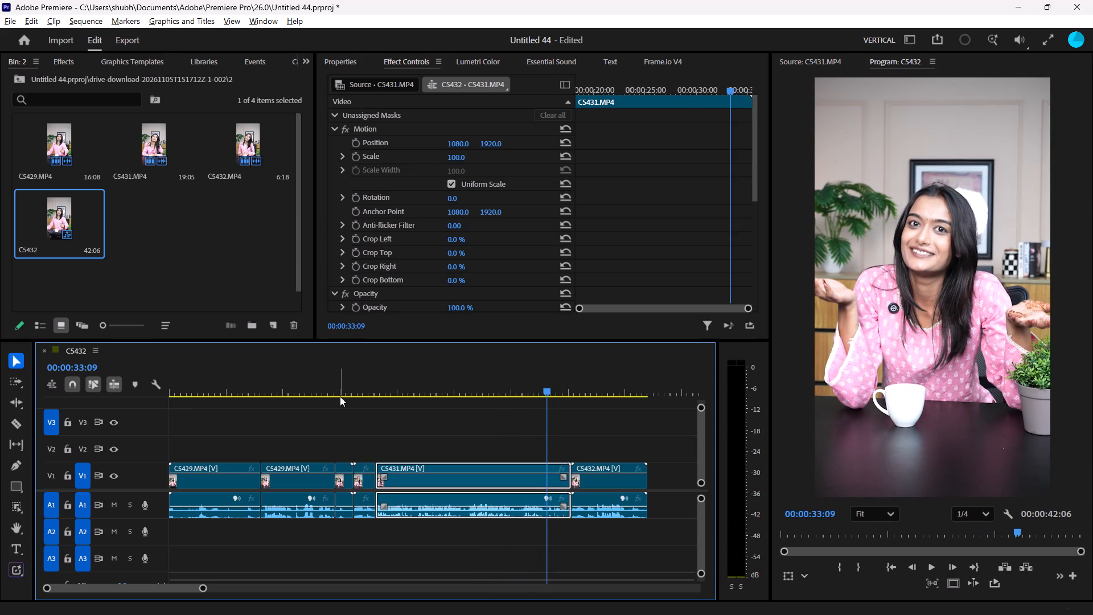
key("alt+b")
Find where the action starts in CS432.MP4 frame by frame and split its video and audio at 00:00:37:08.
key("space")
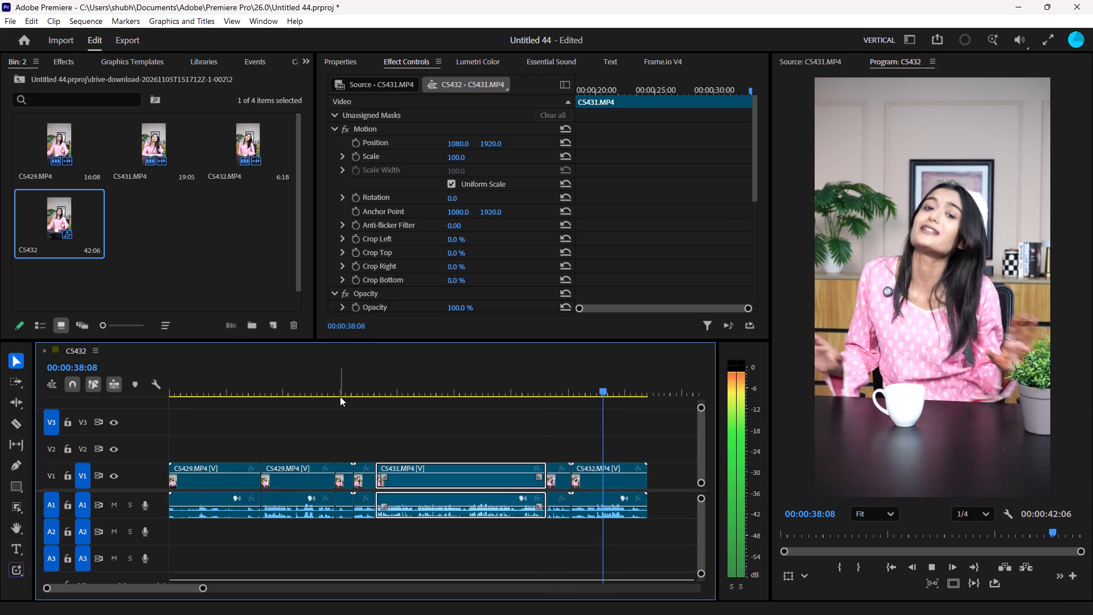
key("space")
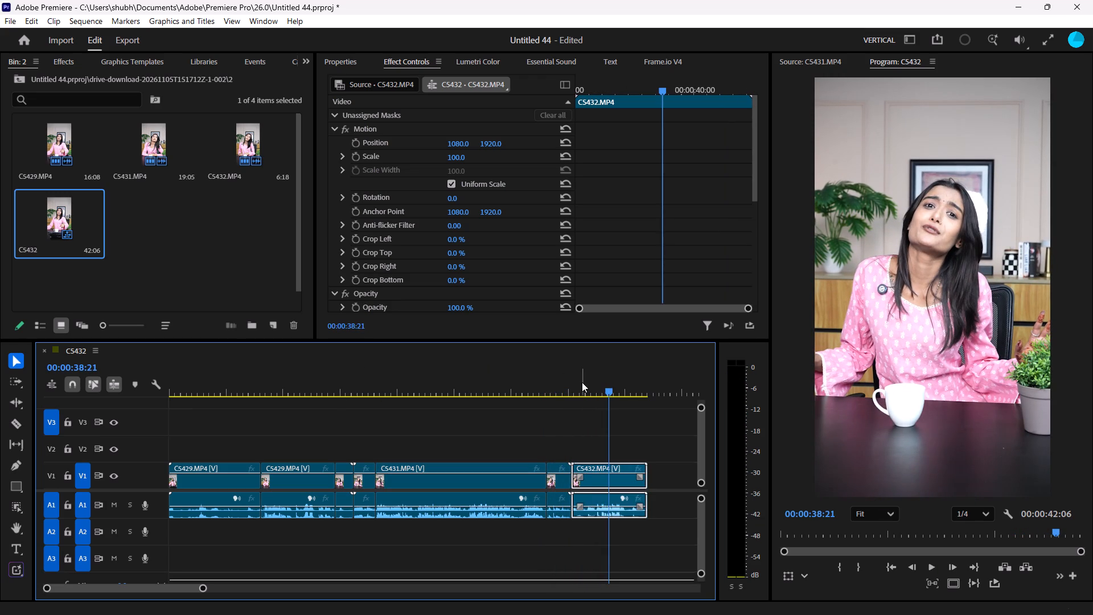
left_click(582, 382)
key("space")
key("space")
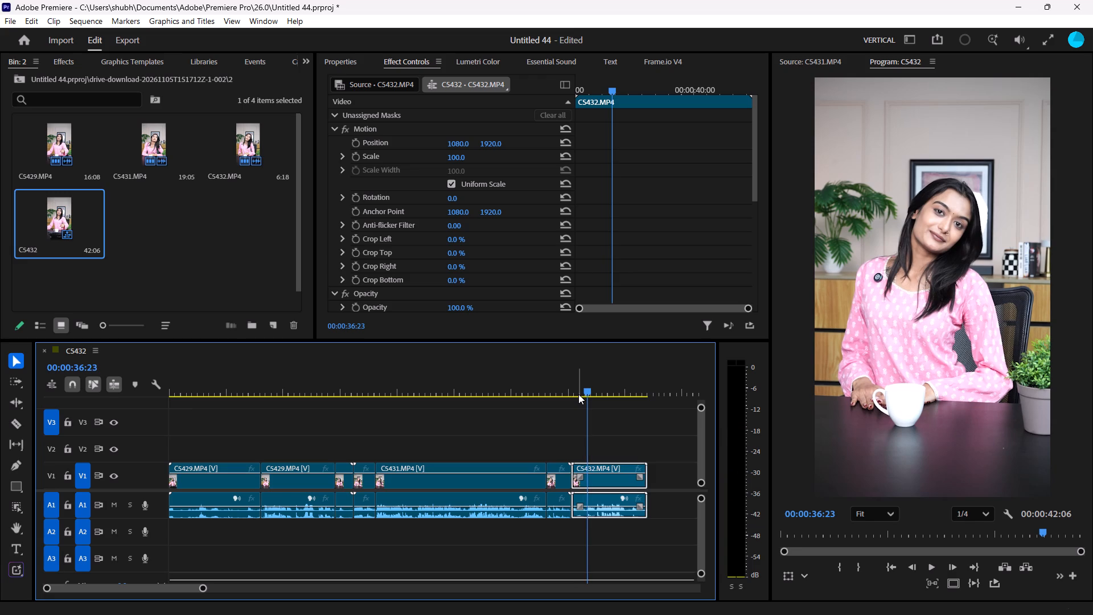
key("space")
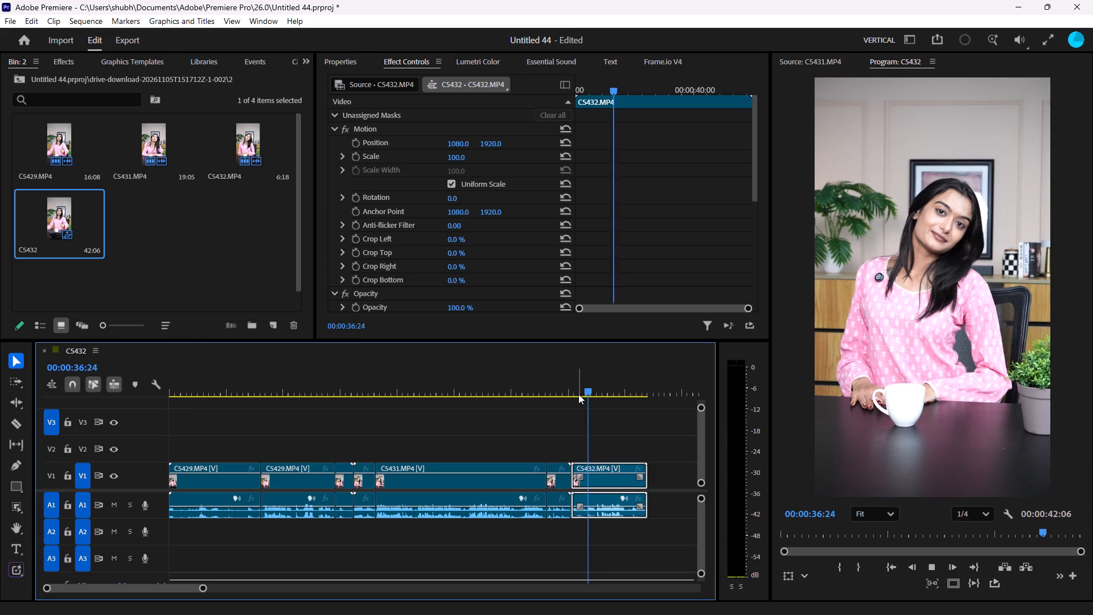
key("space")
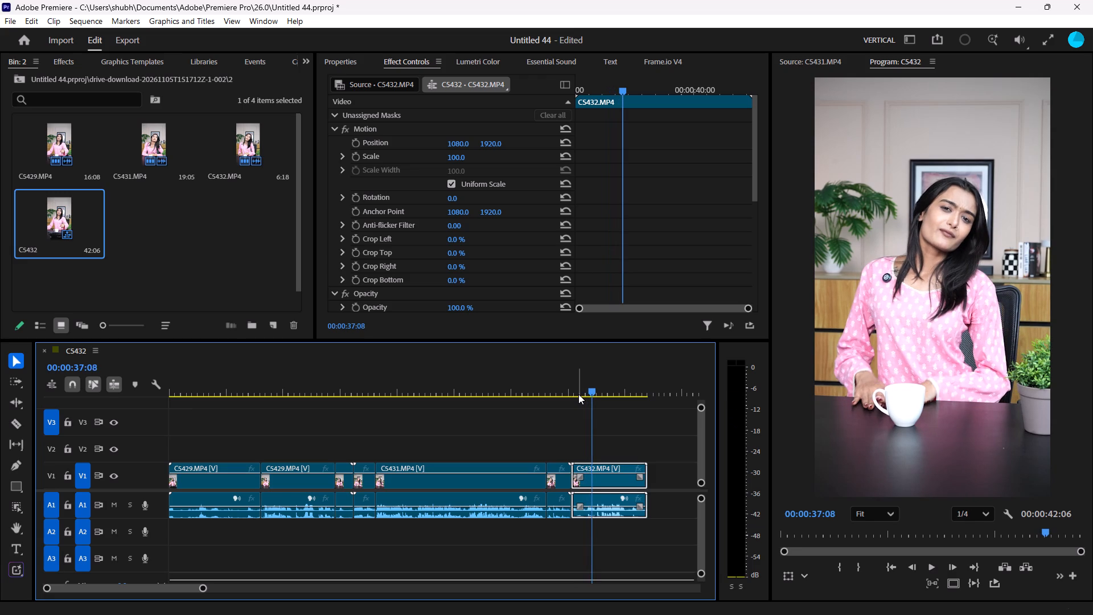
key("space")
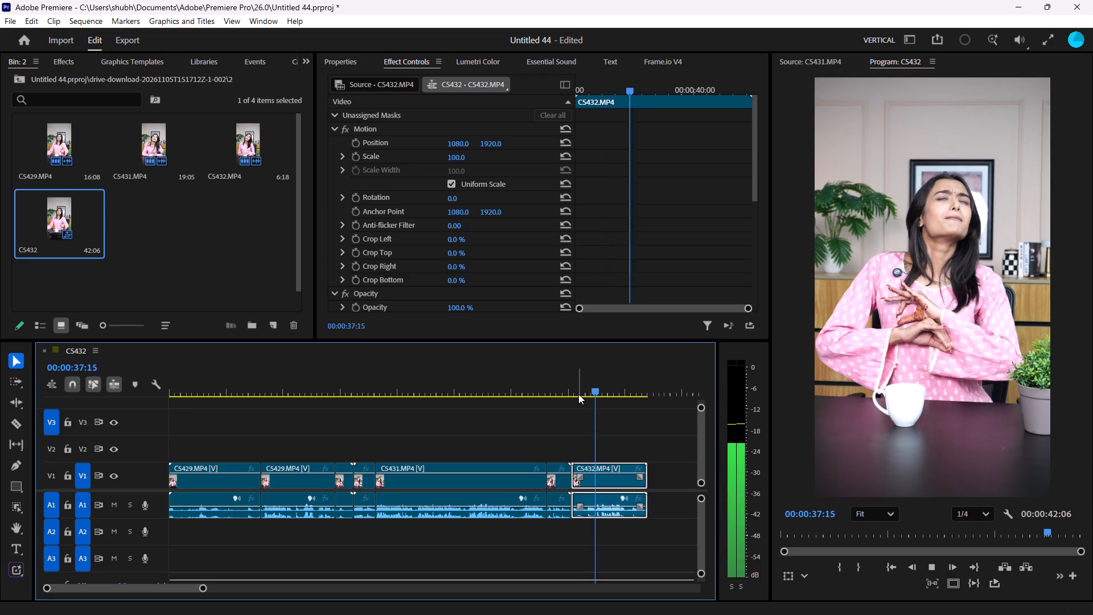
key("space")
key("Left")
key("Left")
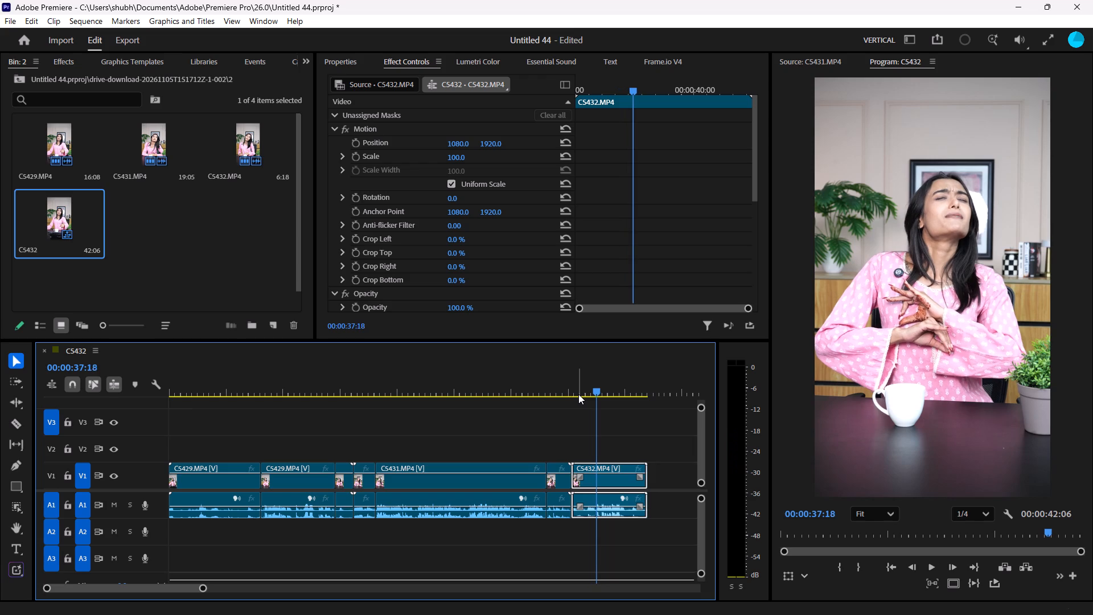
key("Left")
key("Left")
key("Left")
key("Left")
key("Left")
key("Left")
key("Left")
key("Left")
key("Left")
key("Left")
key("Left")
key("Left")
key("Left")
key("Left")
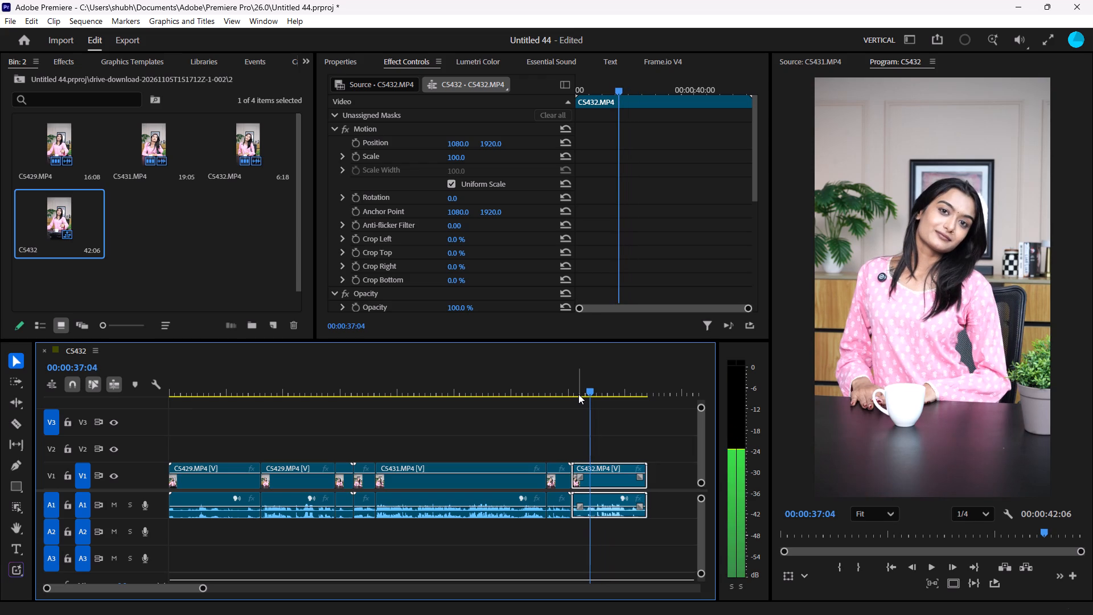
key("Right")
key("Right")
key("Right")
key("Right")
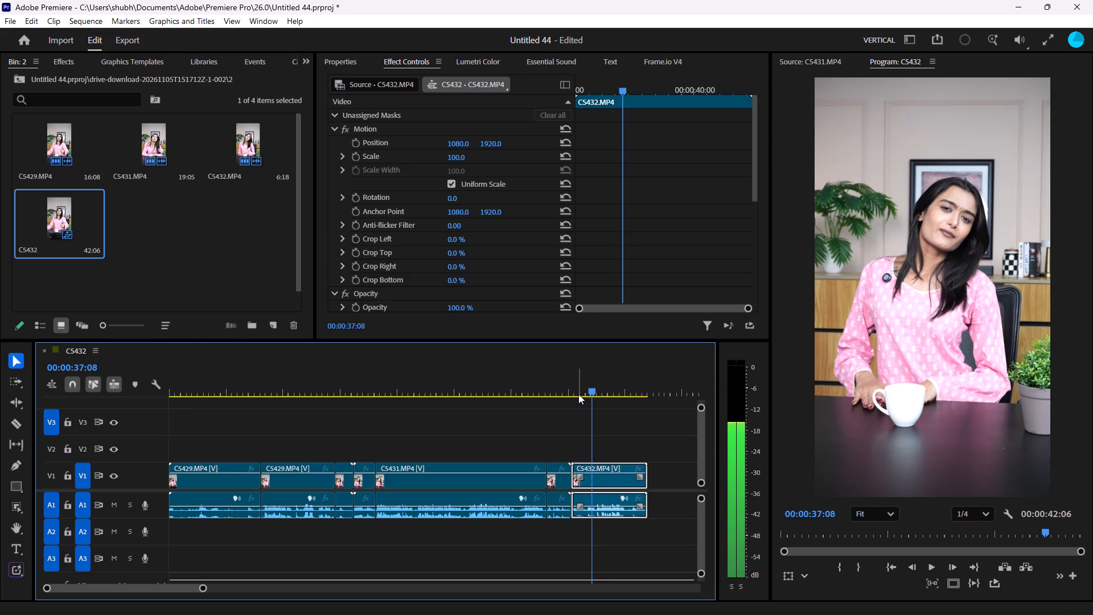
key("alt+b")
Review the end of CS432.MP4 frame by frame and split its video and audio at 00:00:40:14.
key("space")
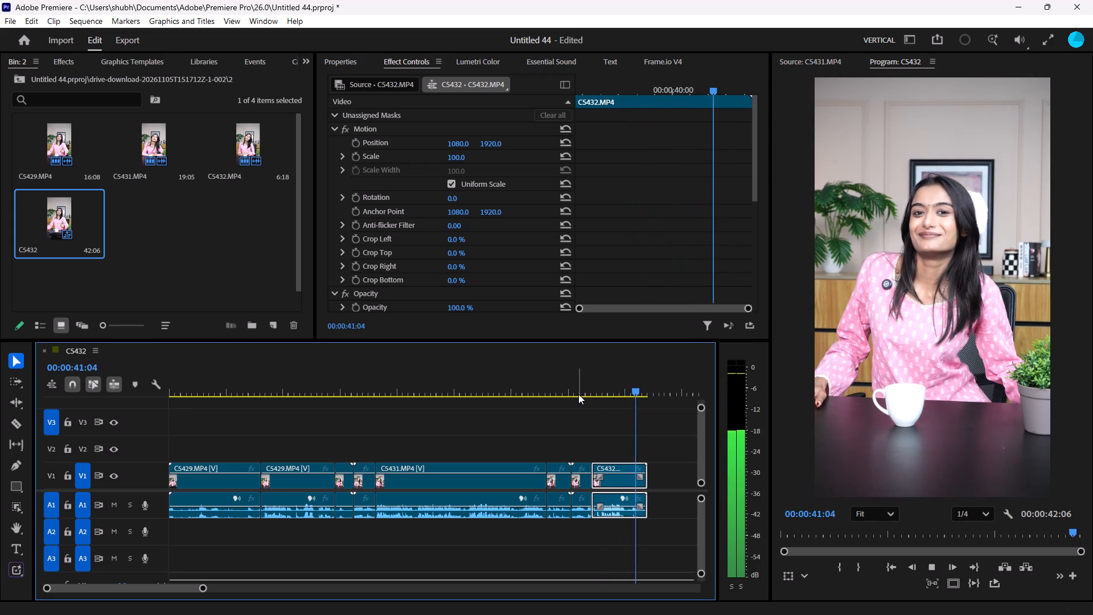
key("space")
left_click(626, 386)
key("space")
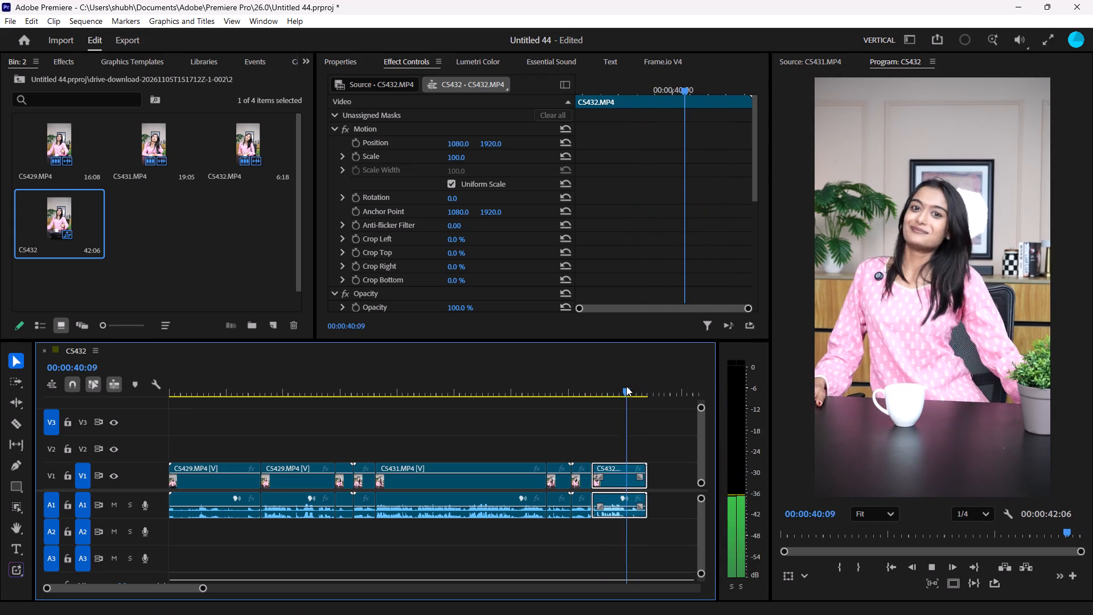
key("space")
key("space")
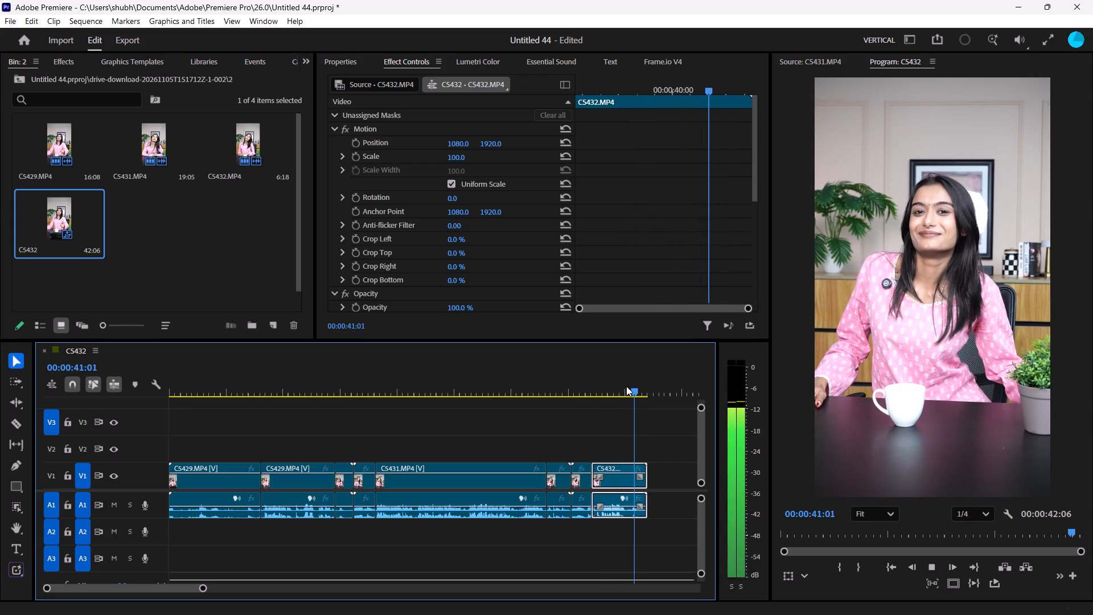
key("space")
key("Left")
key("Left")
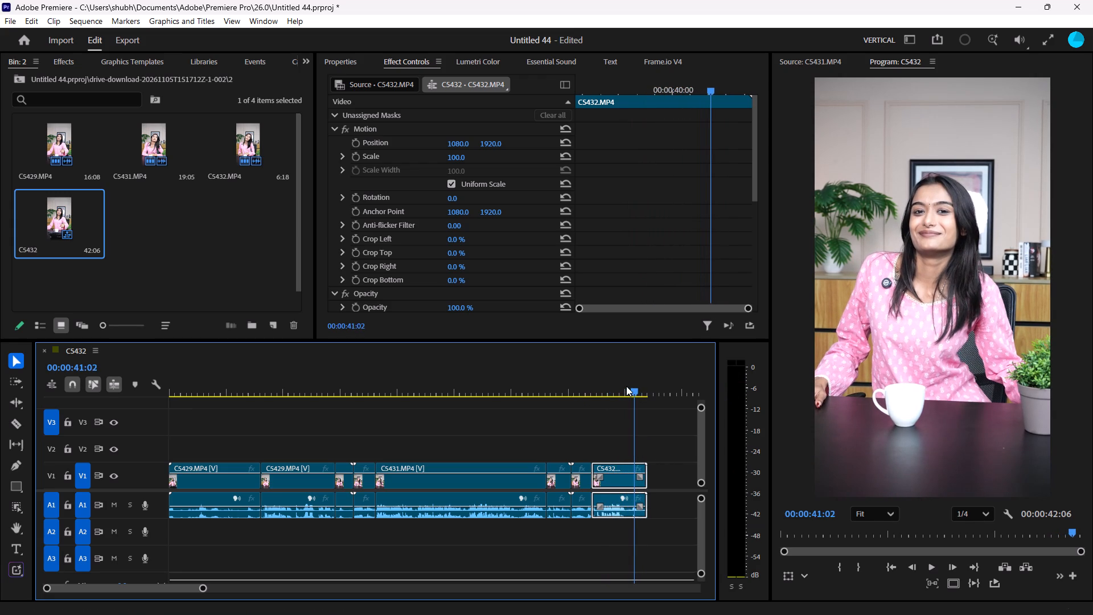
key("Left")
key("Left")
key("Left")
key("Left")
key("Left")
key("Left")
key("Left")
key("Left")
key("Left")
key("Left")
key("Left")
key("Left")
key("Left")
key("Left")
key("Left")
key("Left")
key("Left")
key("Left")
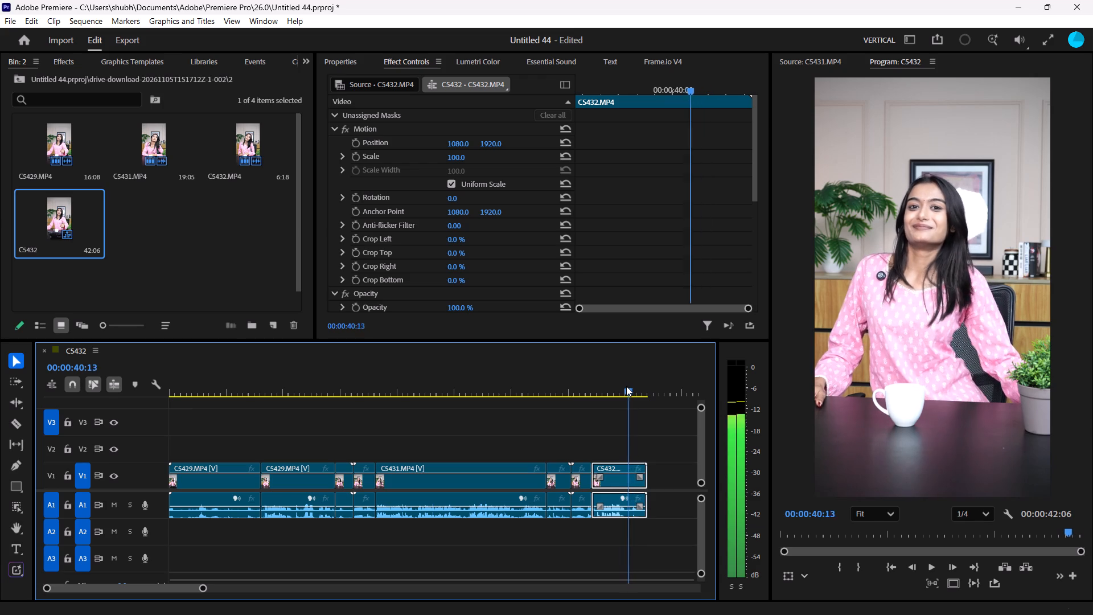
key("Right")
key("Right")
key("Right")
key("Right")
key("Right")
key("Right")
key("Right")
key("Right")
key("Right")
key("Right")
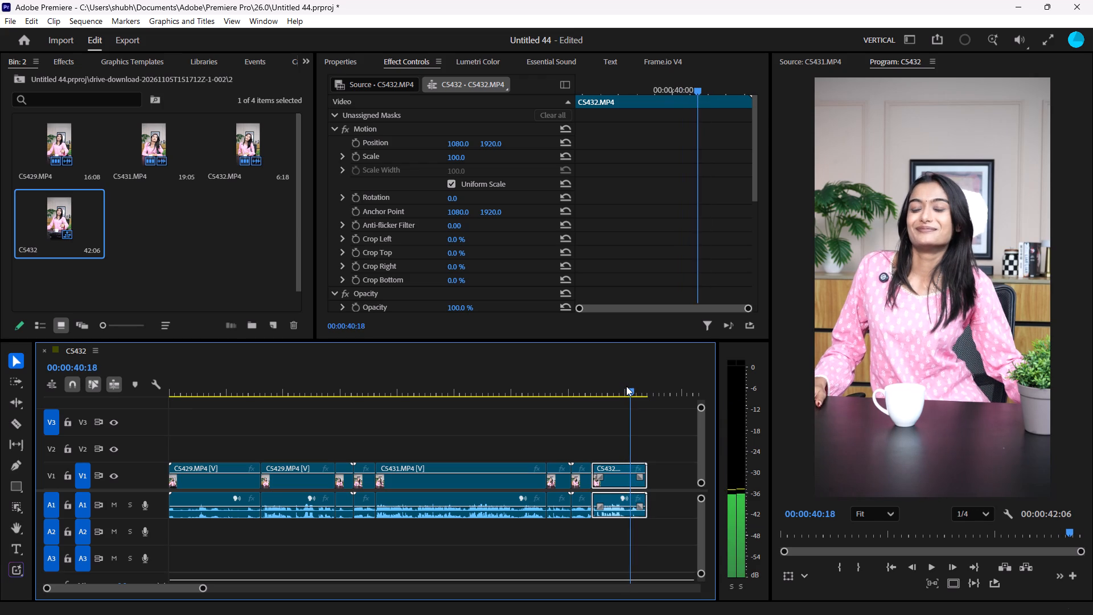
key("Right")
key("Right")
key("Right")
key("Right")
key("Right")
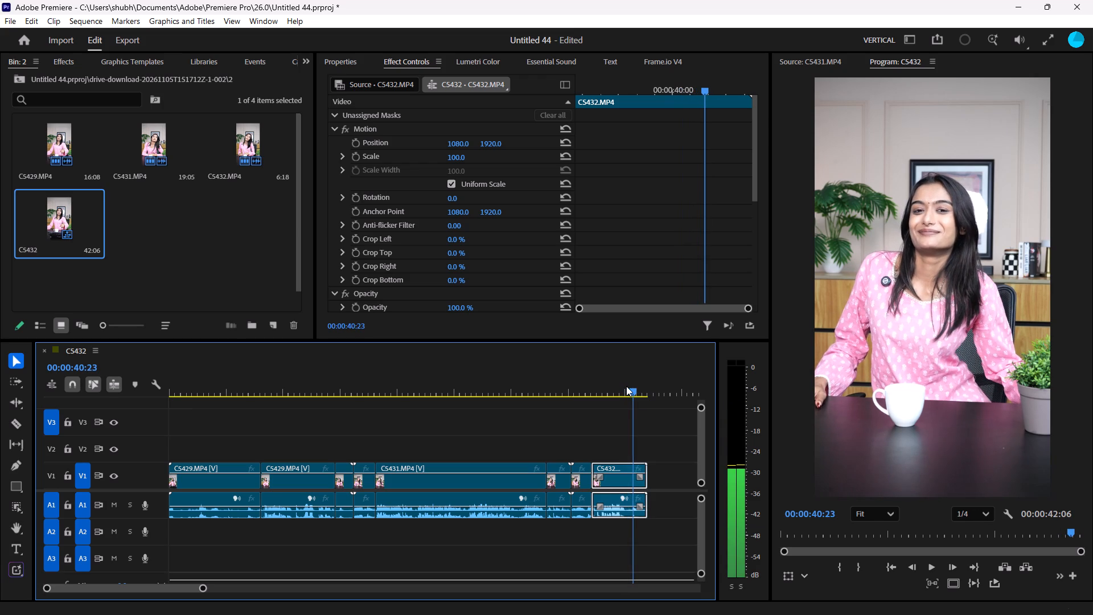
key("Left")
key("Left")
key("Left")
key("Left")
key("Left")
key("Left")
key("Left")
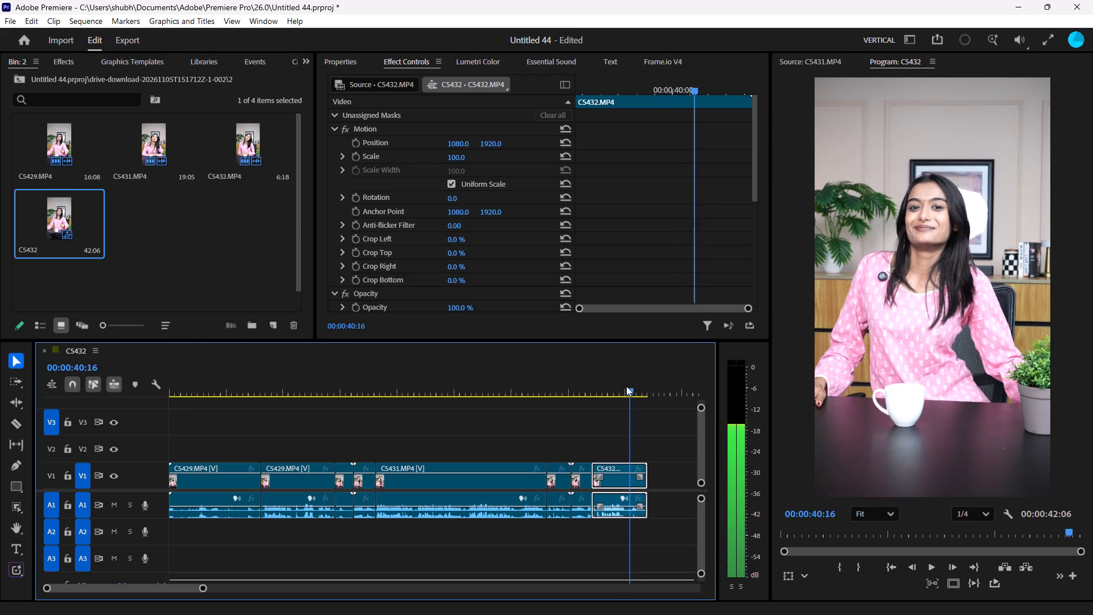
key("Left")
key("Left")
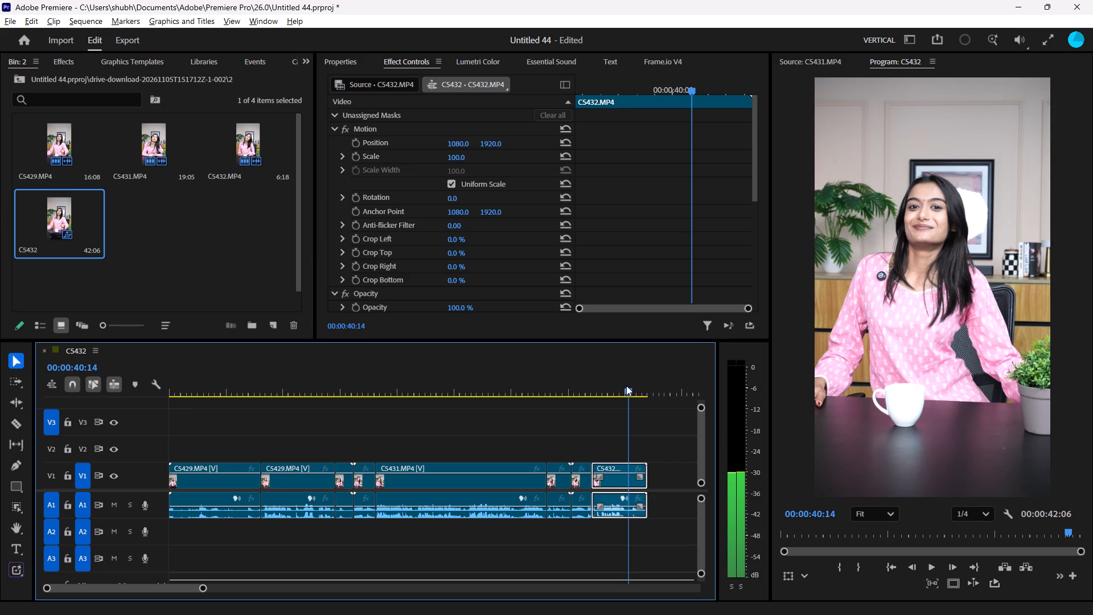
key("alt+b")
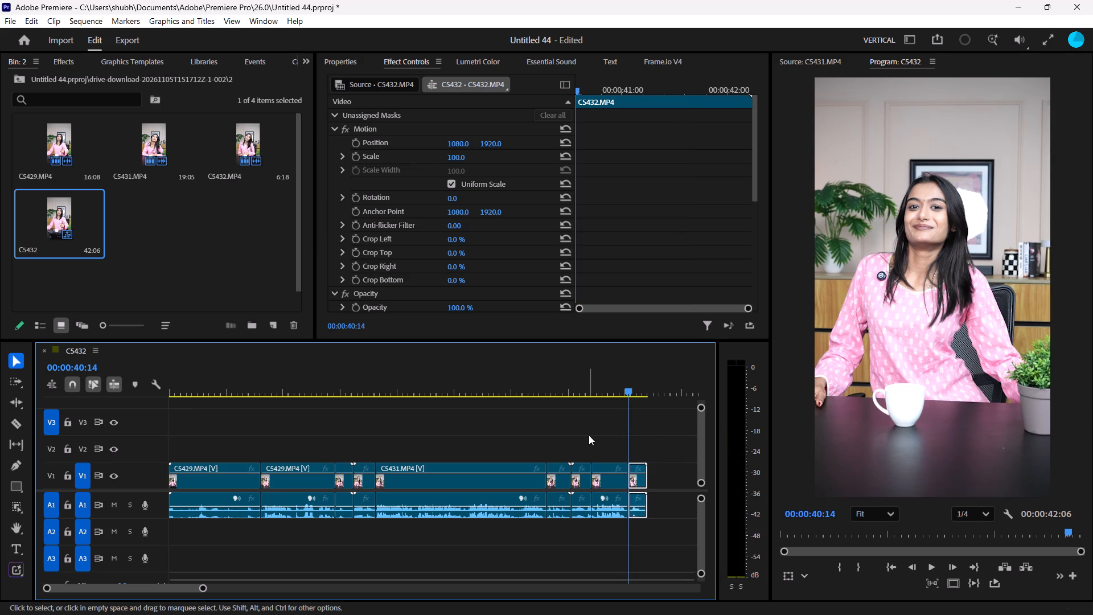
Delete the end piece of CS431.MP4 and the opening piece of CS432.MP4, between 00:00:33:09 and 00:00:37:08.
left_click_drag(583, 419, 567, 499)
key("BackSpace")
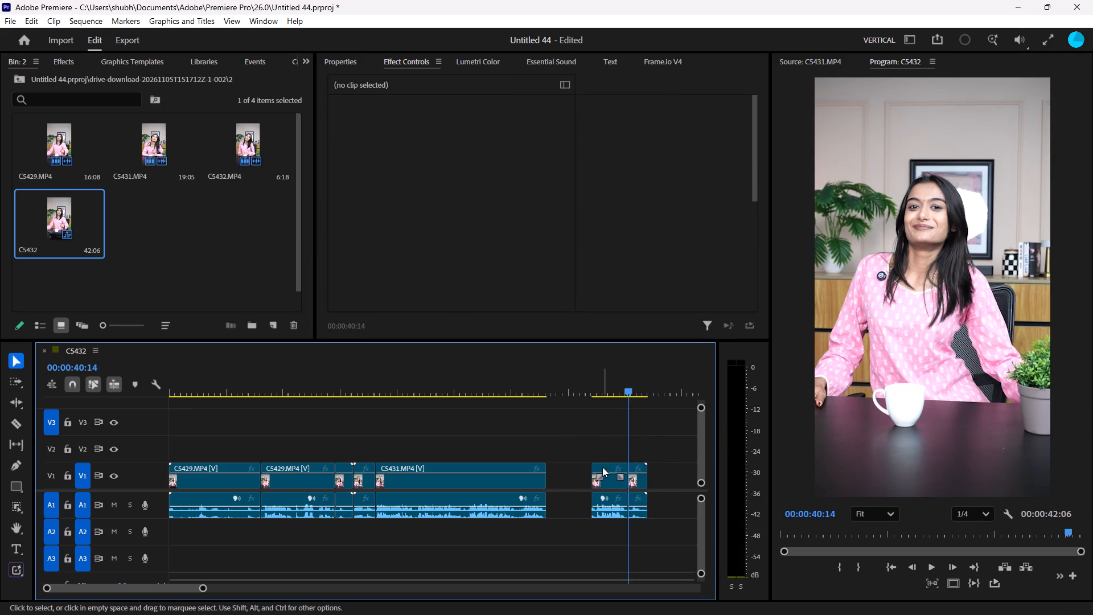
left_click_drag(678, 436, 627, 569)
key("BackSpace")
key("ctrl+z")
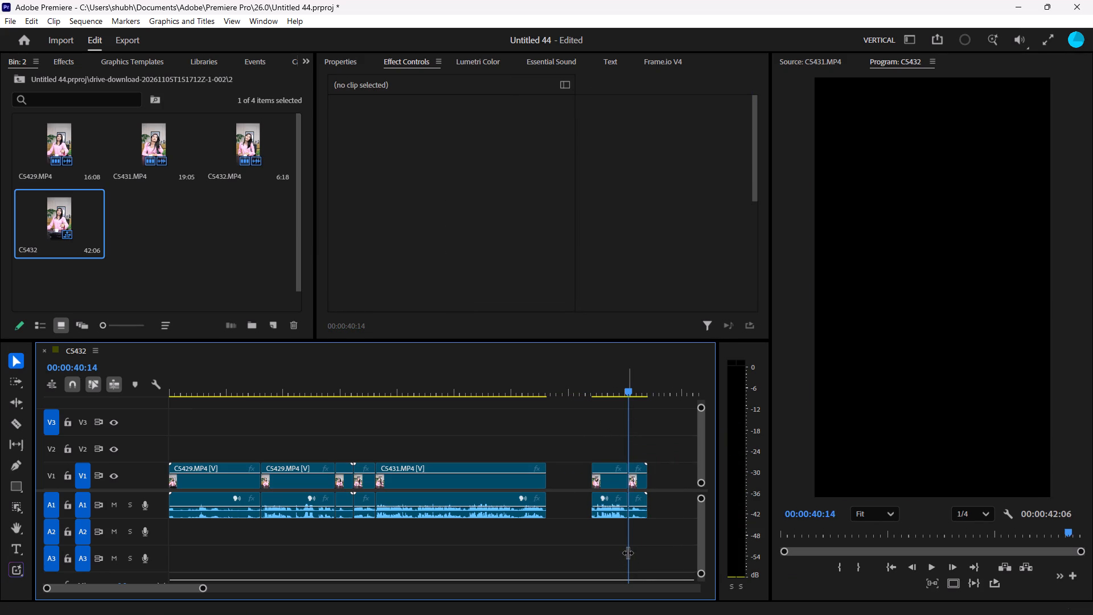
Delete only the leftover CS432.MP4 tail after the 00:00:40:14 cut.
left_click_drag(701, 421, 657, 518)
left_click_drag(672, 445, 642, 550)
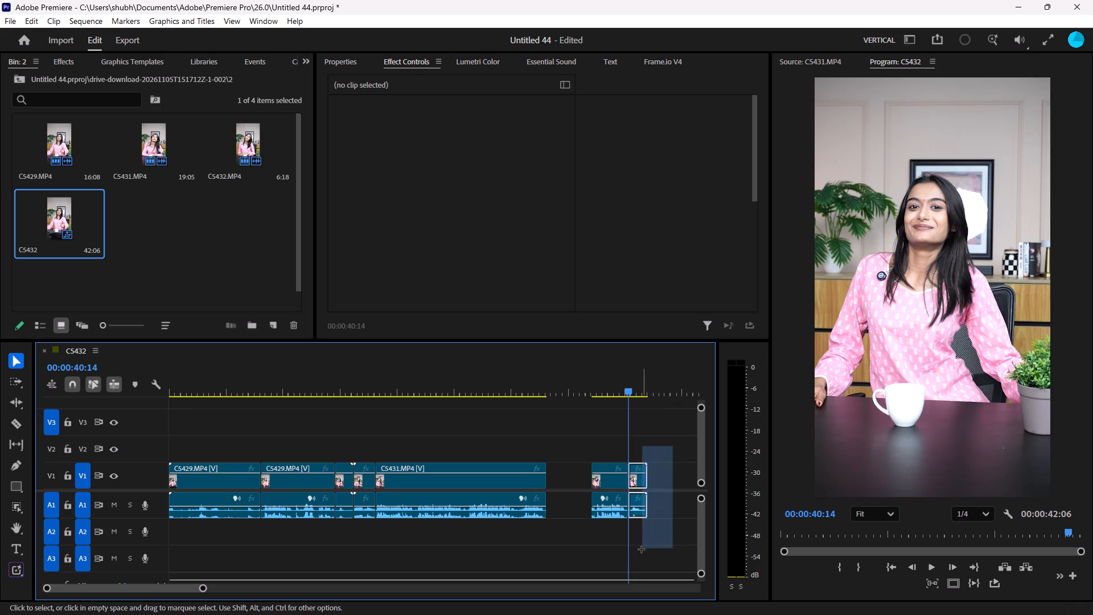
left_click_drag(642, 550, 636, 555)
key("BackSpace")
Delete the two short pieces between 00:00:14:18 and 00:00:18:07 and the first CS429.MP4 segment before 00:00:08:04.
left_click_drag(355, 414, 347, 498)
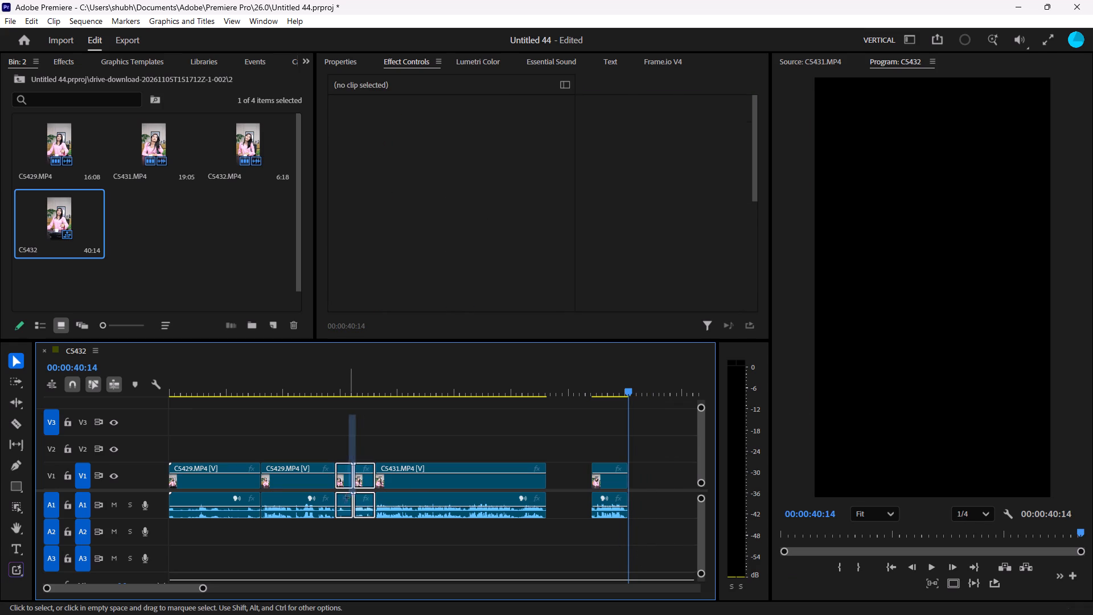
left_click_drag(347, 498, 344, 502)
key("BackSpace")
left_click_drag(250, 441, 176, 584)
key("BackSpace")
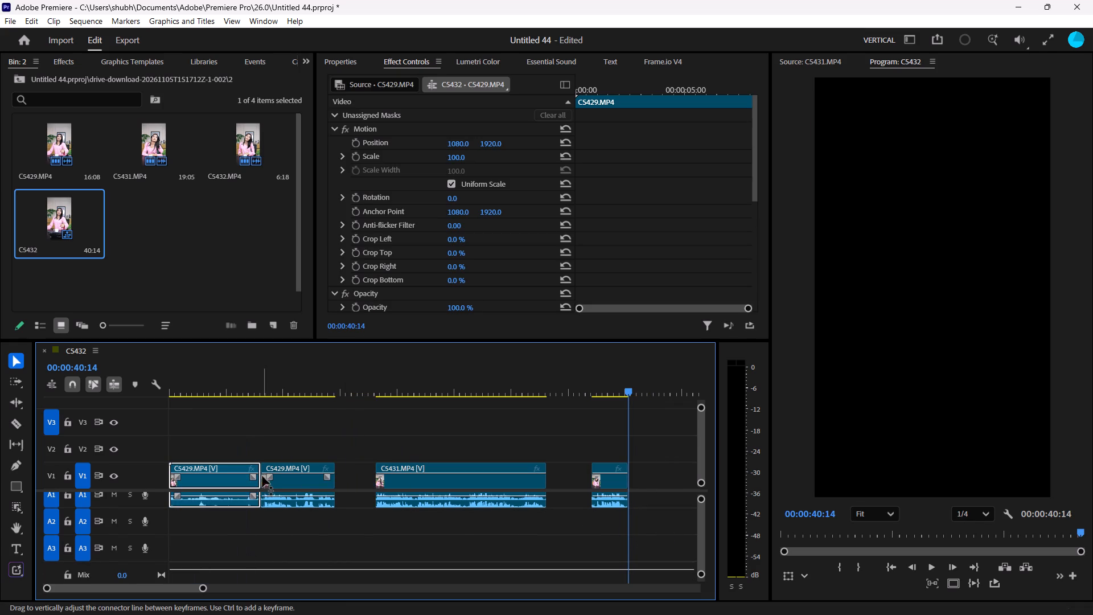
key("BackSpace")
Close the gaps between the remaining three segments and remove the empty space before them so the sequence starts at zero.
left_click_drag(637, 428, 245, 547)
key("alt+v")
left_click(217, 482)
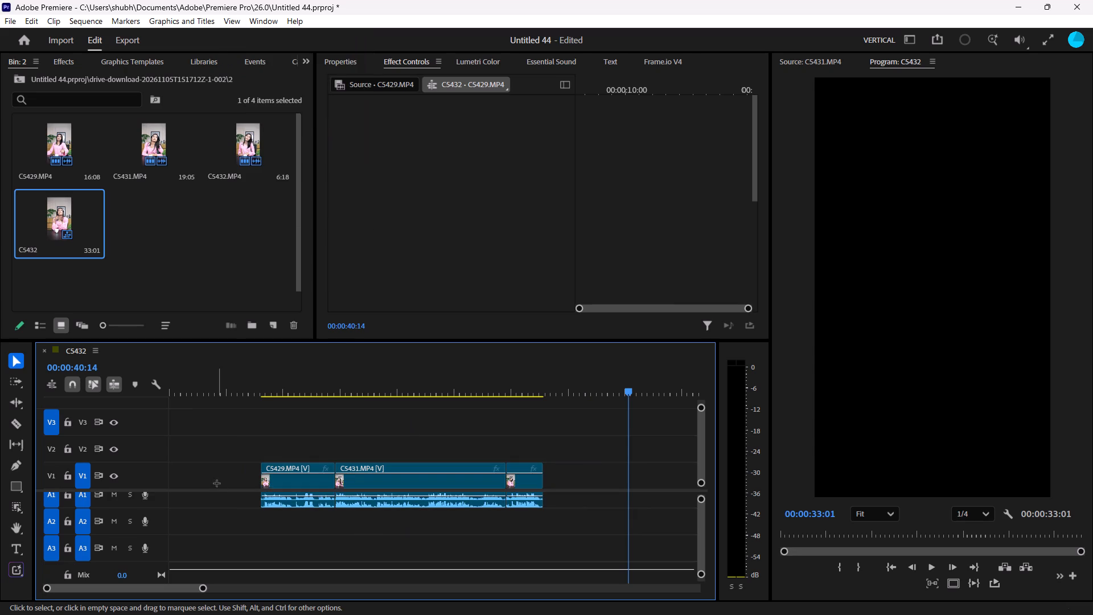
left_click(217, 481)
key("BackSpace")
Play the CS432 sequence from its start to review the opening of the closed-up edit.
left_click(188, 391)
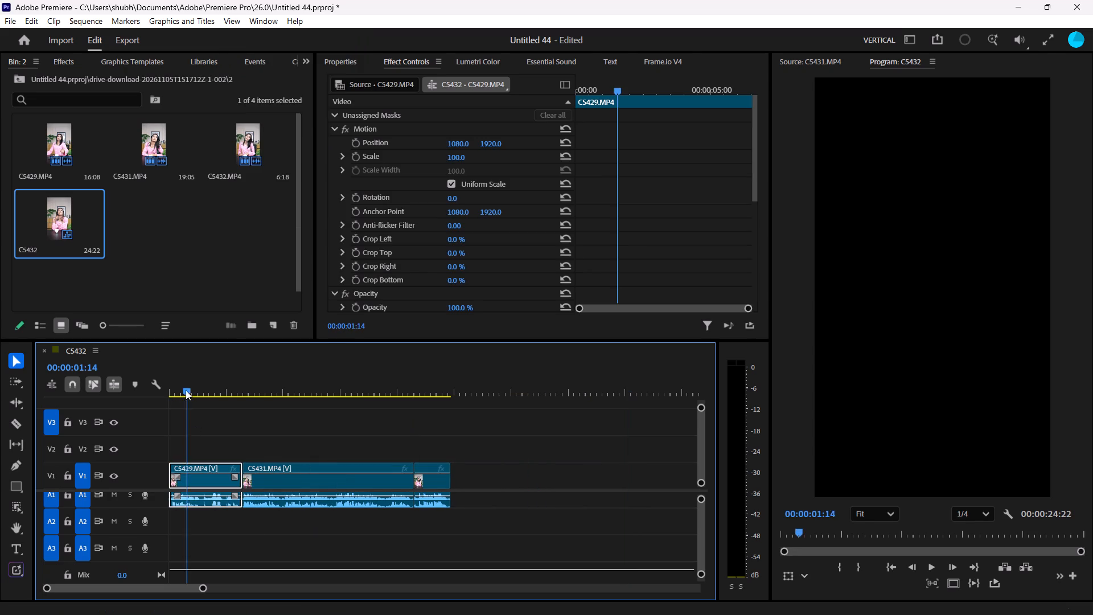
left_click_drag(186, 390, 150, 411)
key("space")
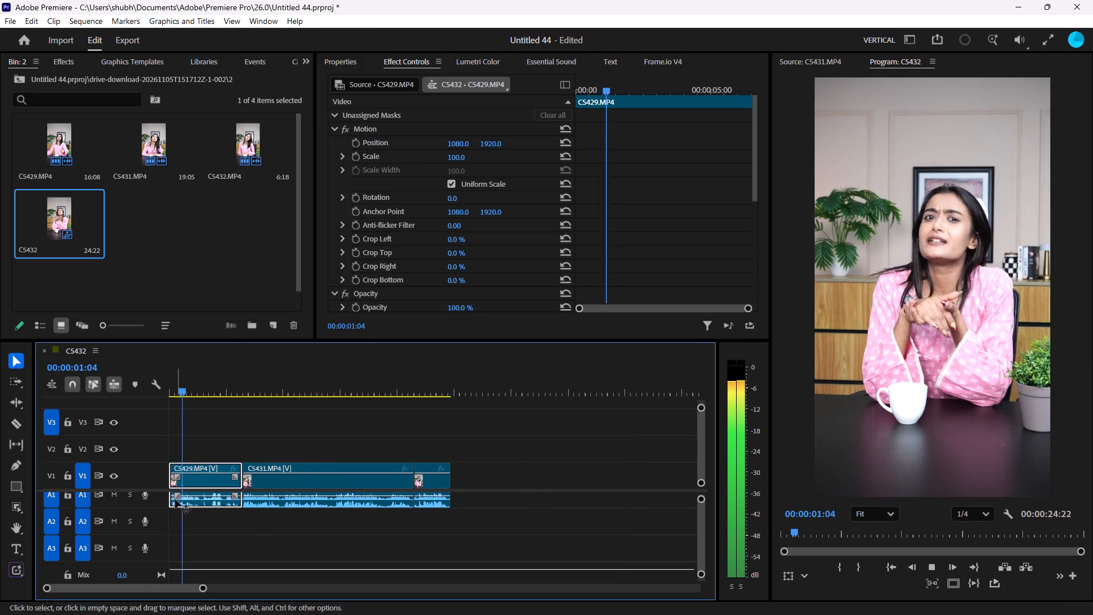
scroll(462, 515, "up", 3, "ctrl")
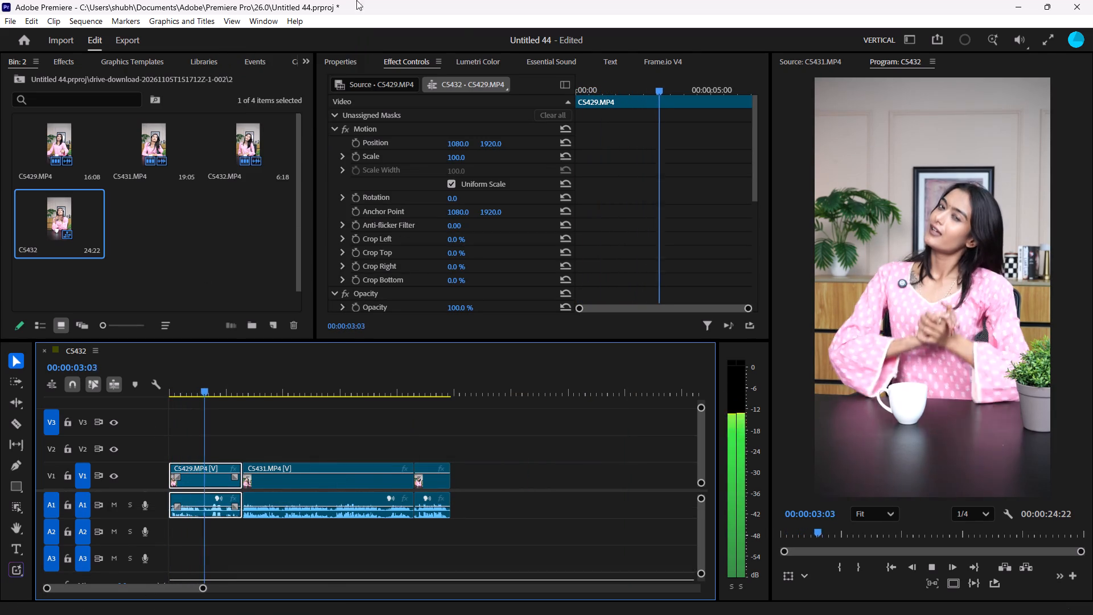
key("space")
Apply the Clean Up Noisy Dialogue preset to all three clips in Essential Sound.
left_click_drag(546, 412, 134, 561)
left_click(545, 56)
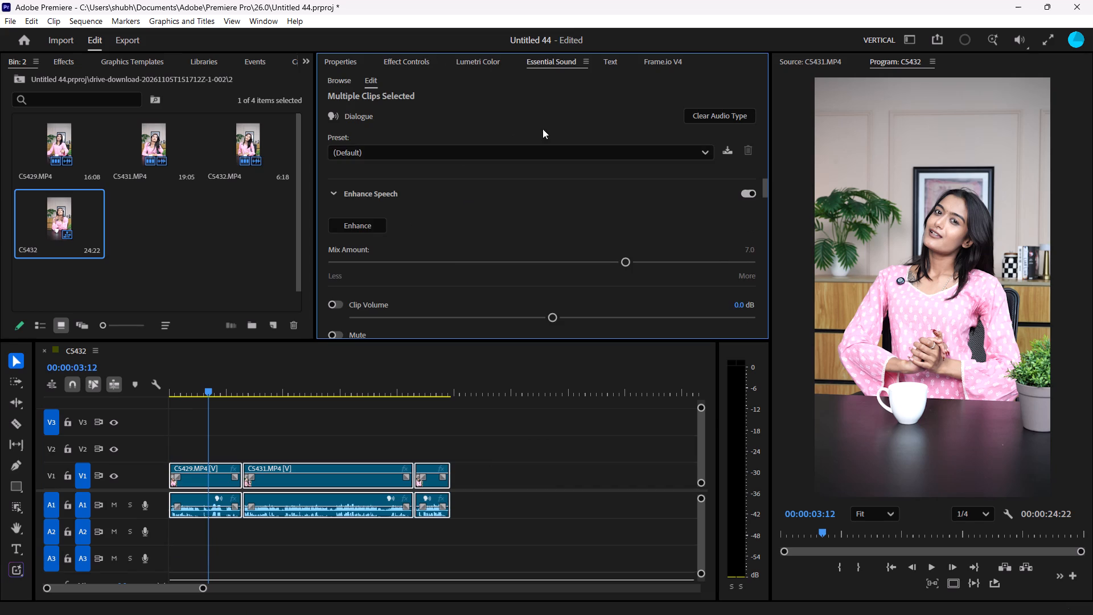
left_click(507, 154)
left_click(425, 235)
In the Repair settings for all three clips, set Reduce Noise to 6.6 and Reduce Rumble to 5.5.
scroll(435, 256, "down", 4)
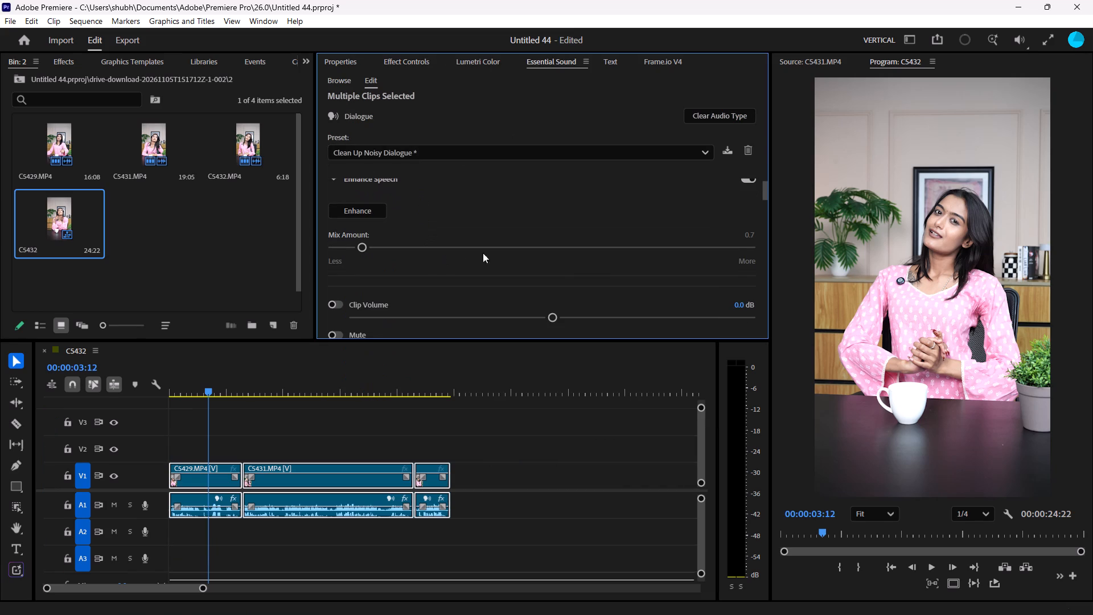
scroll(598, 278, "down", 3)
scroll(439, 253, "down", 9)
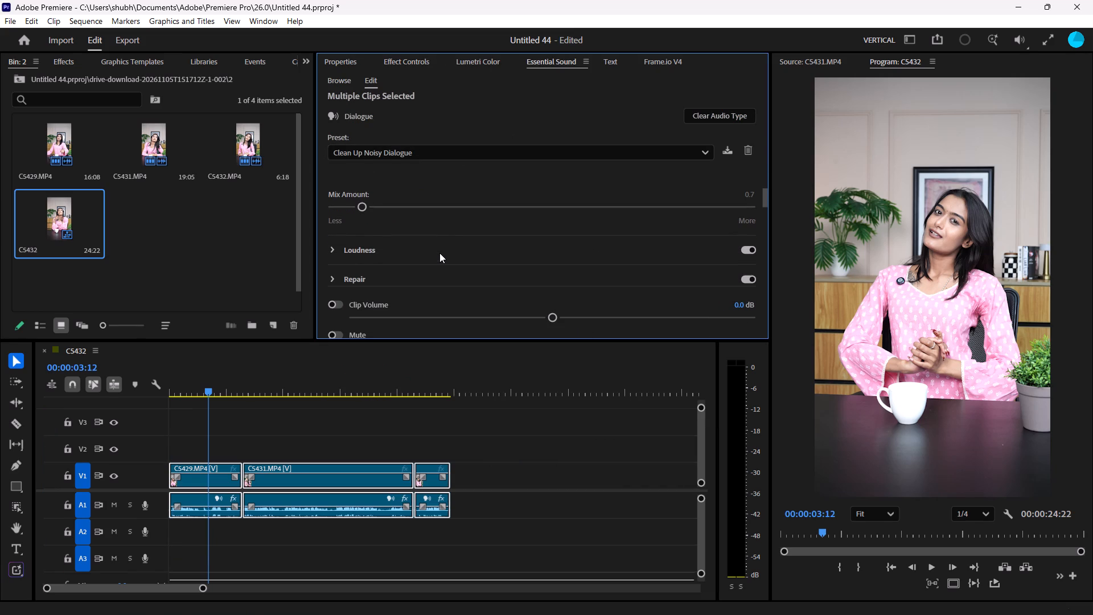
scroll(439, 253, "down", 3)
scroll(359, 256, "down", 5)
left_click(332, 248)
scroll(474, 263, "down", 12)
left_click_drag(478, 249, 549, 255)
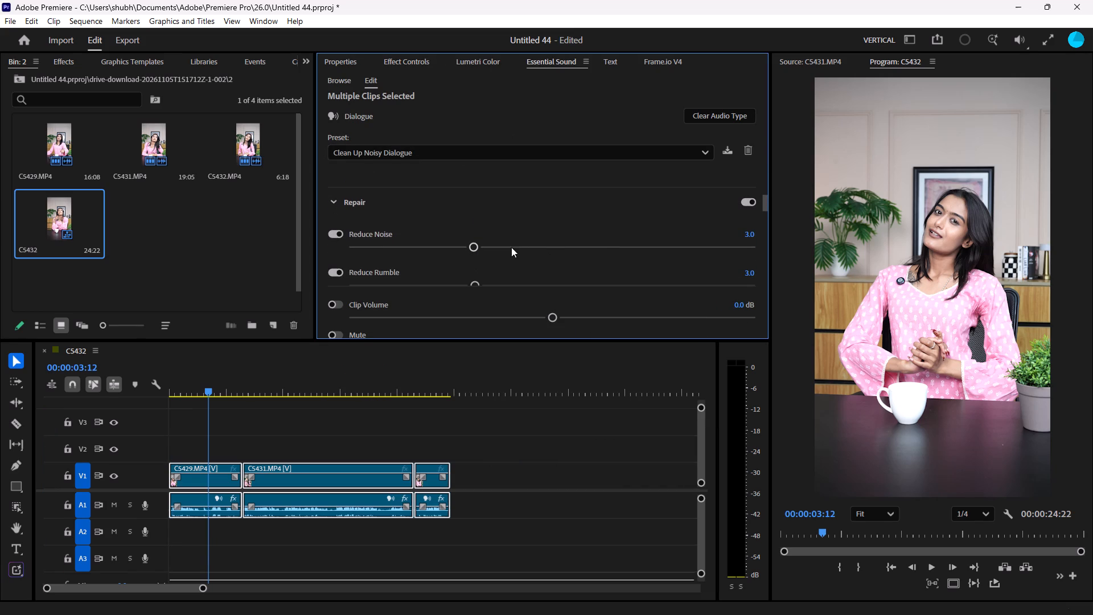
left_click_drag(473, 246, 621, 263)
left_click_drag(621, 263, 615, 264)
scroll(618, 227, "down", 5)
scroll(366, 282, "down", 5)
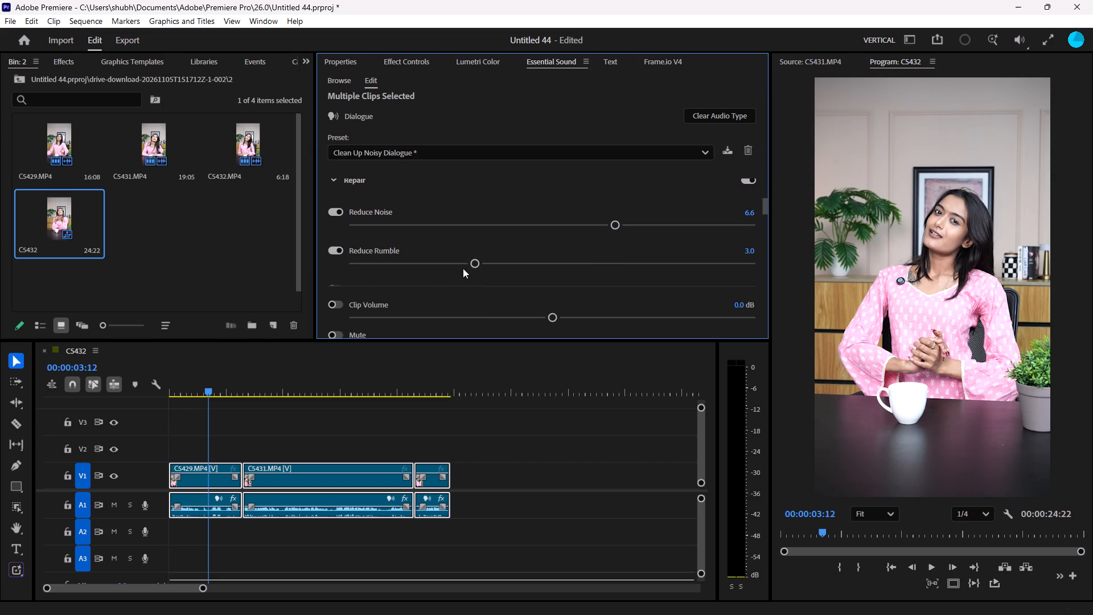
left_click_drag(475, 261, 572, 277)
left_click_drag(572, 277, 574, 277)
Raise the clip volume of all three clips to 11.8 dB, checking the level in playback.
left_click_drag(555, 315, 646, 317)
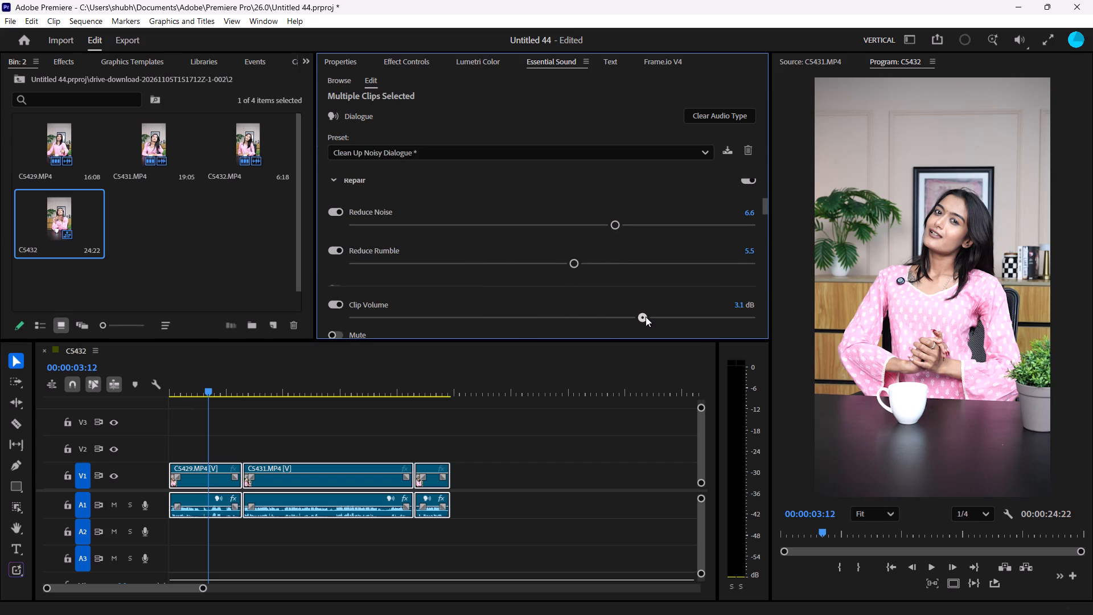
left_click_drag(646, 317, 685, 322)
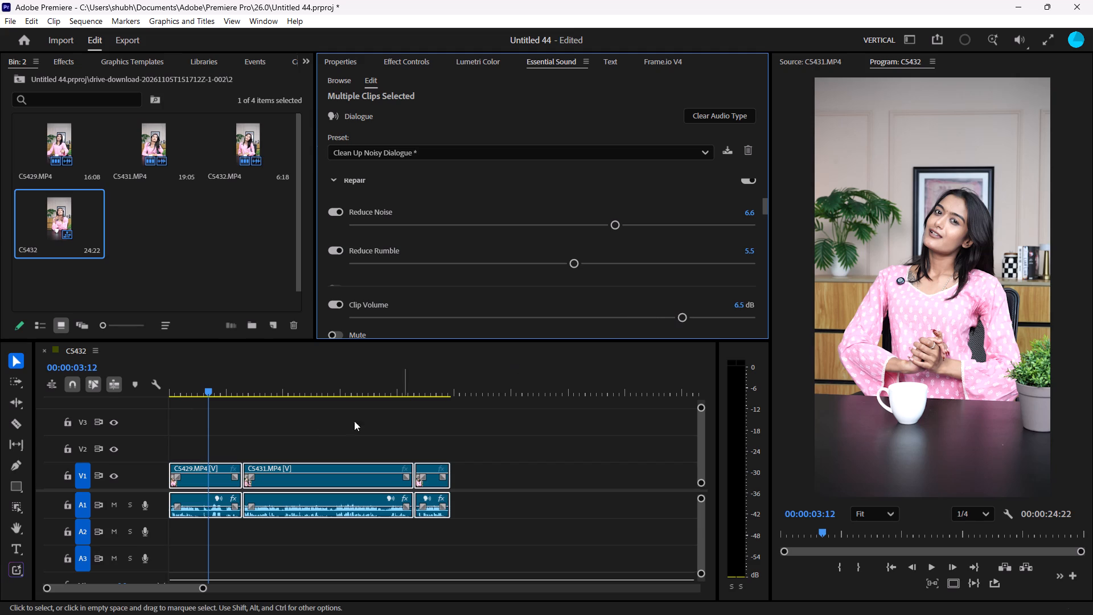
key("space")
key("space")
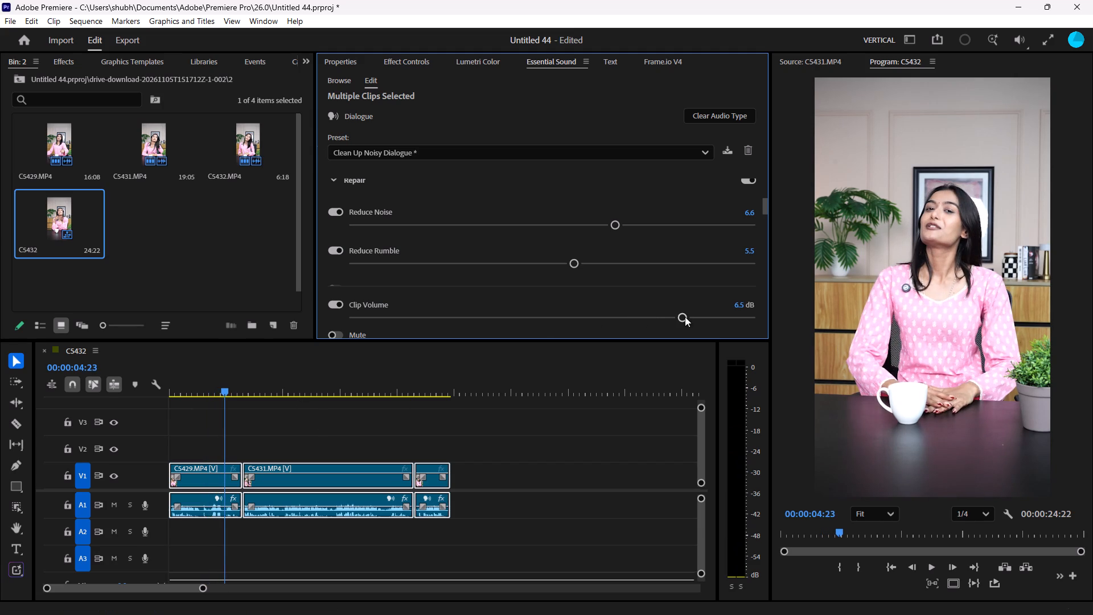
left_click_drag(683, 321, 729, 321)
key("space")
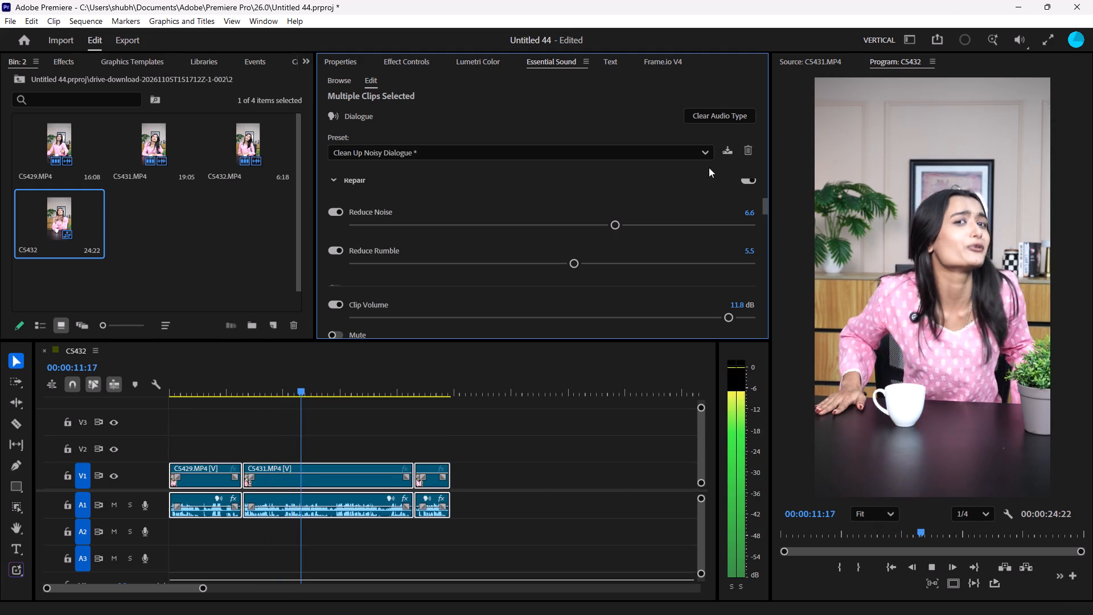
Try different Reduce Rumble amounts on all three clips during playback, ending at 5.8.
left_click_drag(575, 262, 436, 274)
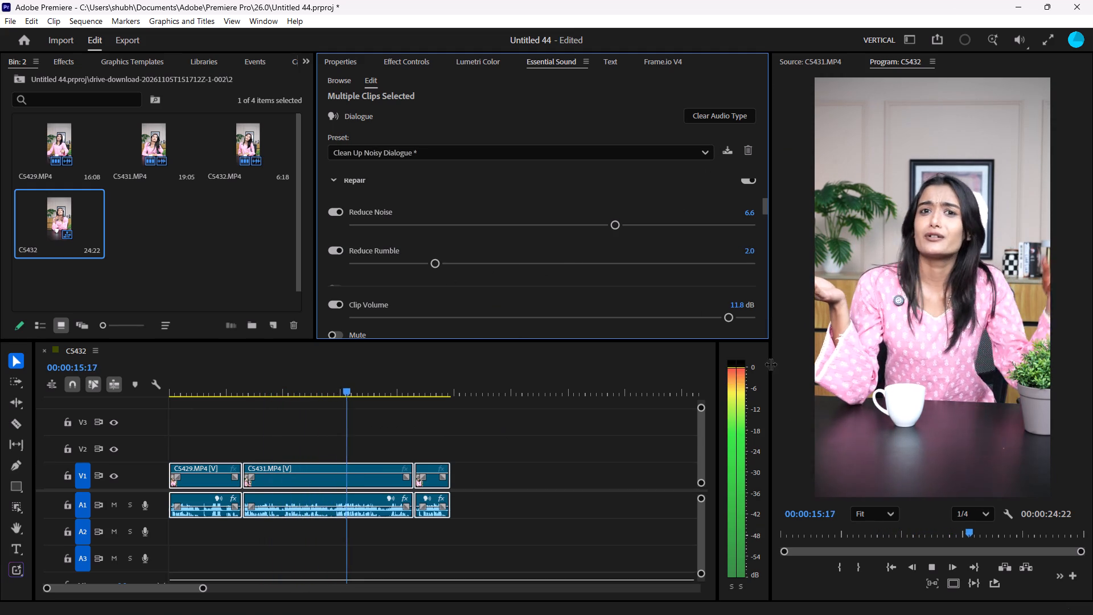
key("space")
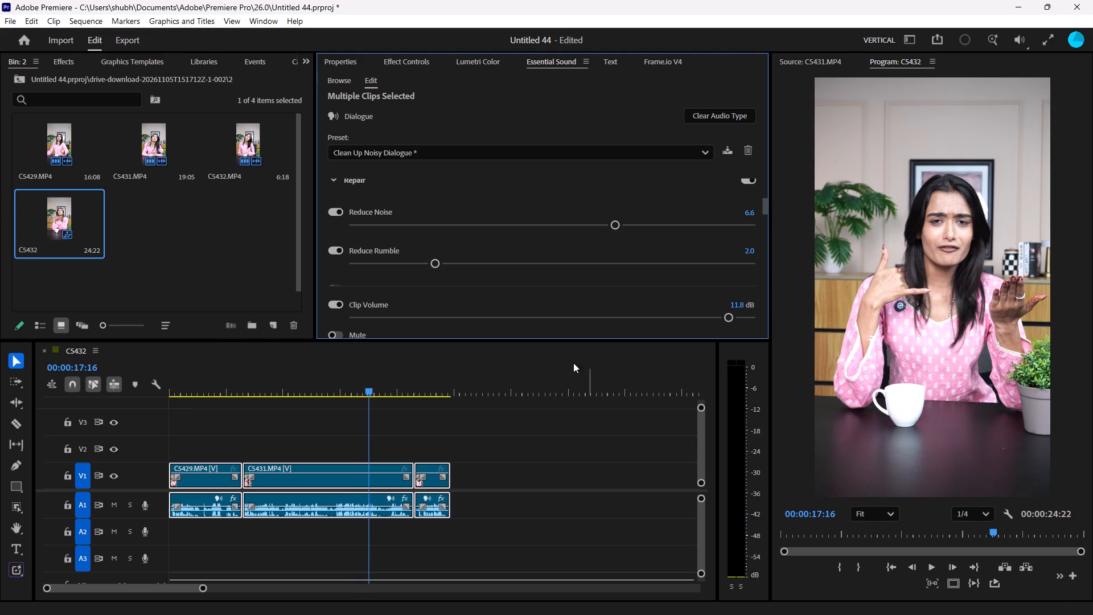
left_click_drag(430, 260, 532, 280)
key("space")
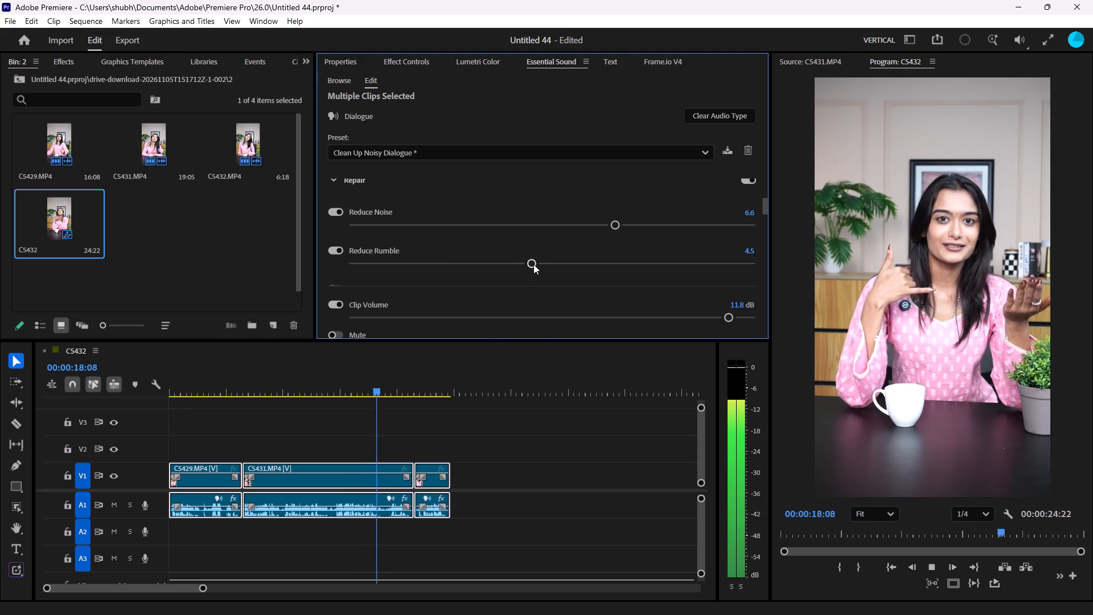
left_click_drag(533, 264, 585, 271)
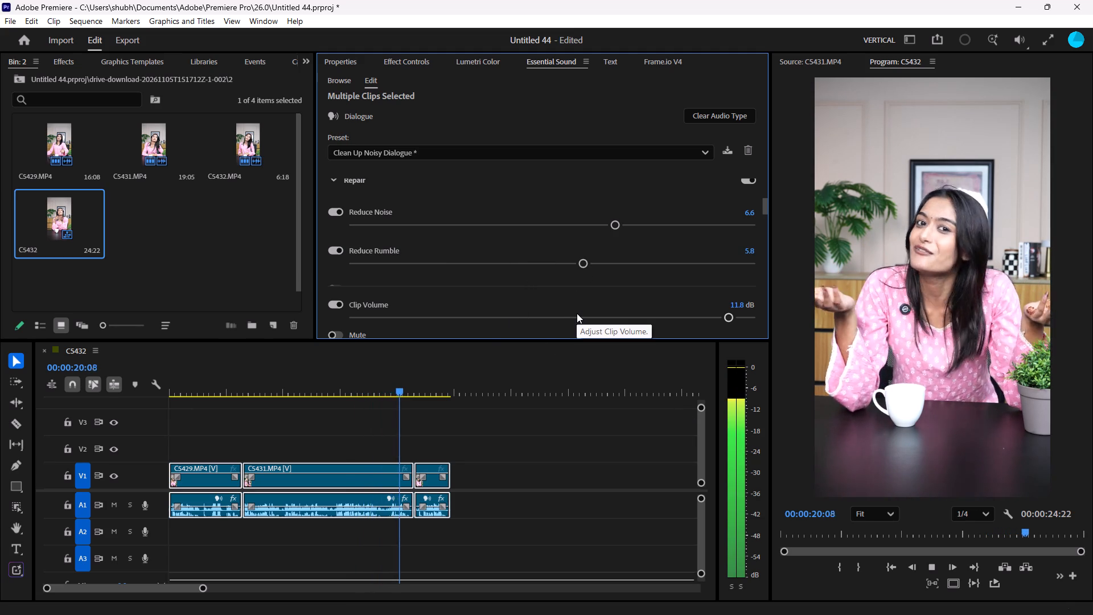
key("space")
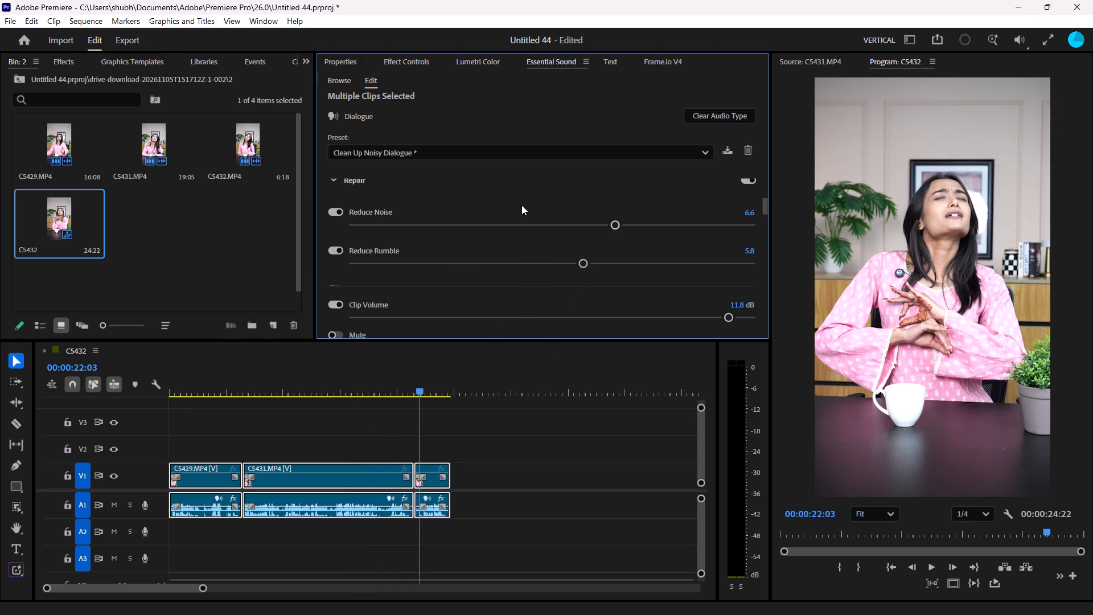
Turn off Reduce Rumble for all three clips and replay the sequence from about 00:00:01:05.
left_click(345, 252)
key("space")
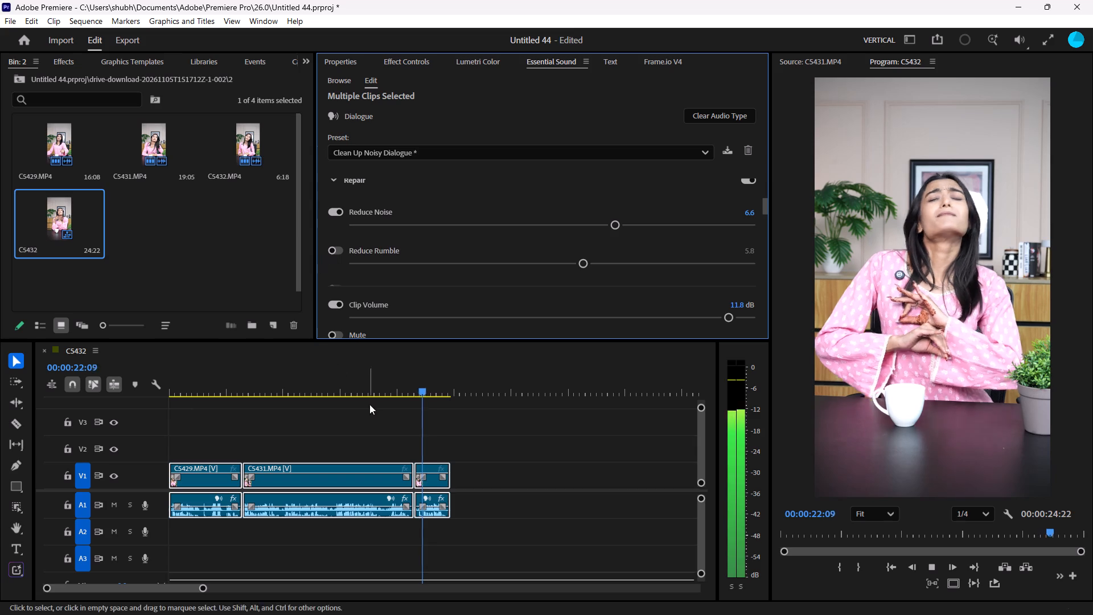
left_click(176, 402)
left_click(182, 391)
key("space")
key("space")
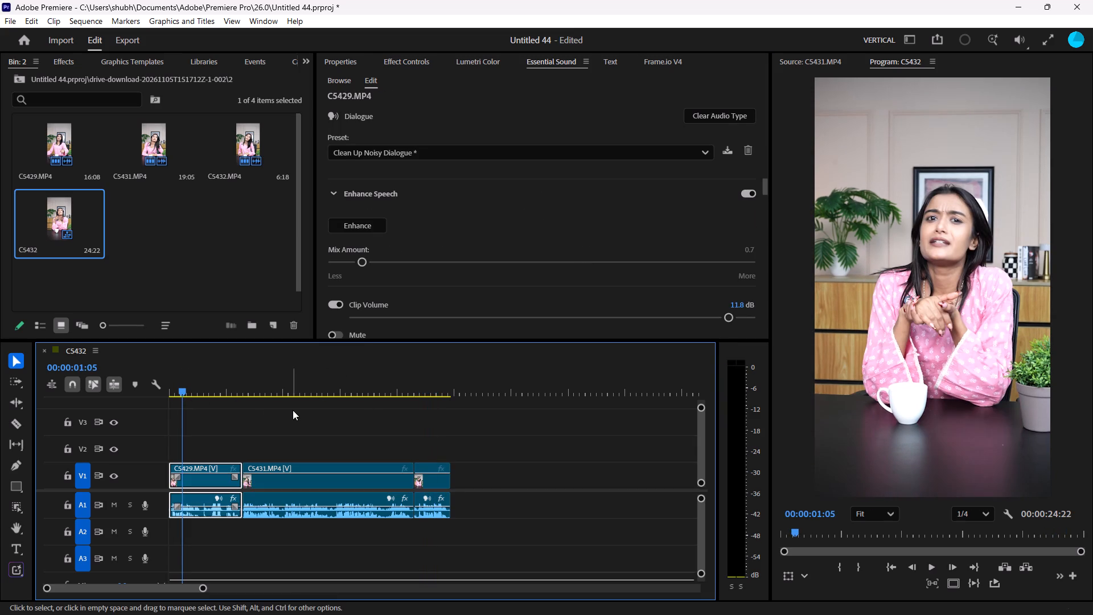
key("space")
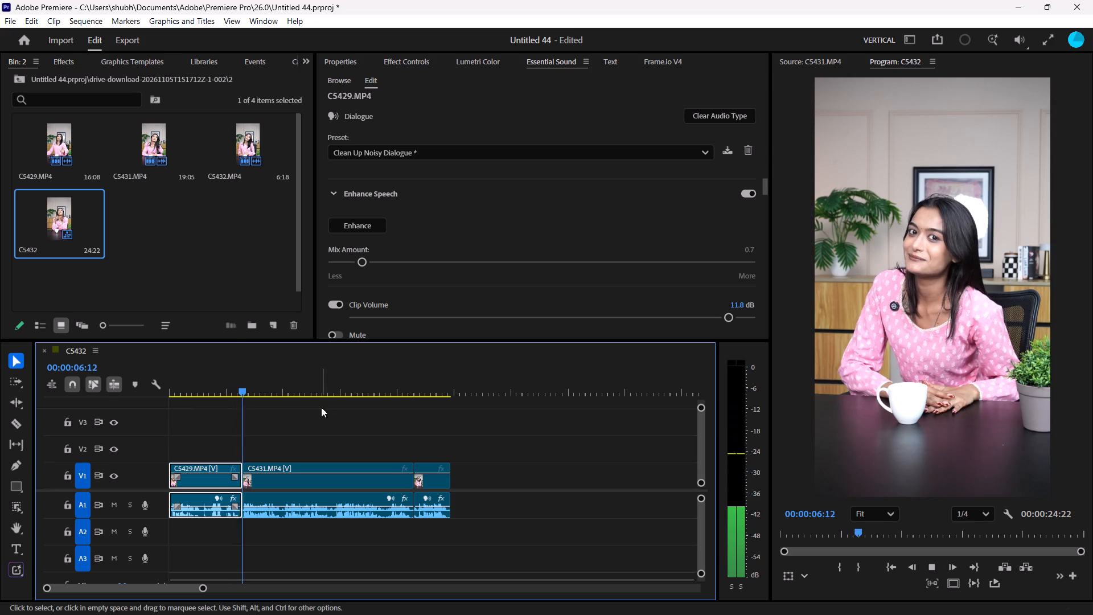
Turn Reduce Rumble back on for the CS431.MP4 clip only and set it to 6.7, checking it in playback.
left_click(335, 478)
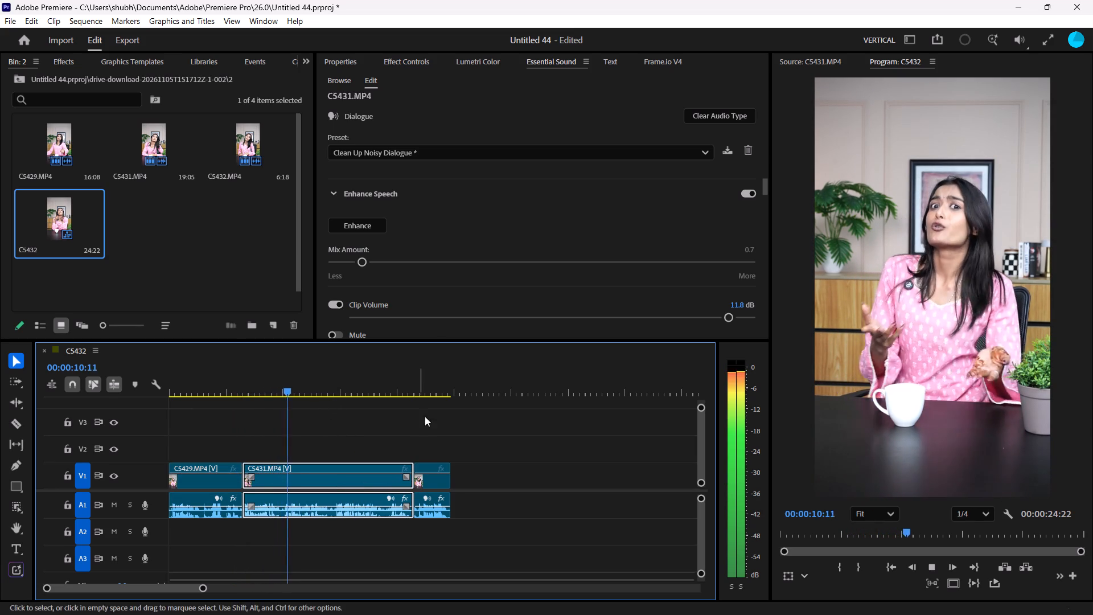
scroll(442, 286, "down", 4)
scroll(442, 286, "up", 1)
scroll(559, 270, "down", 4)
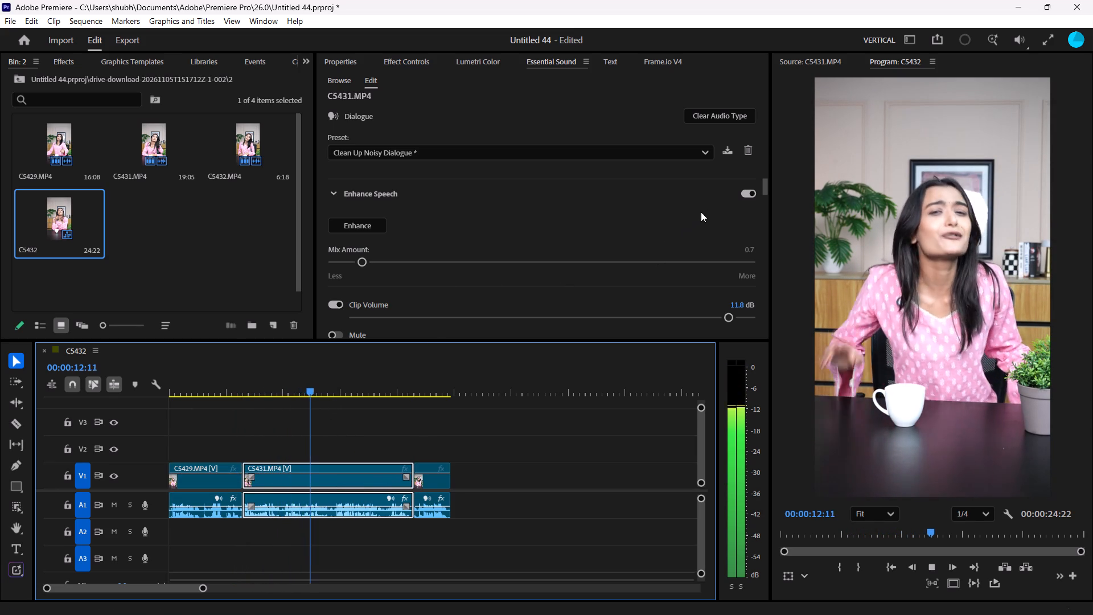
scroll(413, 208, "down", 17)
scroll(393, 260, "up", 1)
scroll(393, 260, "down", 5)
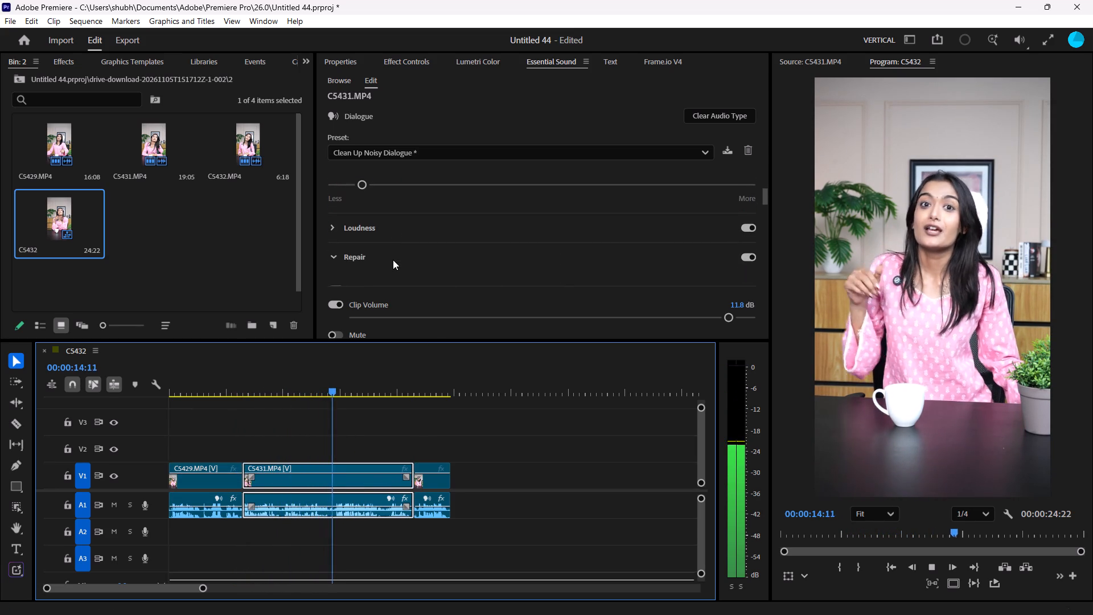
scroll(393, 260, "up", 1)
scroll(360, 253, "down", 20)
scroll(360, 253, "down", 1)
scroll(360, 253, "up", 1)
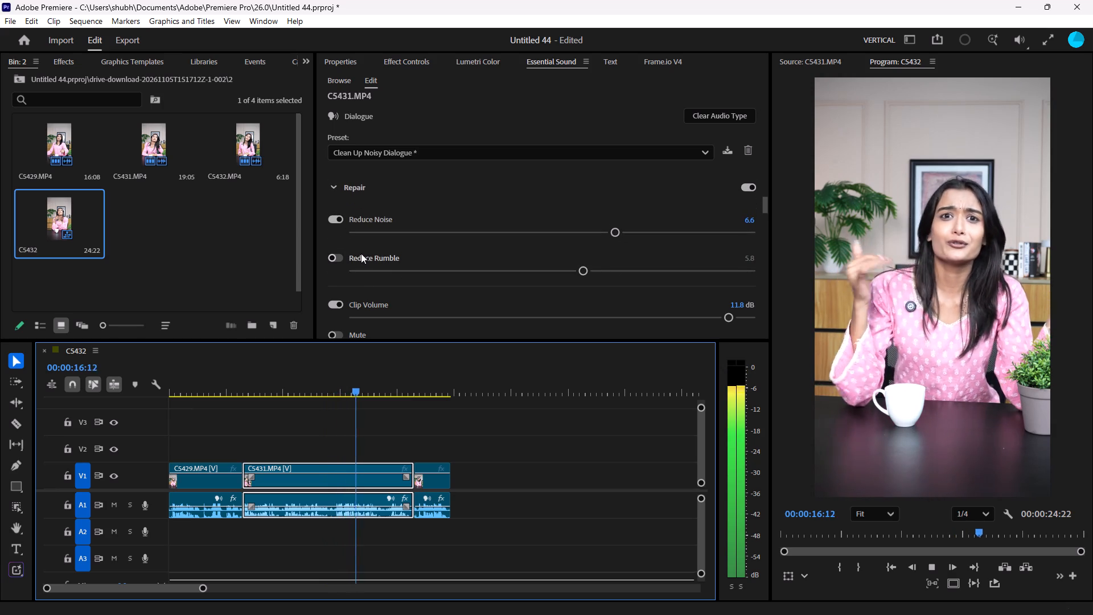
key("space")
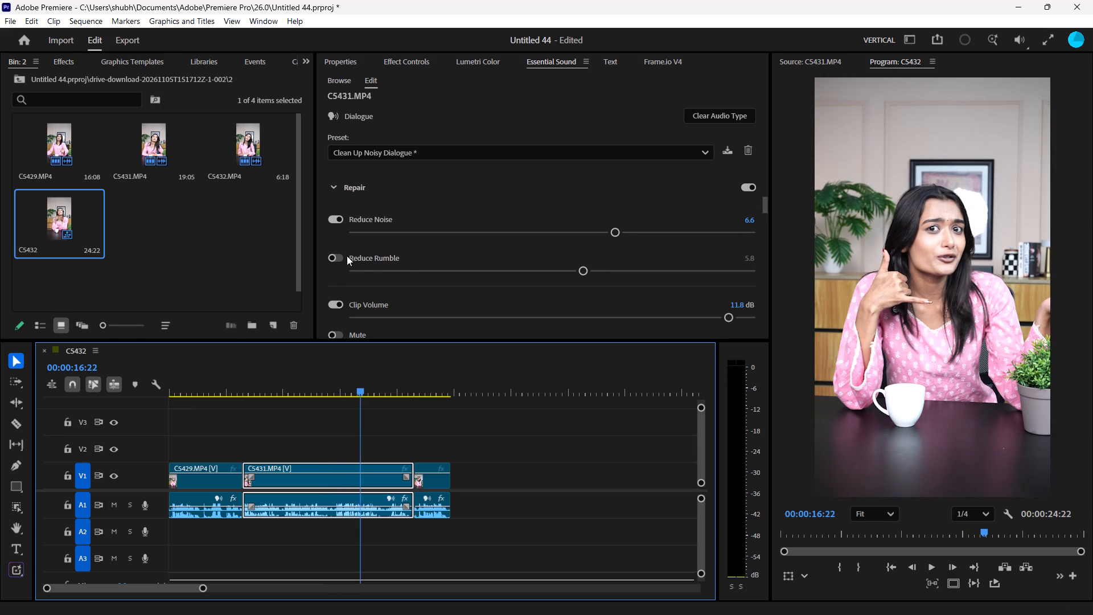
left_click(332, 256)
key("space")
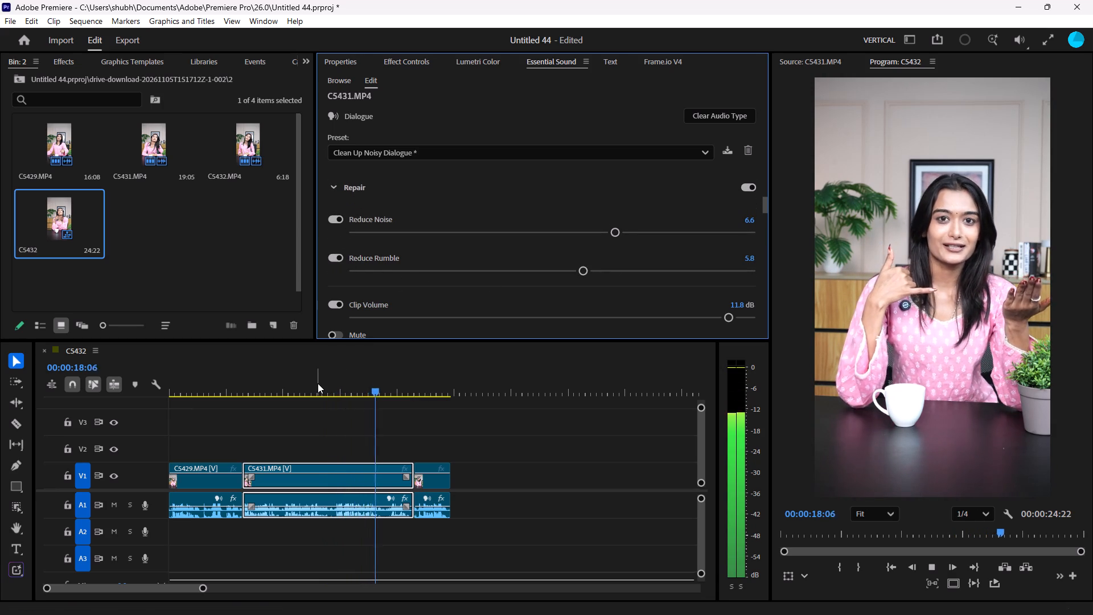
left_click(318, 385)
key("space")
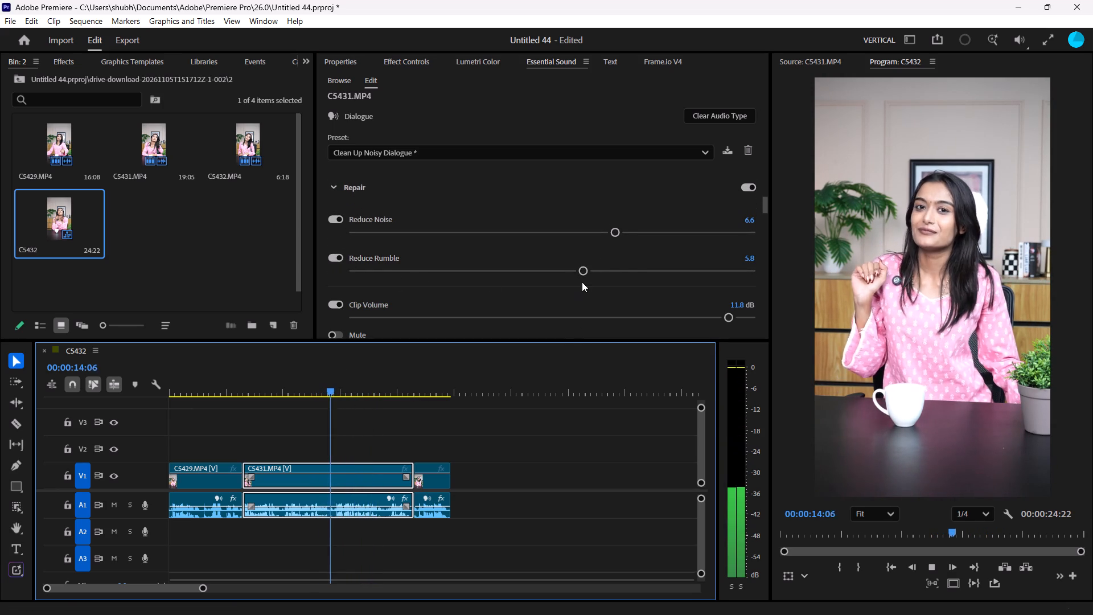
left_click_drag(582, 268, 620, 272)
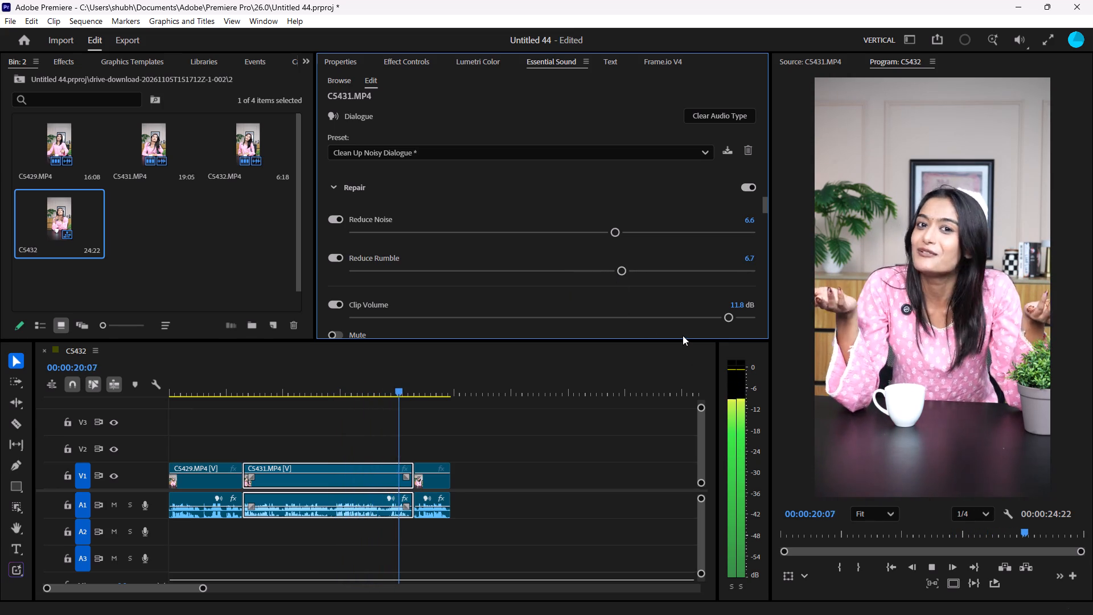
key("space")
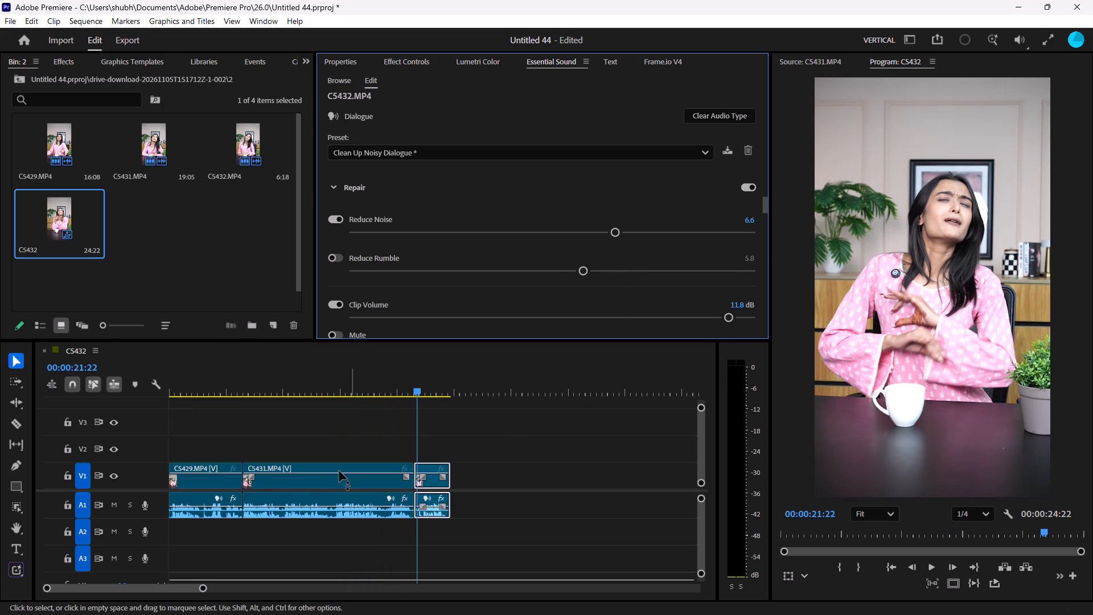
Select the CS431.MP4 clip, place the playhead at 00:00:12:01, and search the effects for "grow".
left_click(277, 481)
left_click(307, 383)
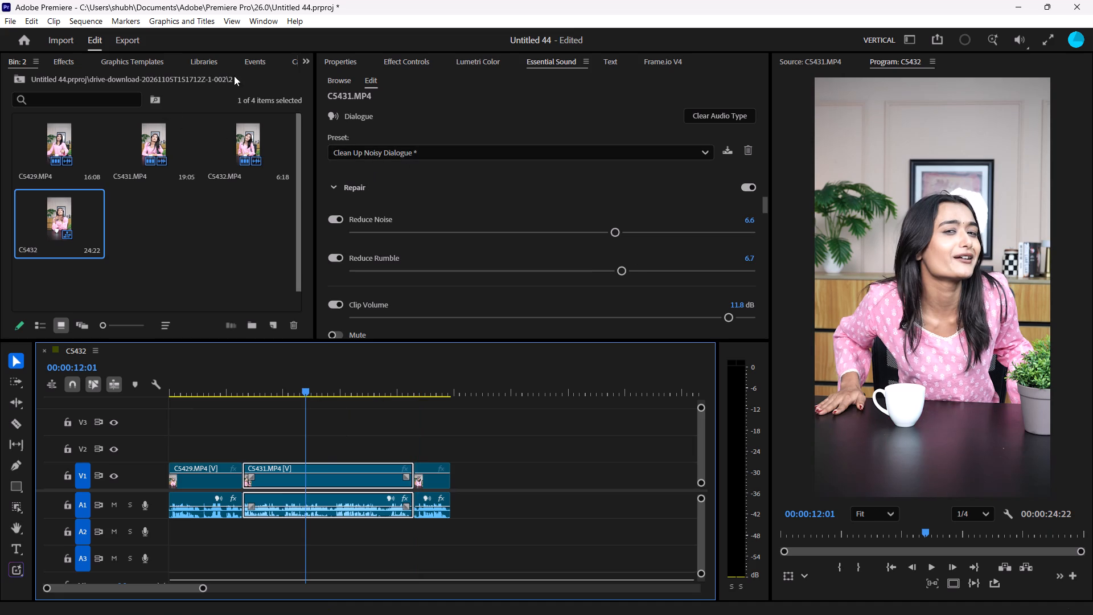
left_click(74, 65)
left_click(57, 87)
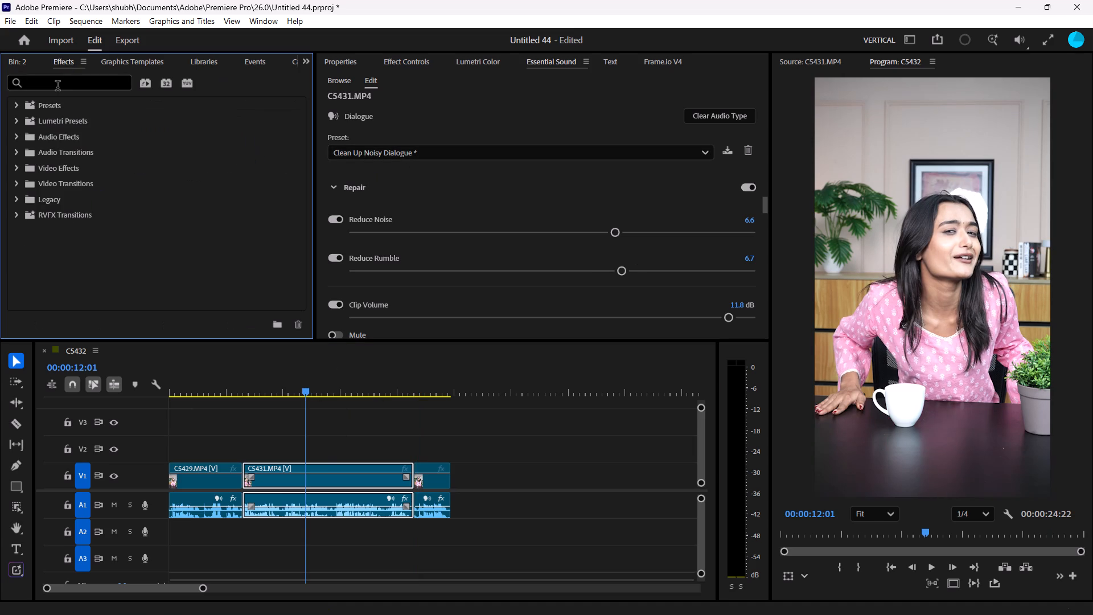
type("gro")
key("w")
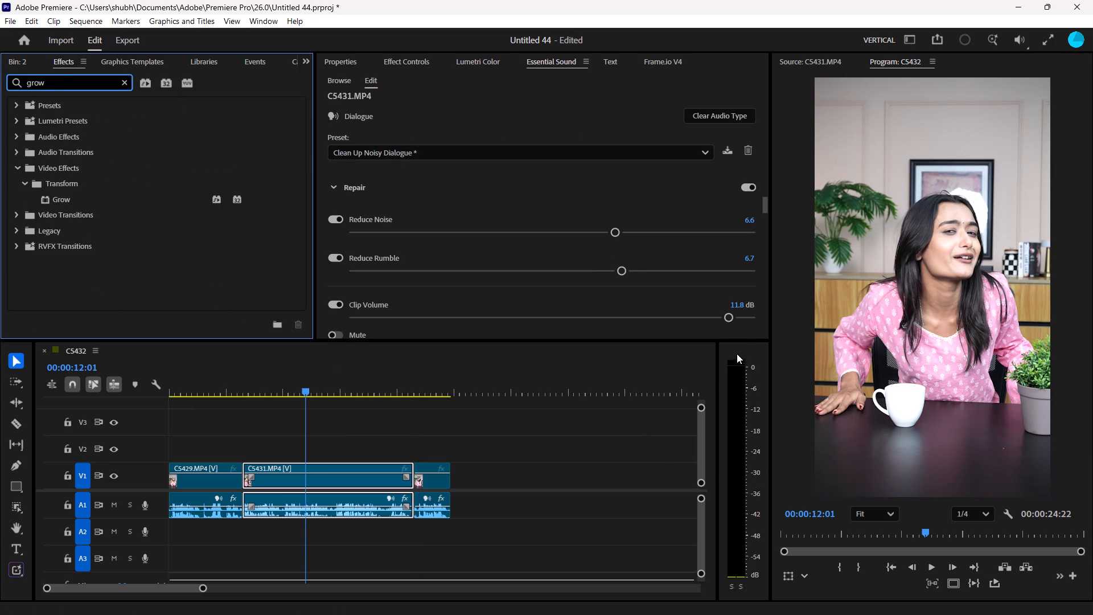
Resize the workspace so the upper row is slightly taller and the Program monitor slightly narrower.
left_click_drag(770, 341, 780, 344)
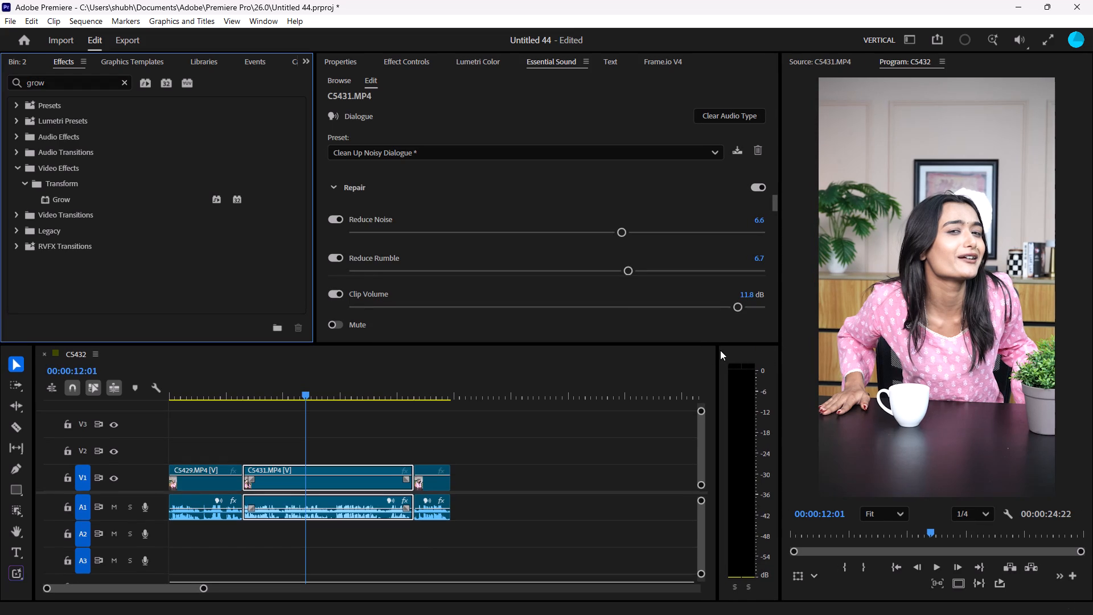
Widen the timeline area and the Effects area slightly in the workspace.
left_click_drag(718, 350, 735, 356)
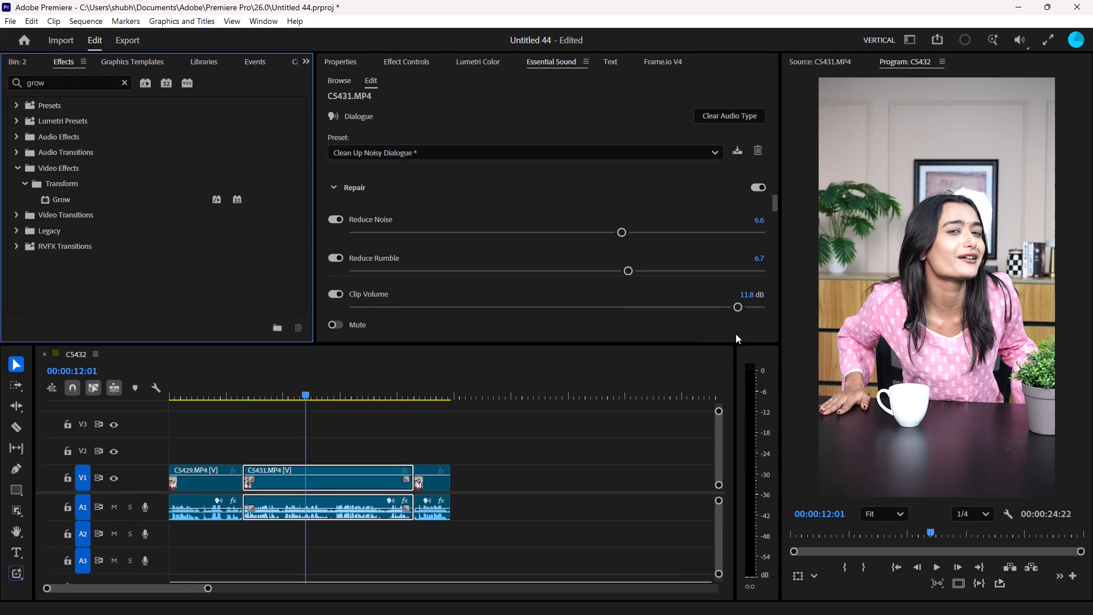
left_click_drag(315, 196, 335, 204)
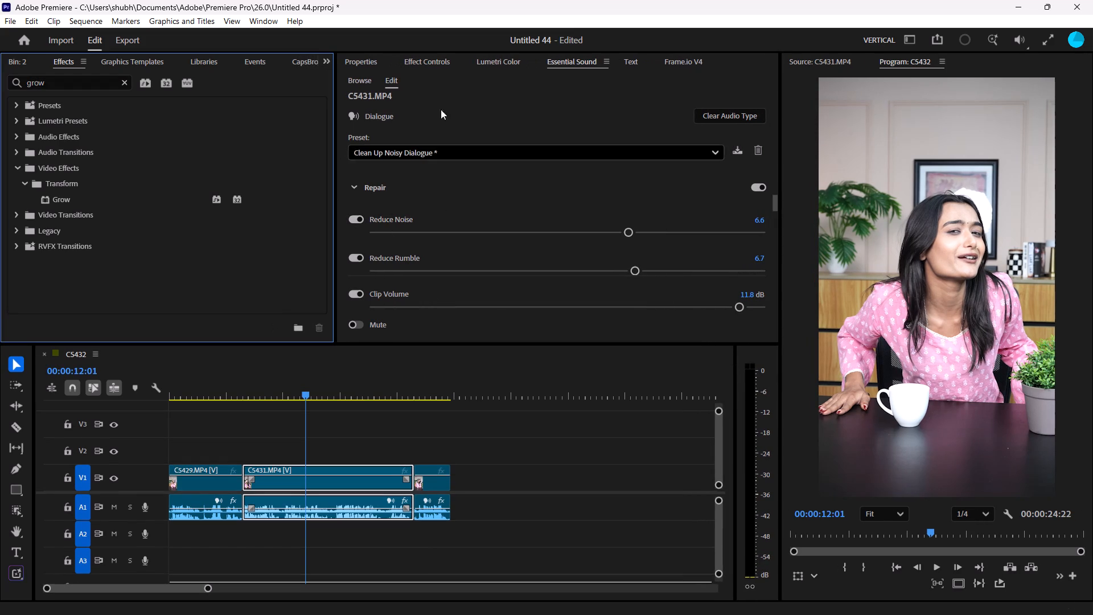
Look through the CS431.MP4 clip's effect controls and play only its audio from 00:00:12:01.
left_click(441, 61)
scroll(547, 355, "down", 5)
scroll(556, 173, "down", 4)
left_click_drag(765, 146, 732, 139)
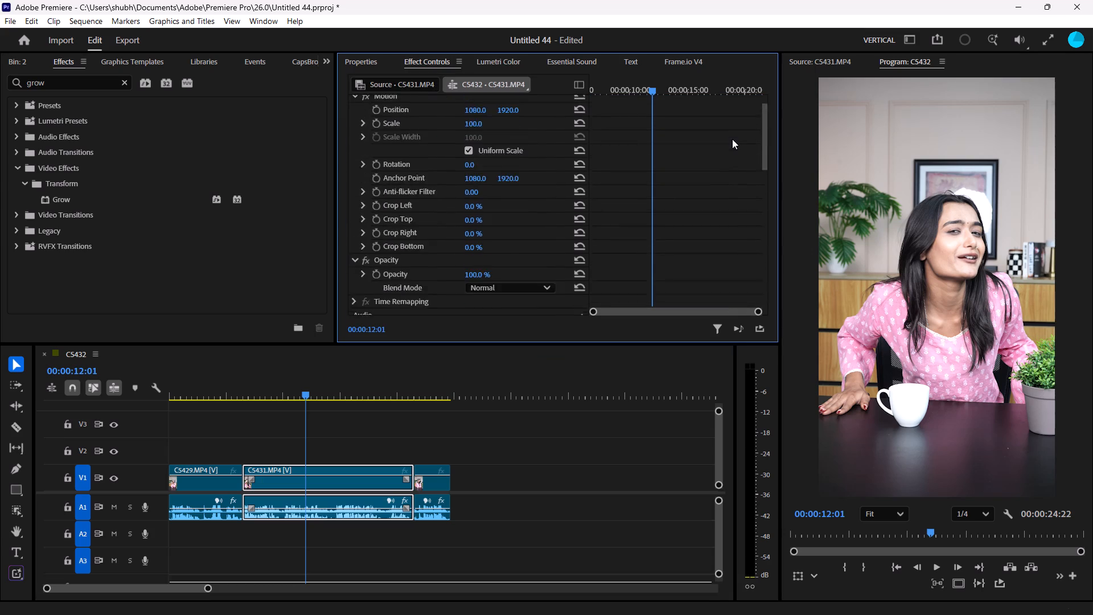
left_click_drag(732, 139, 746, 181)
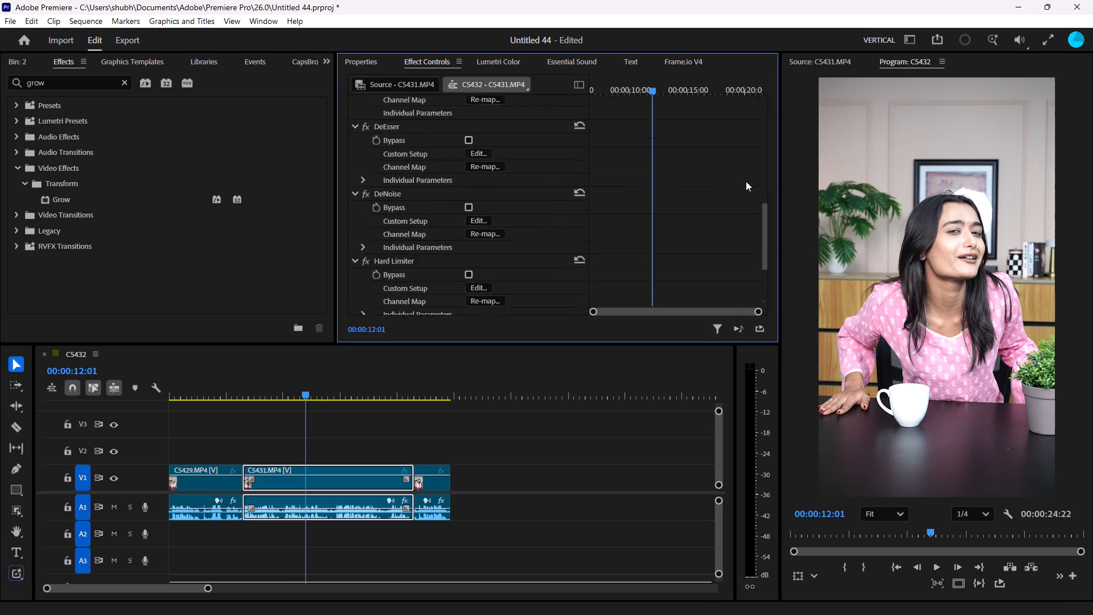
left_click_drag(746, 181, 783, 23)
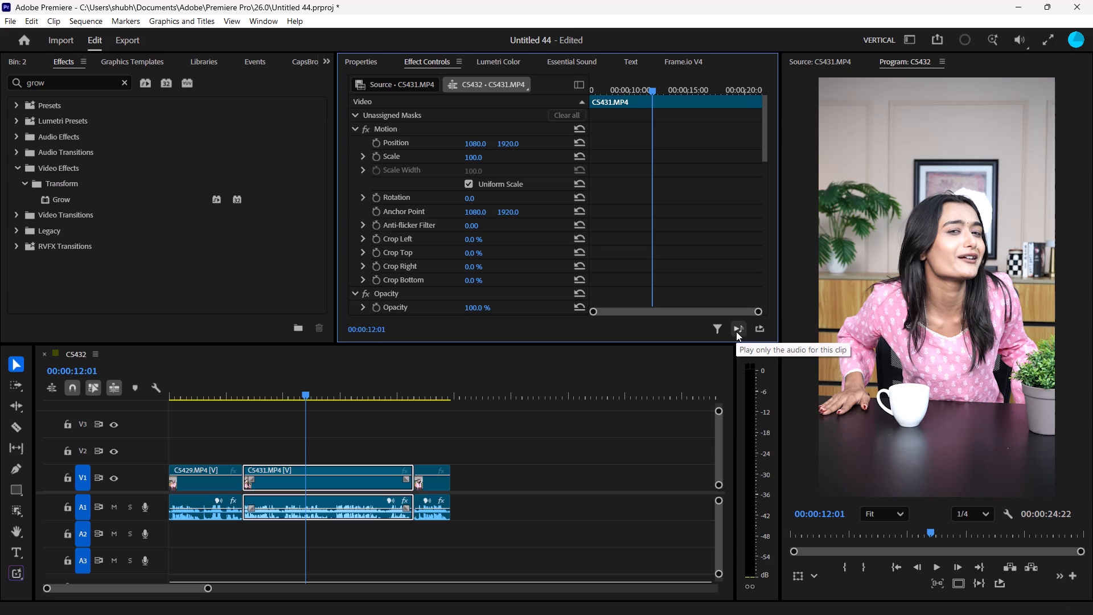
left_click(736, 331)
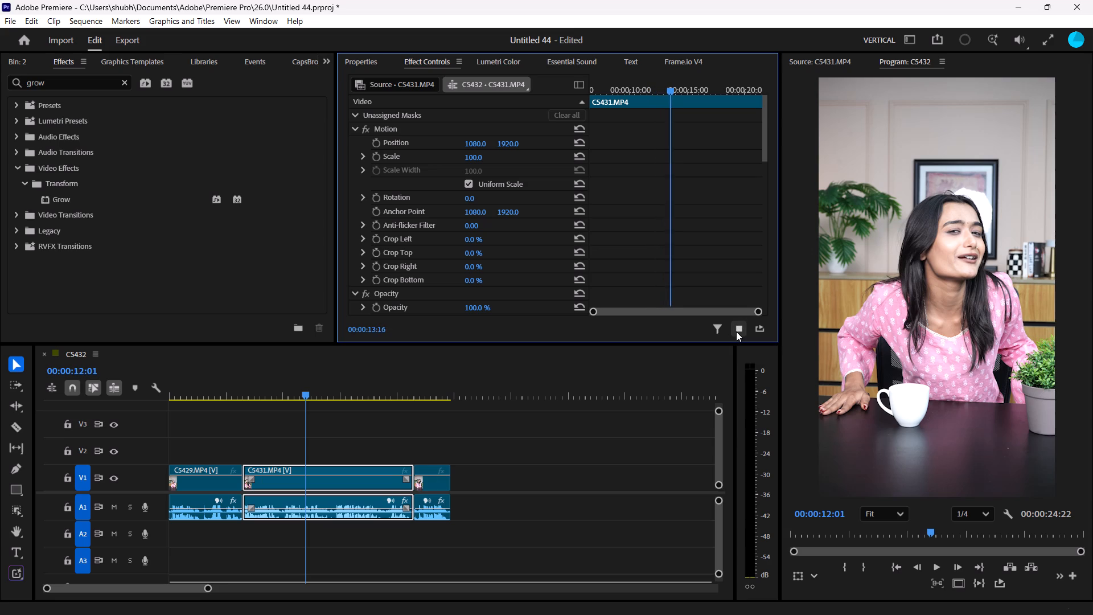
left_click(735, 332)
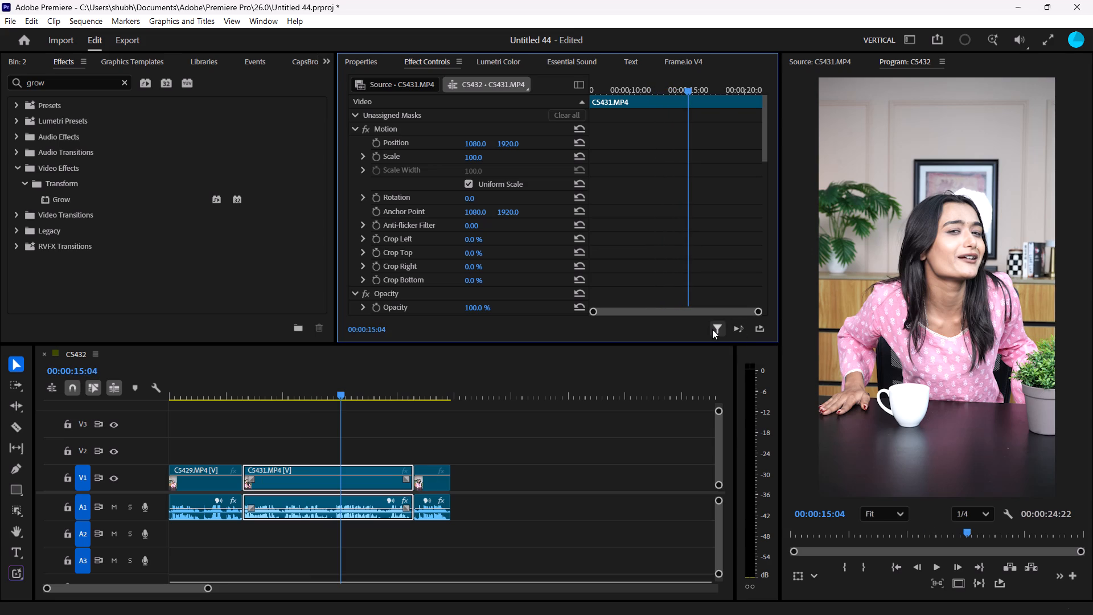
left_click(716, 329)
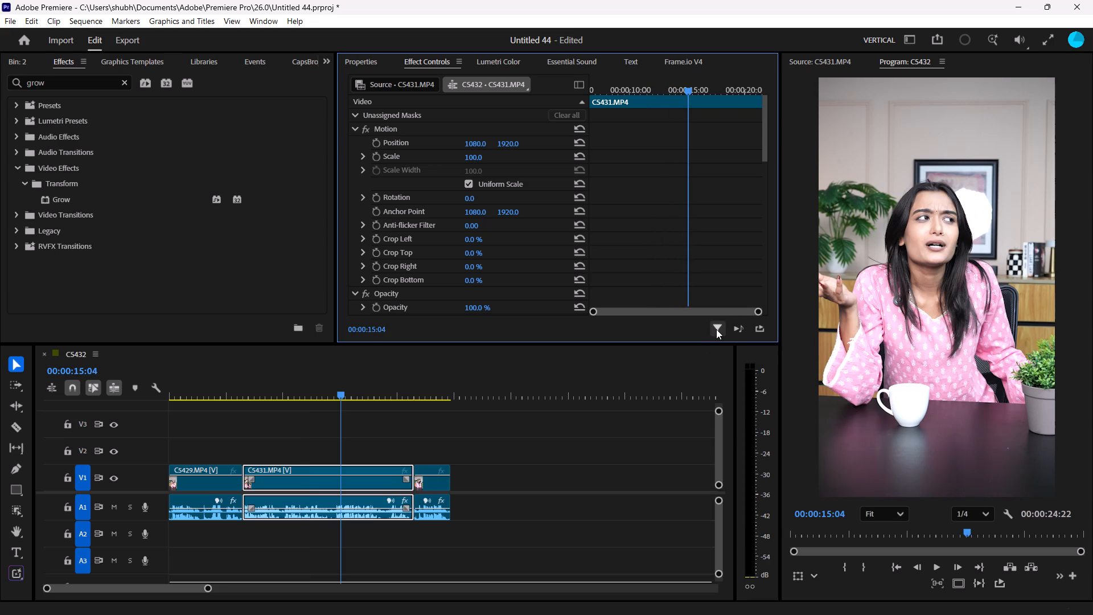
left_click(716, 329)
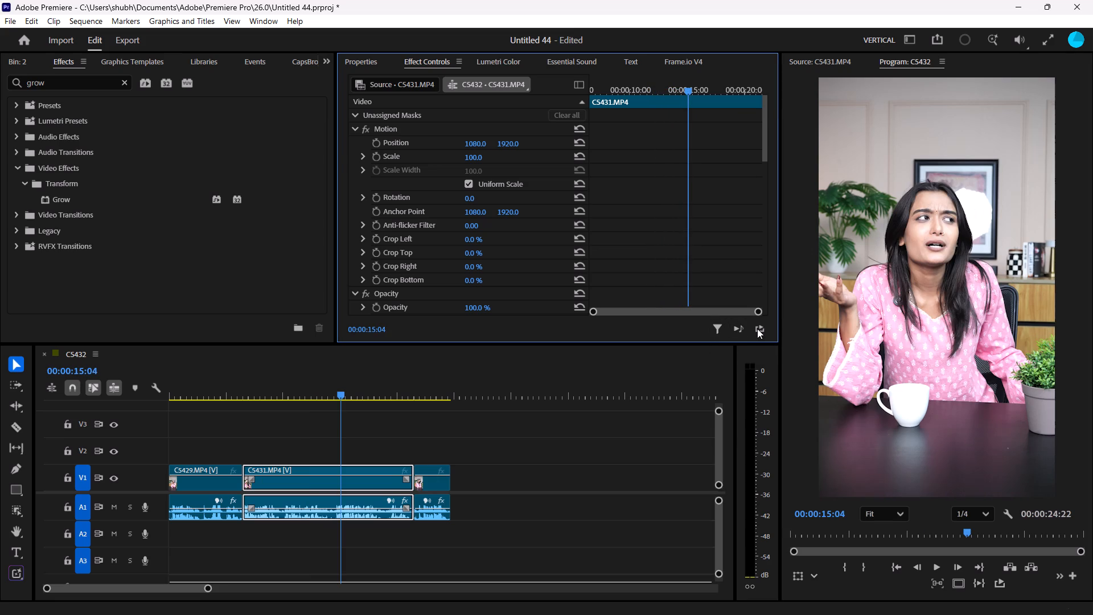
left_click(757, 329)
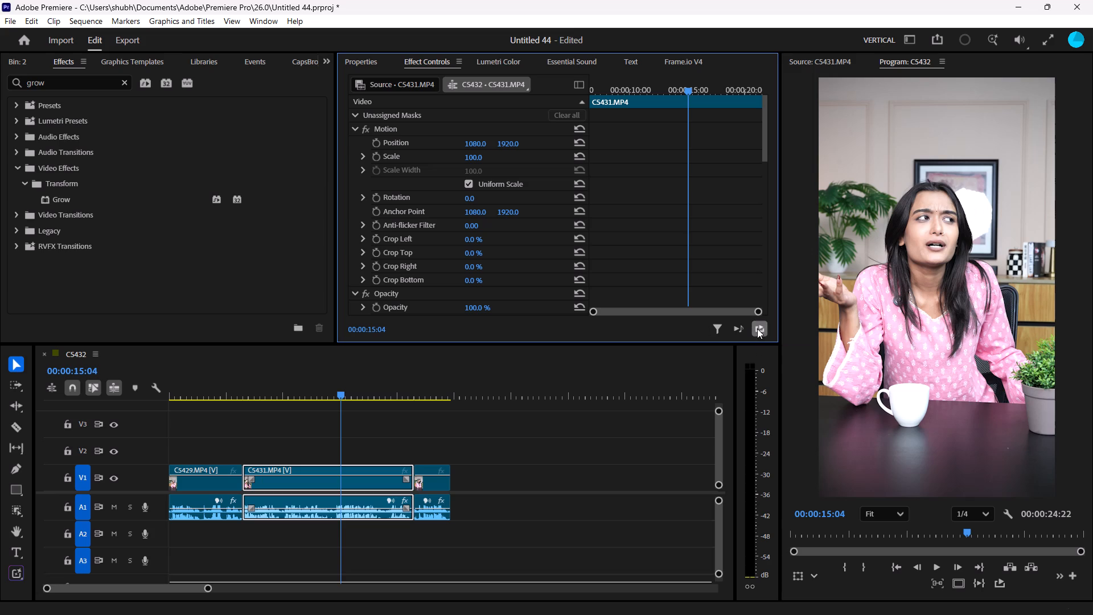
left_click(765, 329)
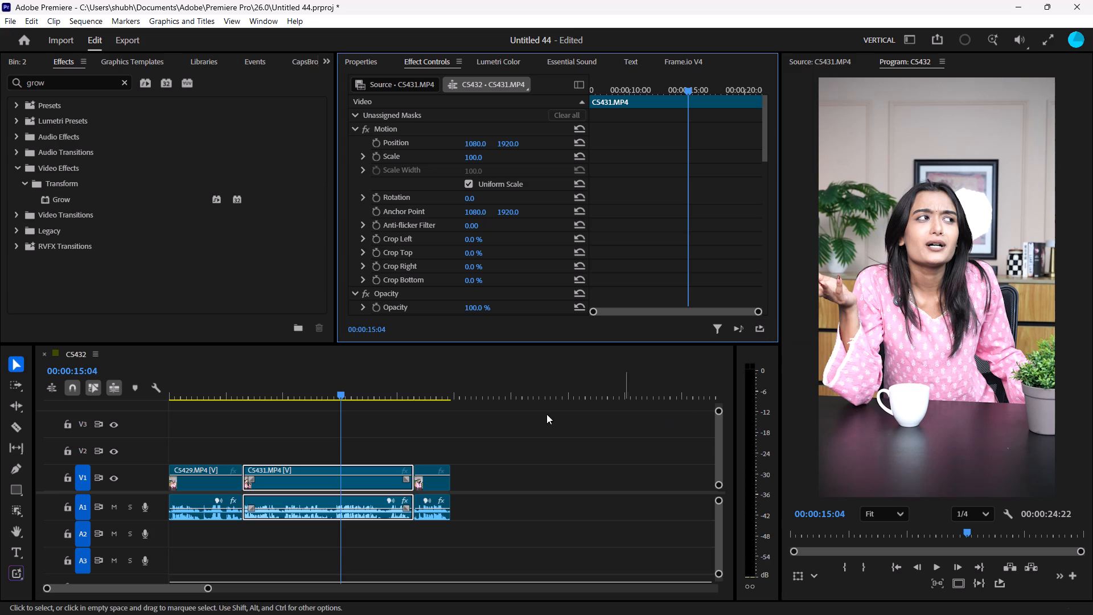
Replay the CS431.MP4 clip and apply the Grow video effect to it.
left_click(316, 395)
key("space")
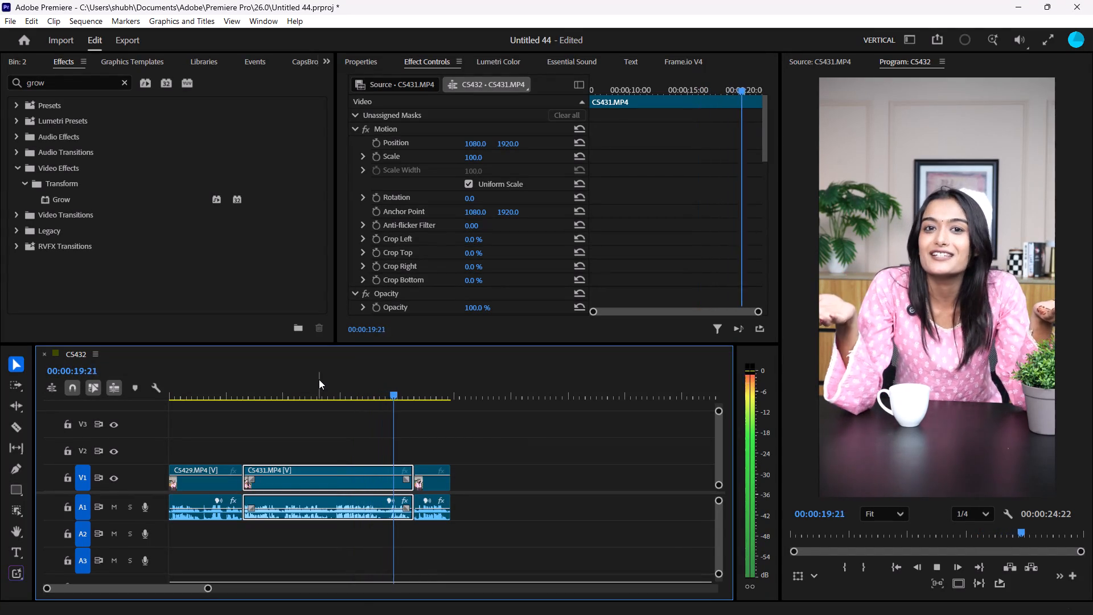
key("space")
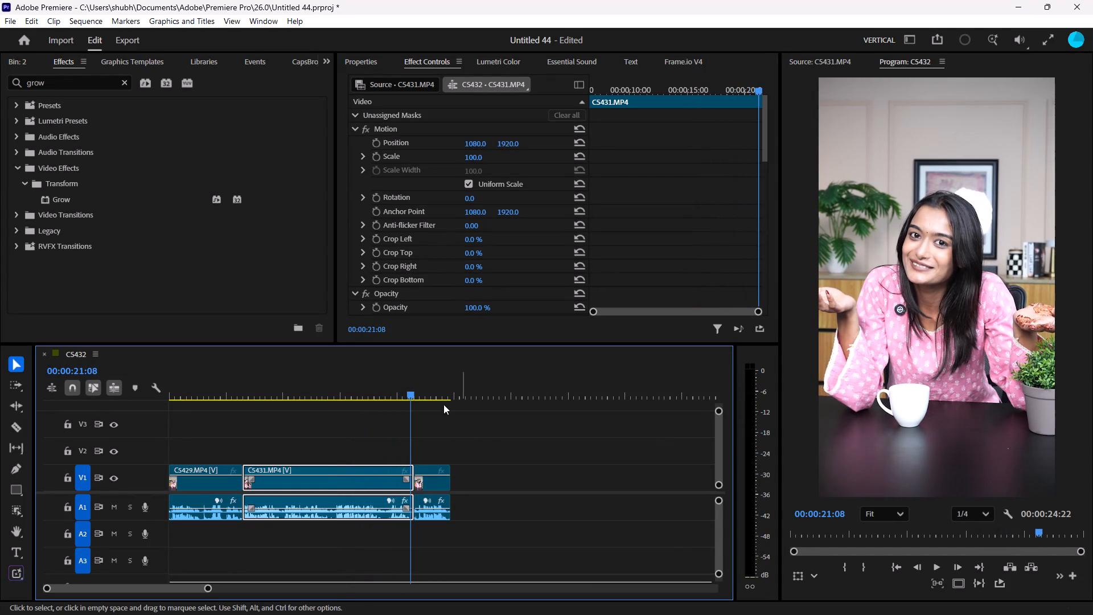
left_click(328, 383)
left_click_drag(328, 395, 306, 397)
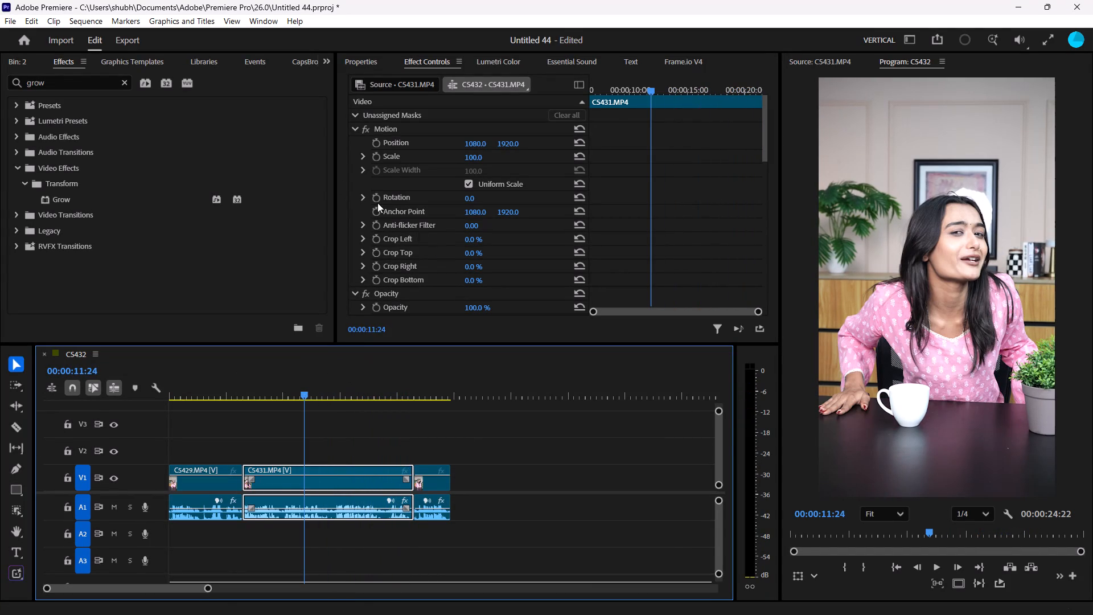
left_click_drag(60, 200, 274, 477)
Play the CS431.MP4 clip from about 00:00:07 and examine the Grow effect's zoom and its control settings.
left_click(253, 391)
key("space")
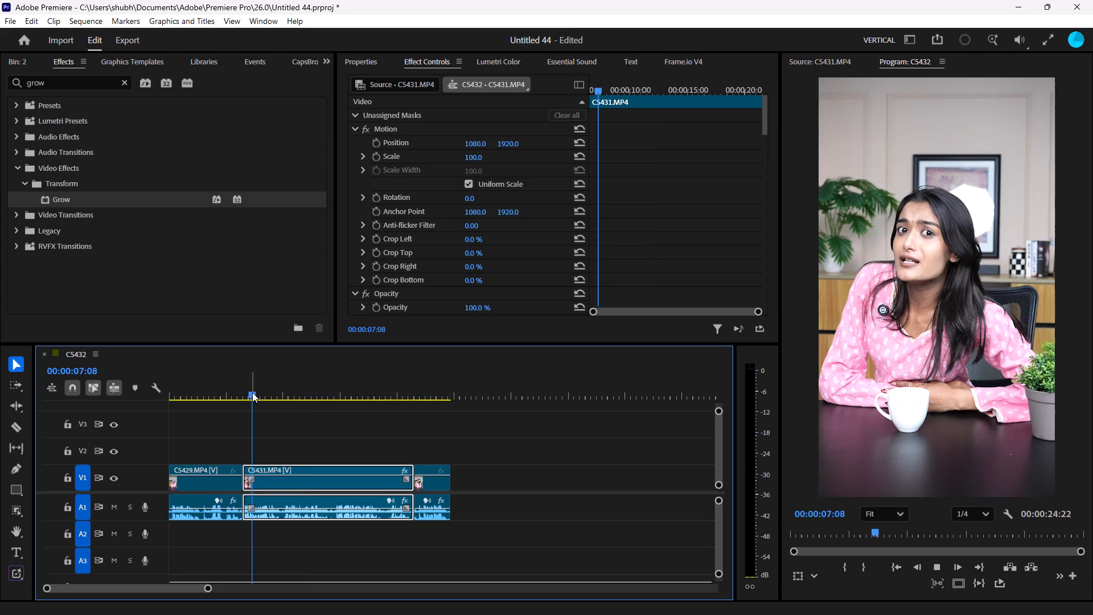
scroll(503, 285, "down", 6)
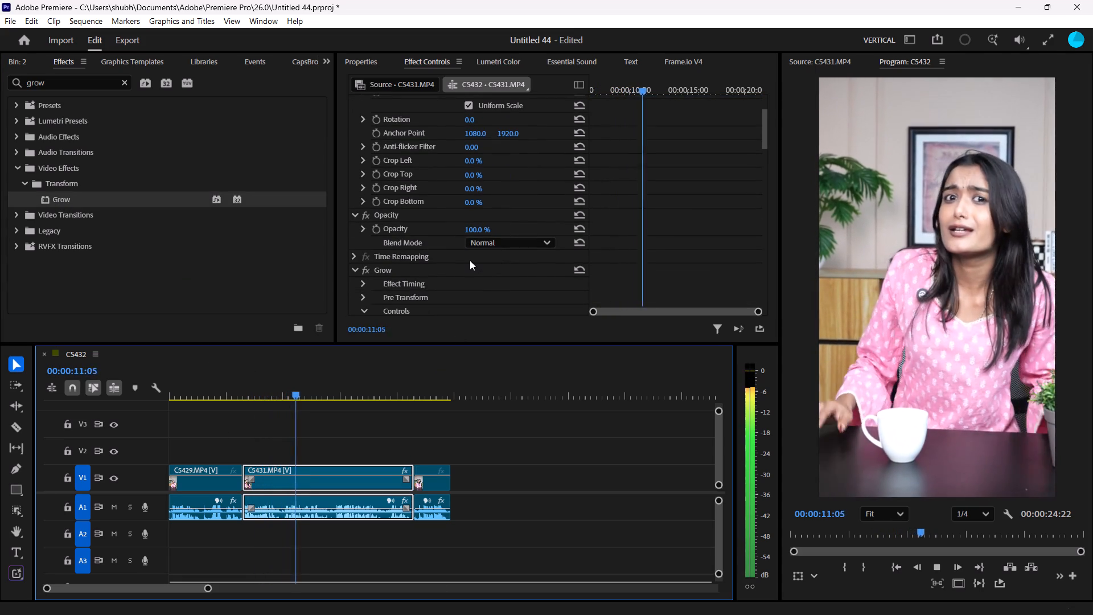
scroll(470, 259, "down", 1)
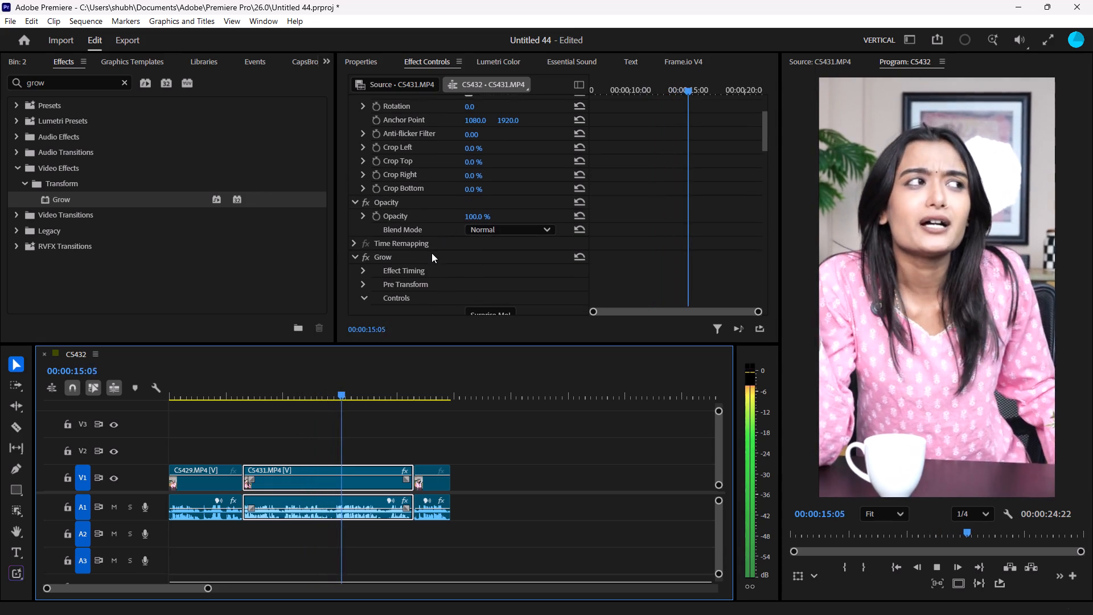
scroll(432, 253, "down", 7)
scroll(432, 253, "up", 3)
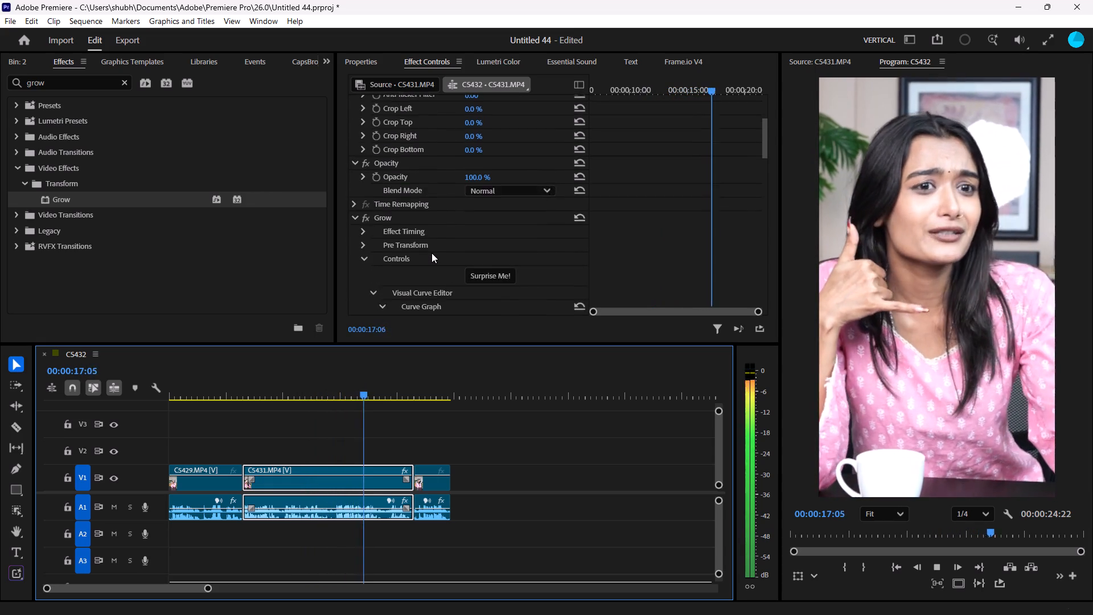
scroll(432, 253, "up", 12)
scroll(476, 267, "down", 4)
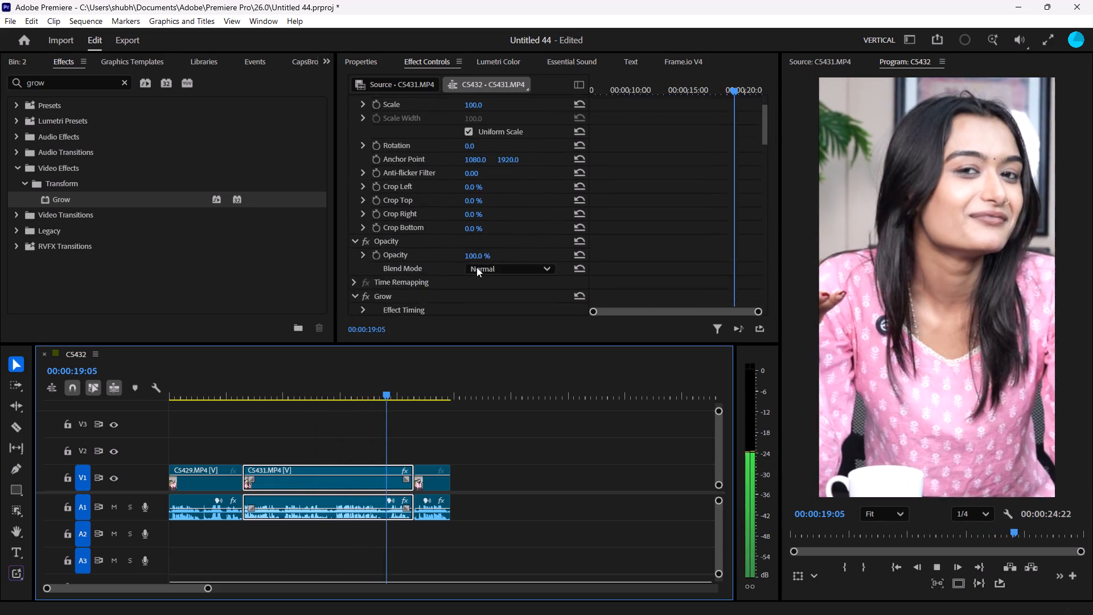
scroll(476, 267, "down", 5)
scroll(470, 272, "up", 1)
scroll(396, 405, "down", 4)
scroll(430, 277, "down", 13)
scroll(430, 277, "up", 1)
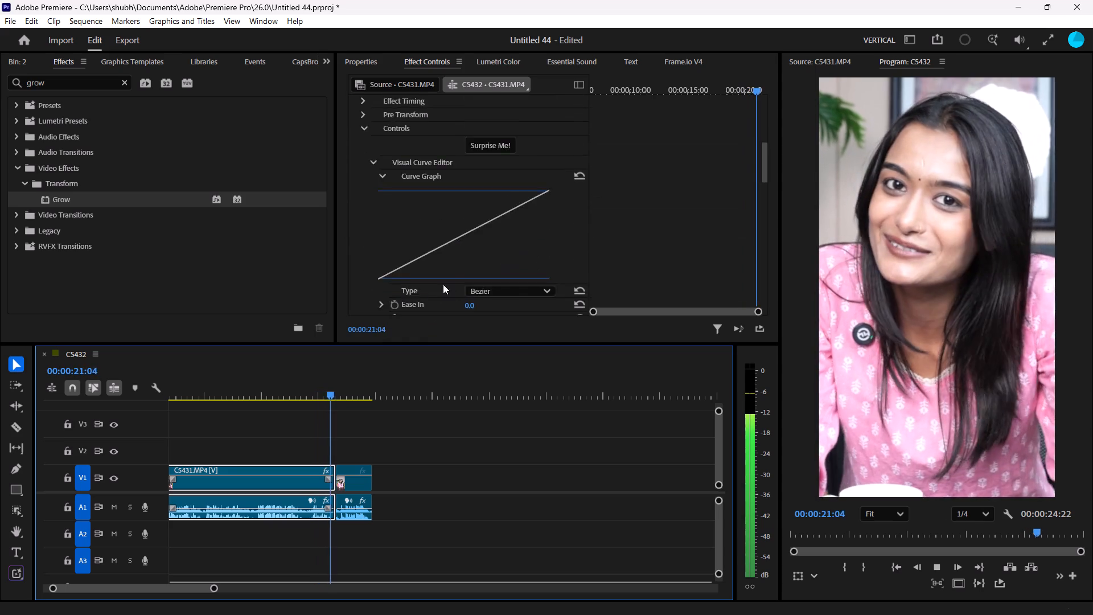
scroll(453, 289, "down", 20)
scroll(453, 289, "down", 1)
key("space")
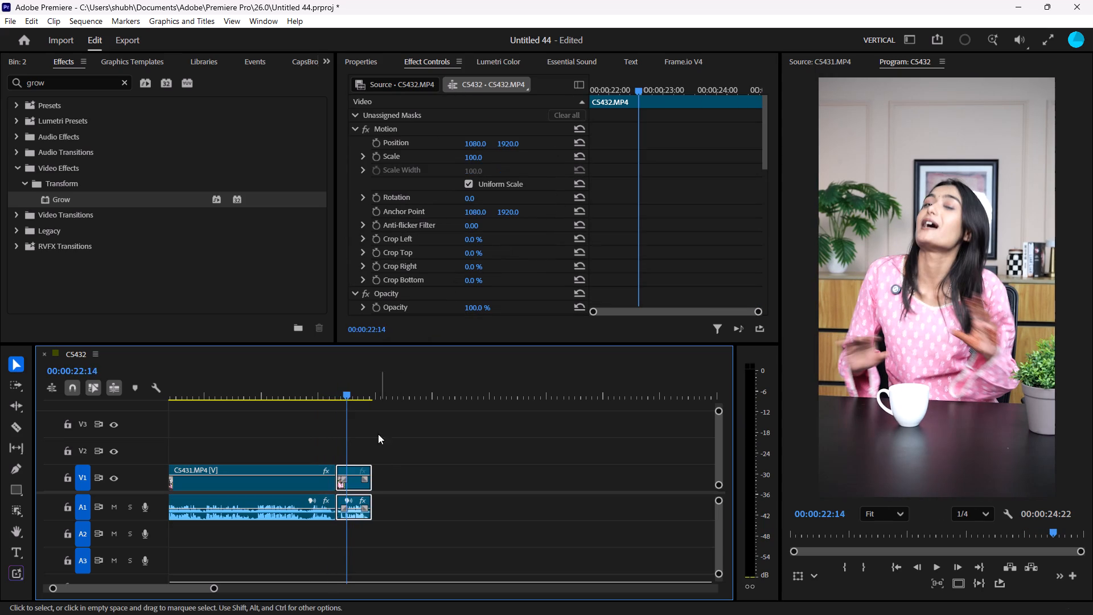
Set Grow (%/s) to 2.0 % in the Grow effect's motion controls on the CS431.MP4 clip.
left_click_drag(344, 391, 259, 450)
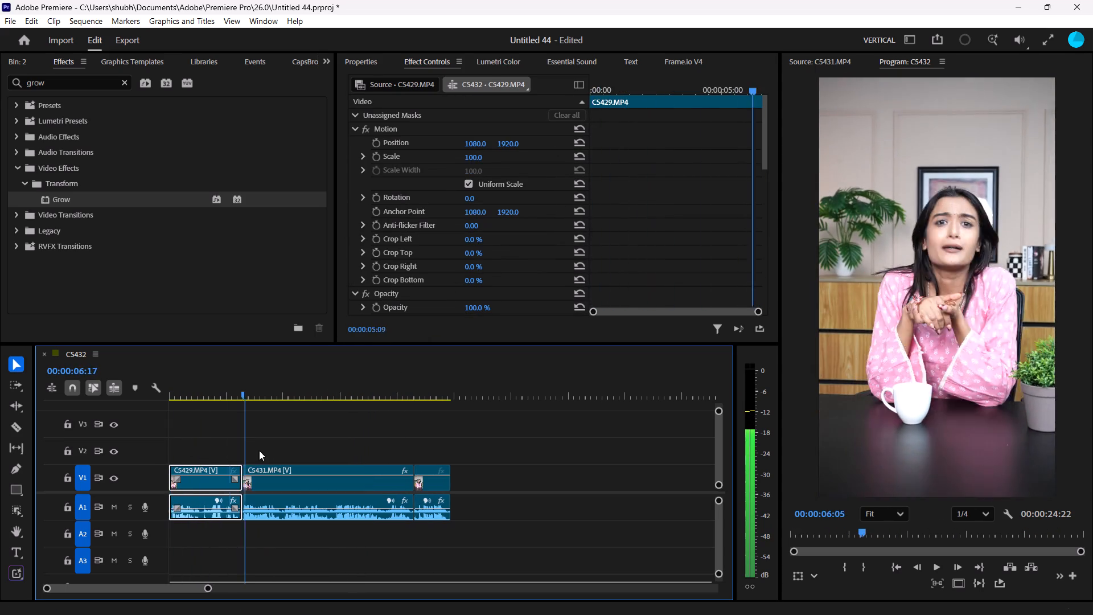
left_click_drag(259, 450, 330, 451)
scroll(517, 249, "down", 8)
scroll(516, 249, "up", 3)
scroll(516, 249, "down", 5)
scroll(516, 249, "down", 20)
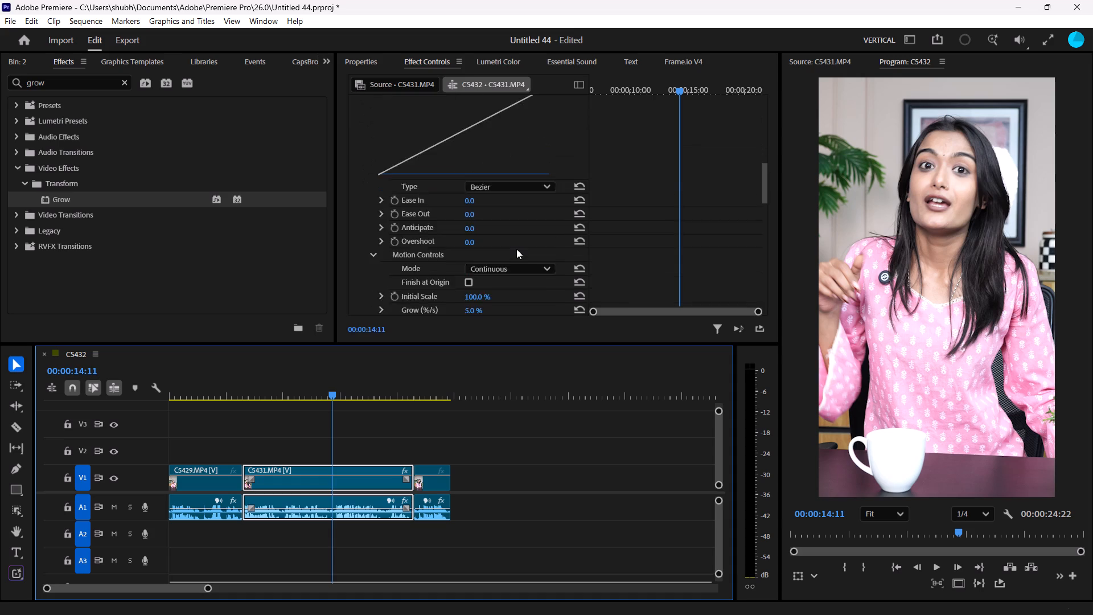
scroll(516, 249, "down", 7)
left_click(470, 194)
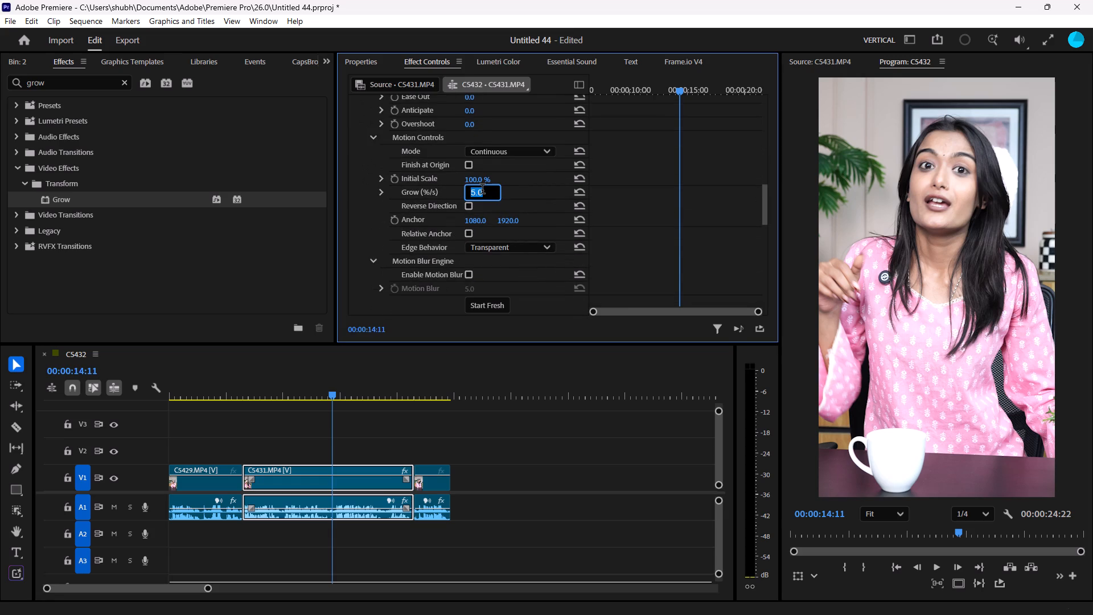
key("2")
key("Return")
key("Return")
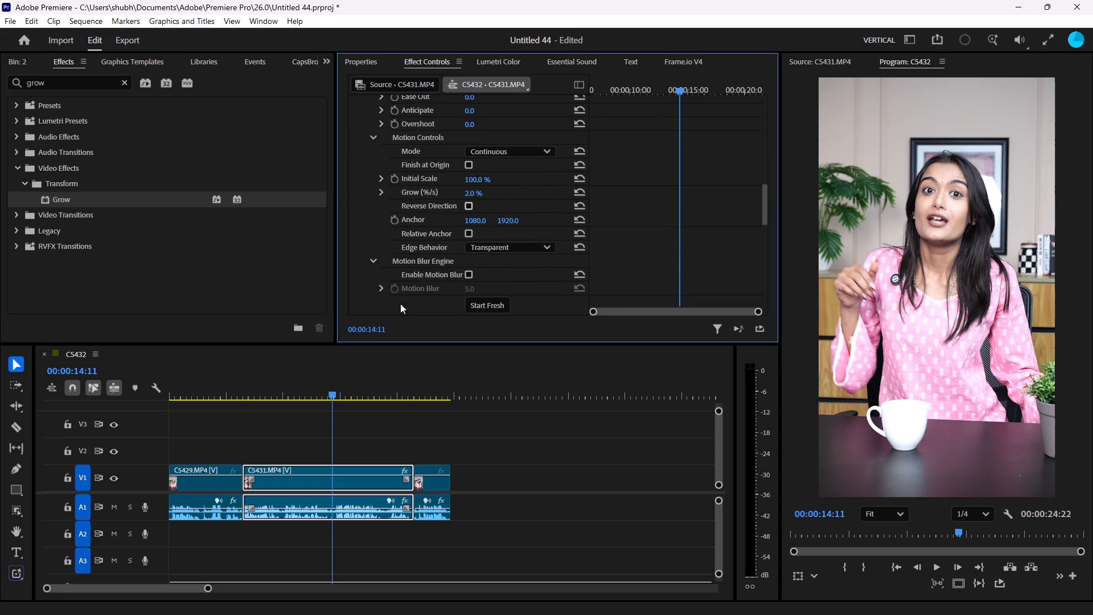
Play the sequence from the start of the CS431.MP4 clip into the final clip to check the slower zoom.
left_click(245, 383)
key("space")
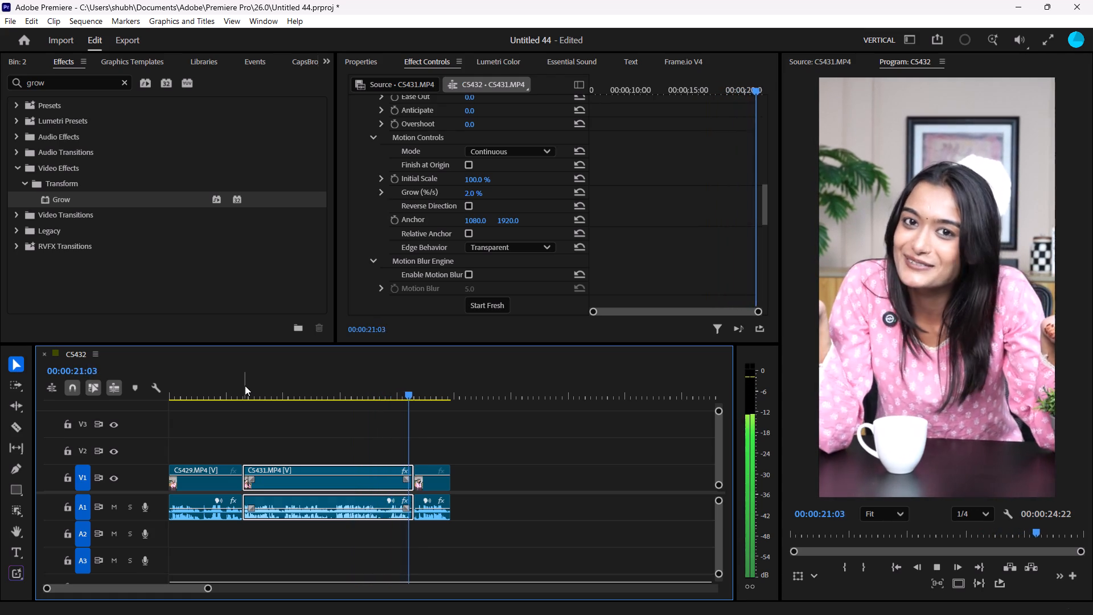
key("space")
key("space")
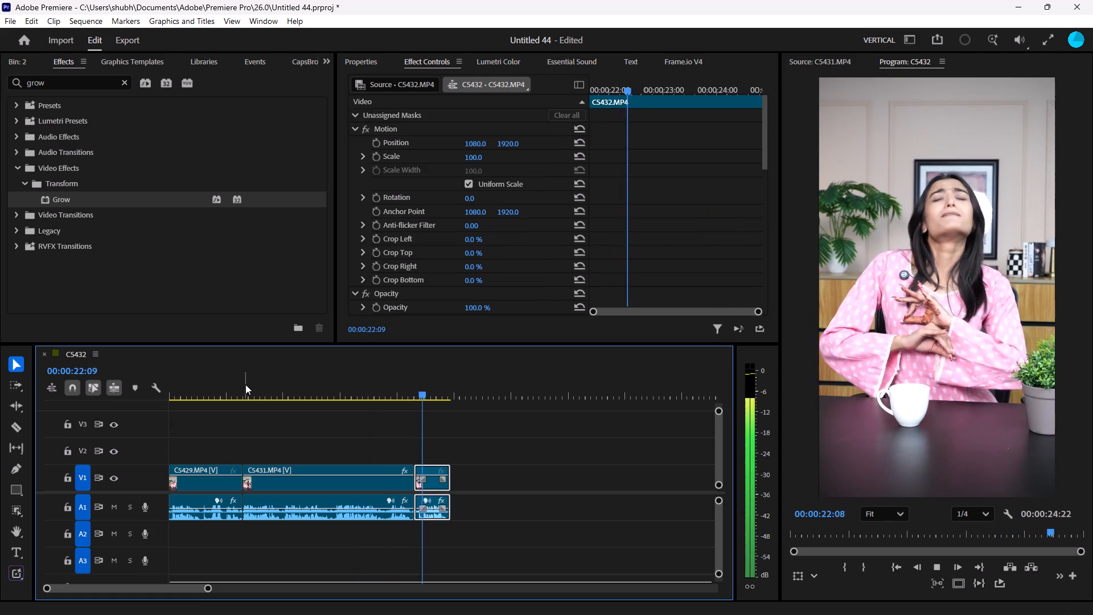
key("space")
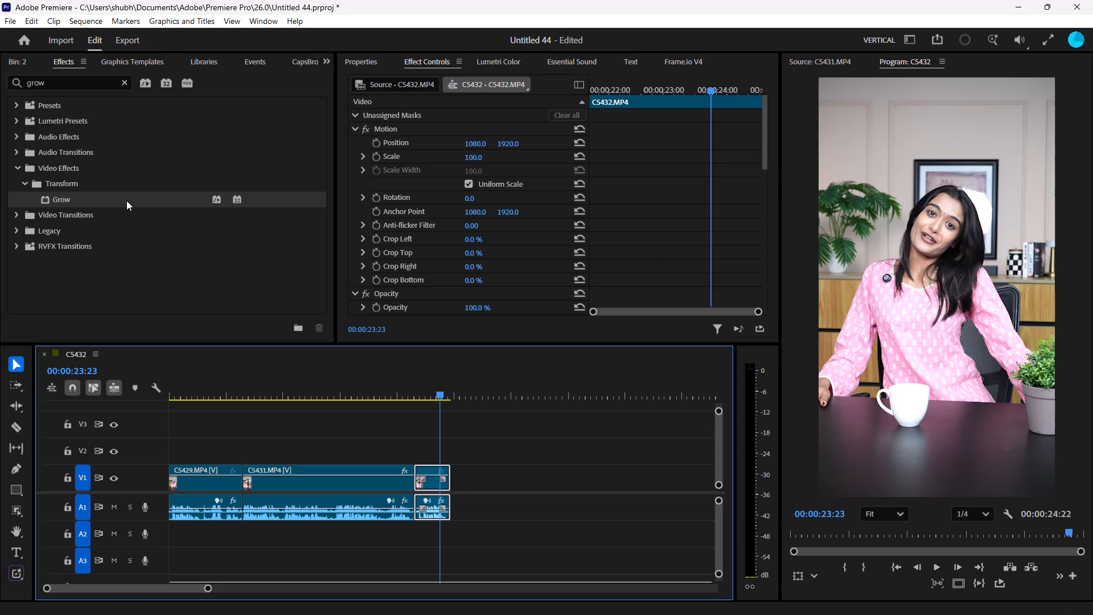
Apply the Grow video effect to the final clip, CS432.MP4.
left_click_drag(126, 200, 428, 489)
scroll(441, 378, "down", 1)
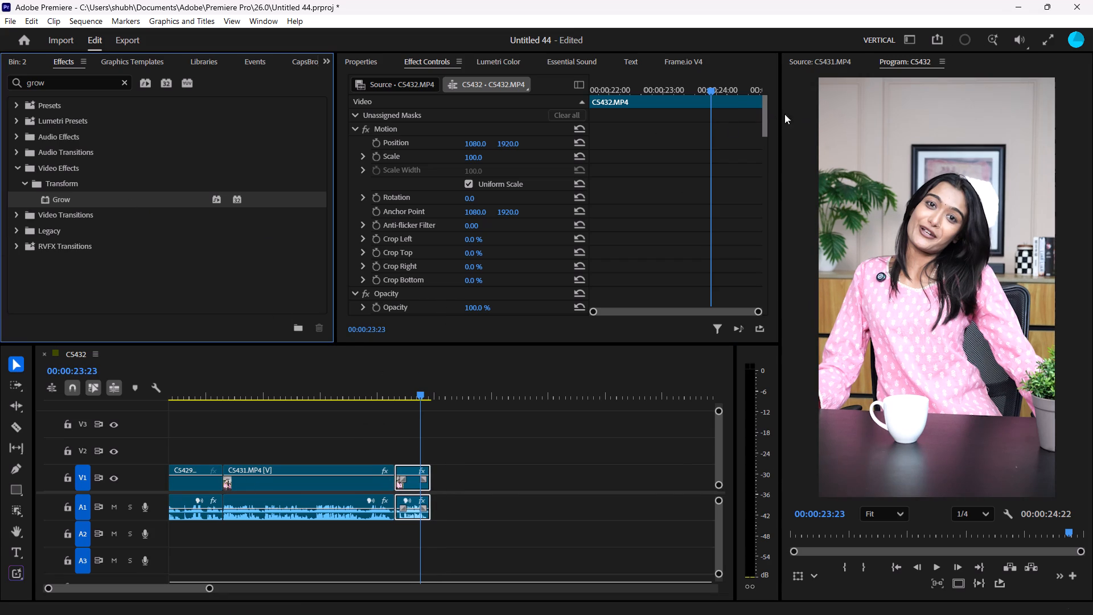
Collapse the Volume, Channel Volume, DeEsser, DeNoise and Hard Limiter sections in the CS432.MP4 clip's effect controls.
left_click_drag(765, 109, 773, 247)
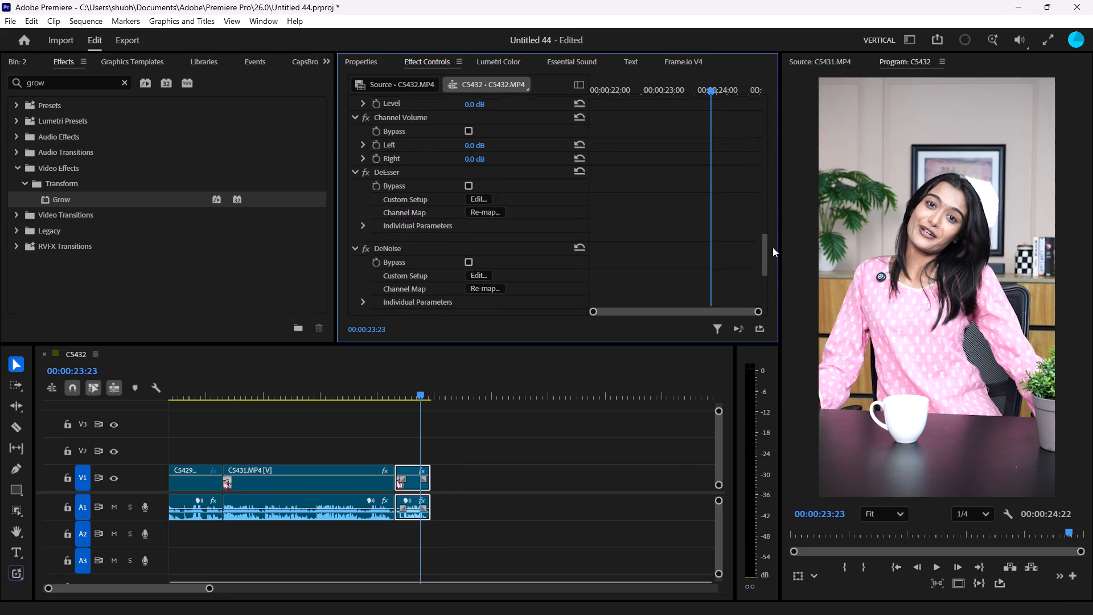
left_click_drag(773, 247, 771, 136)
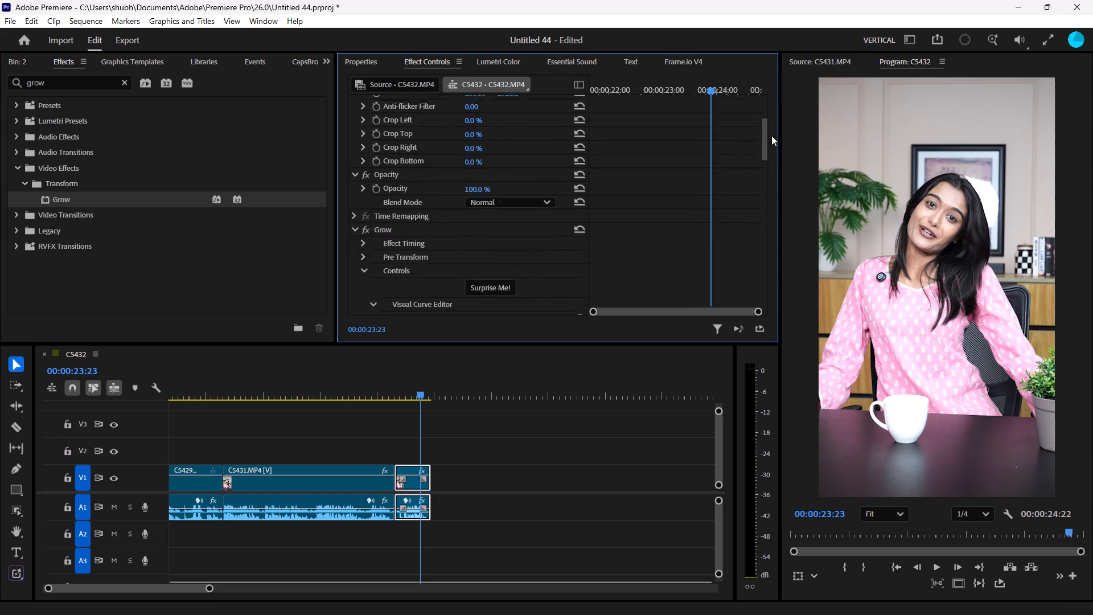
left_click_drag(771, 136, 774, 247)
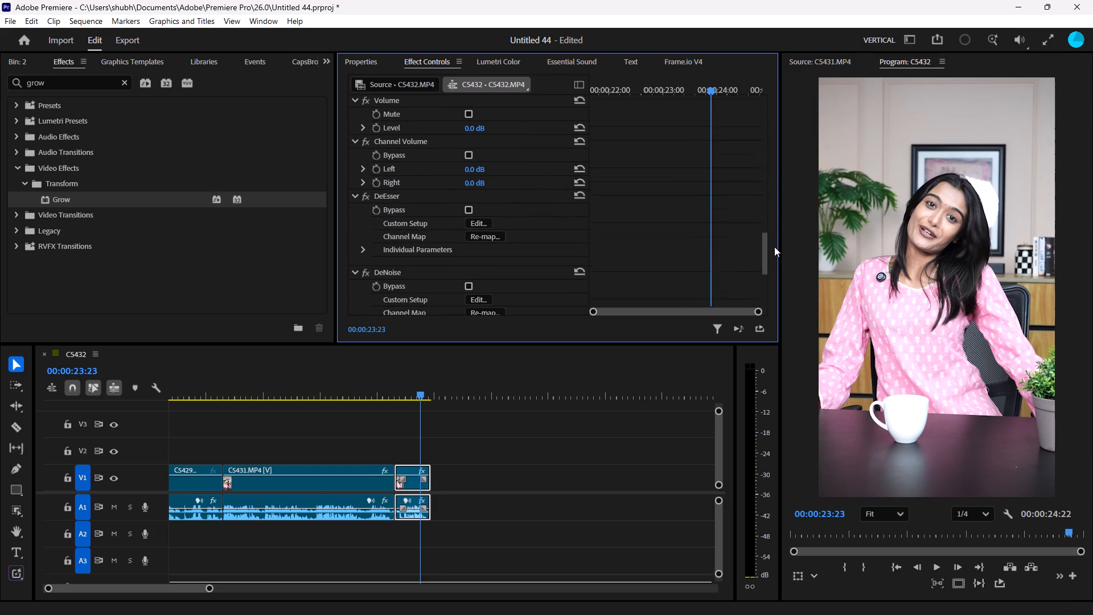
left_click_drag(774, 247, 774, 239)
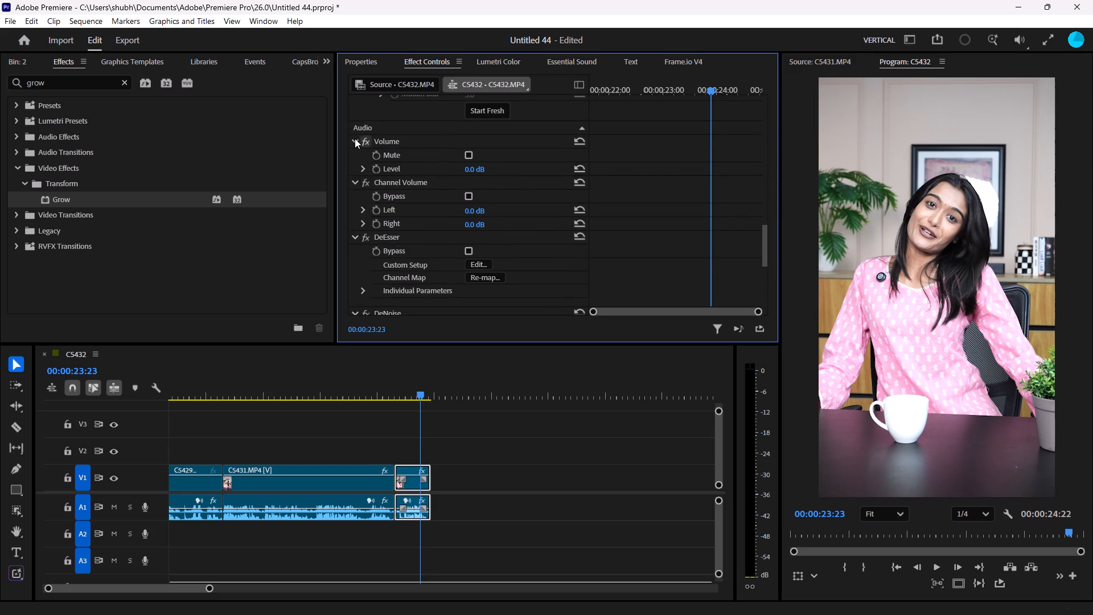
left_click(355, 138)
left_click(354, 157)
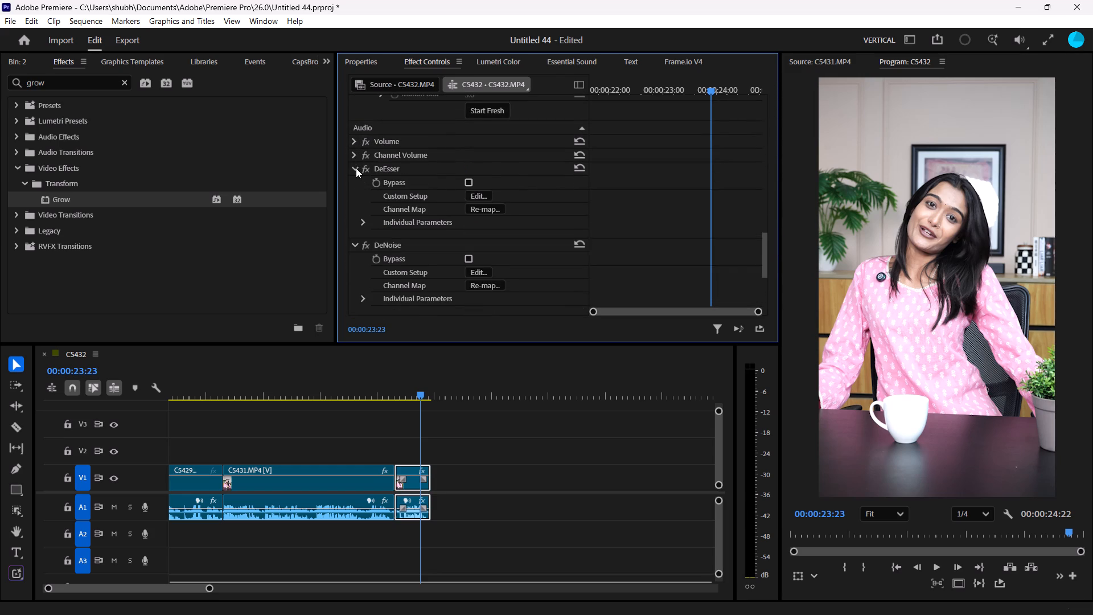
left_click(356, 168)
left_click(356, 181)
left_click(355, 196)
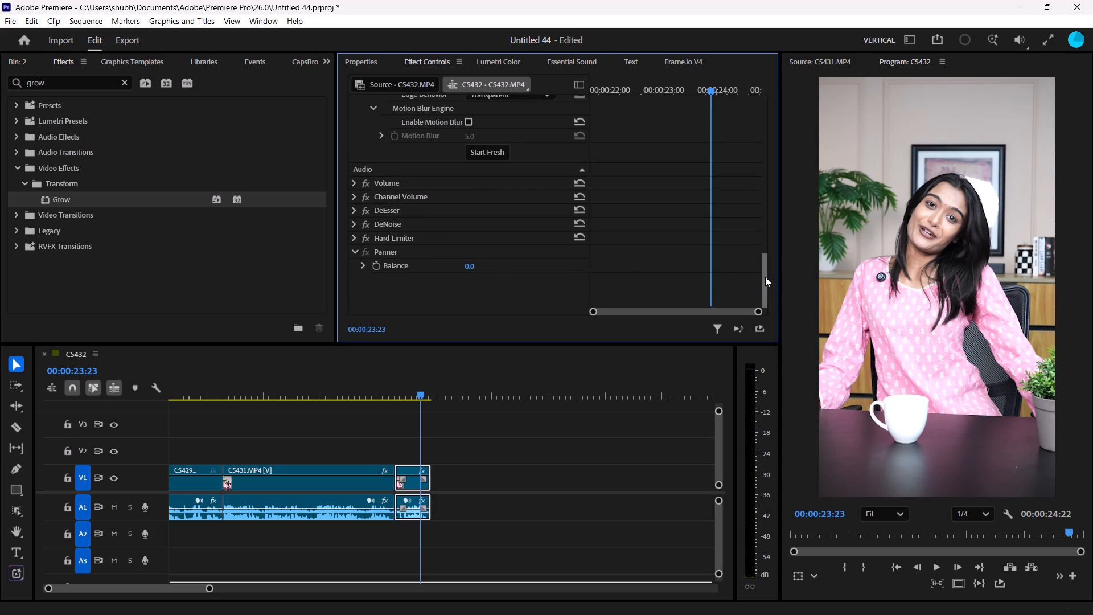
Collapse the Motion section in the CS432.MP4 clip's effect controls.
left_click_drag(763, 275, 761, 130)
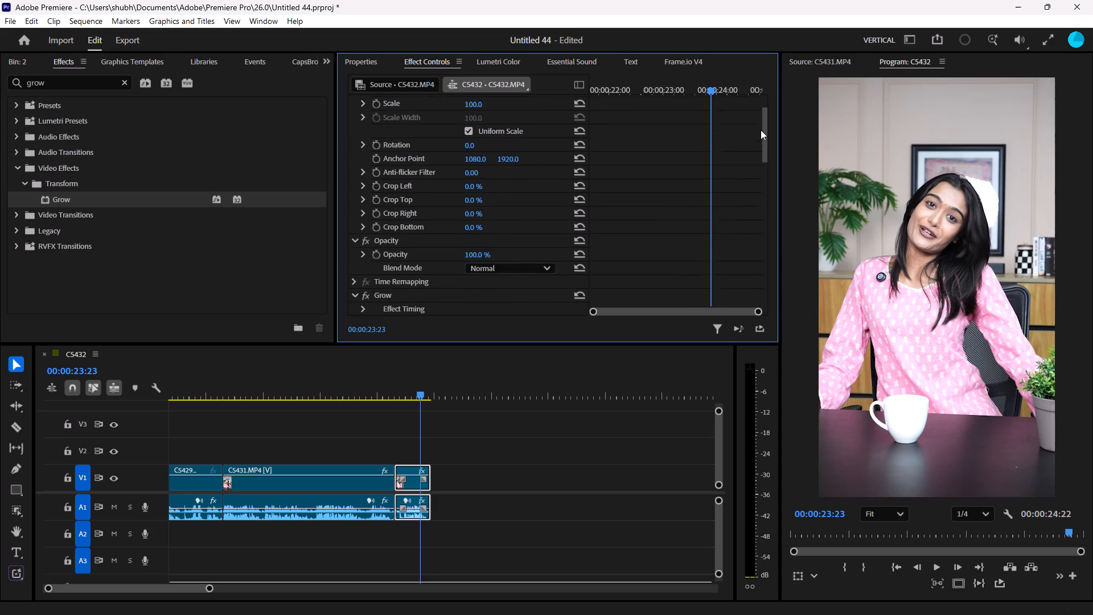
left_click_drag(761, 130, 753, 105)
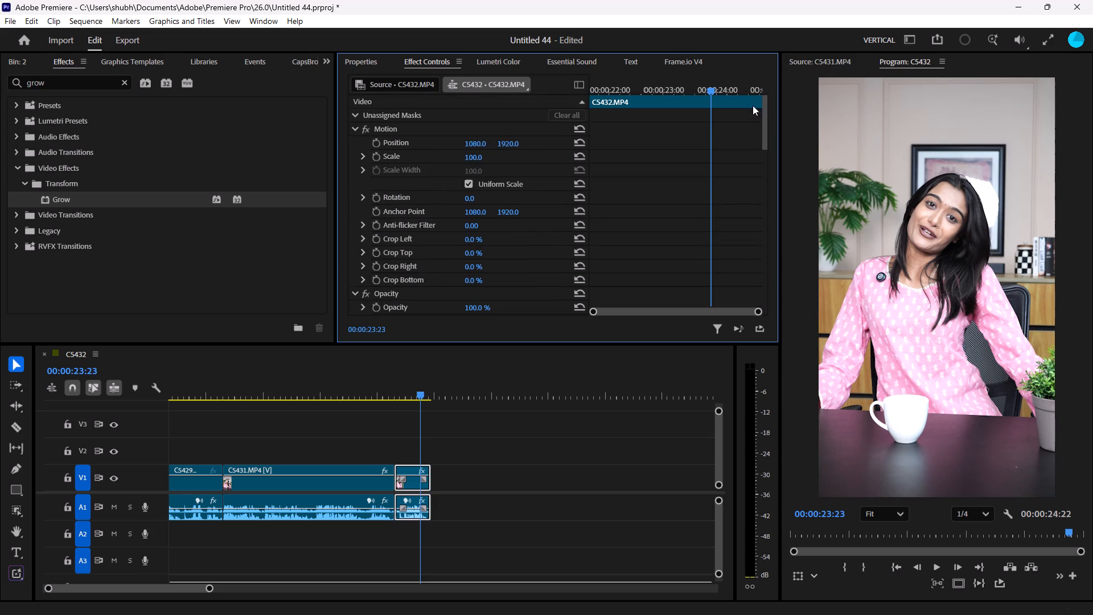
left_click_drag(753, 105, 750, 87)
left_click(355, 129)
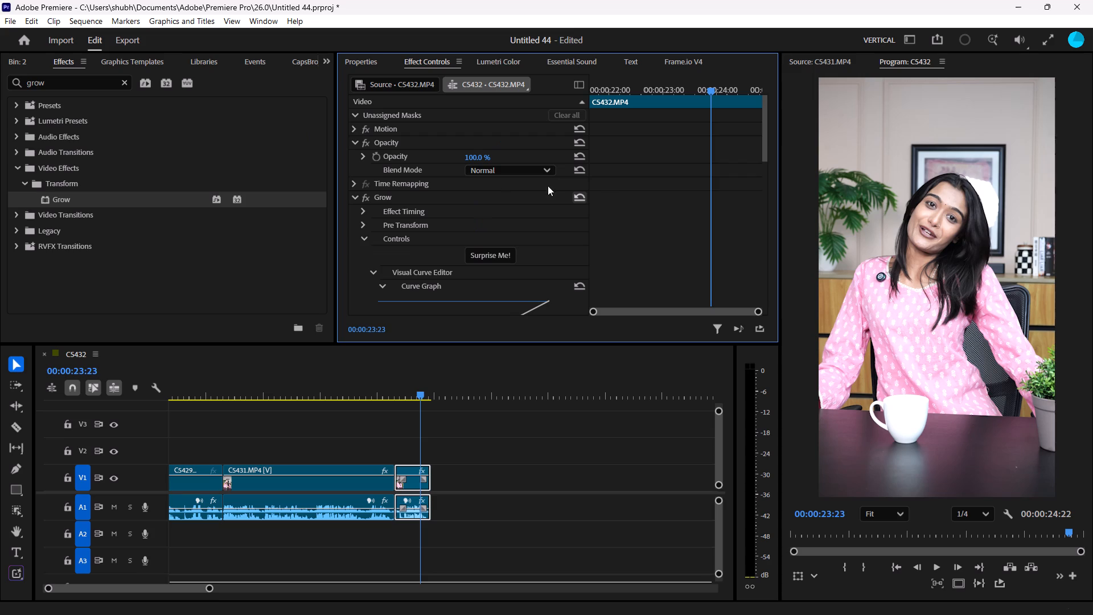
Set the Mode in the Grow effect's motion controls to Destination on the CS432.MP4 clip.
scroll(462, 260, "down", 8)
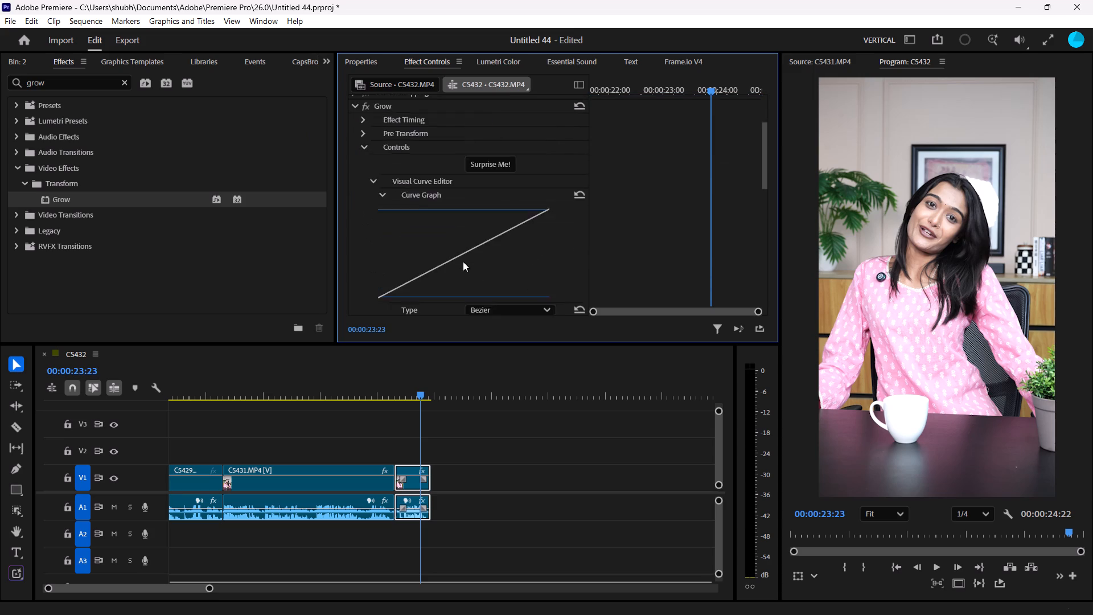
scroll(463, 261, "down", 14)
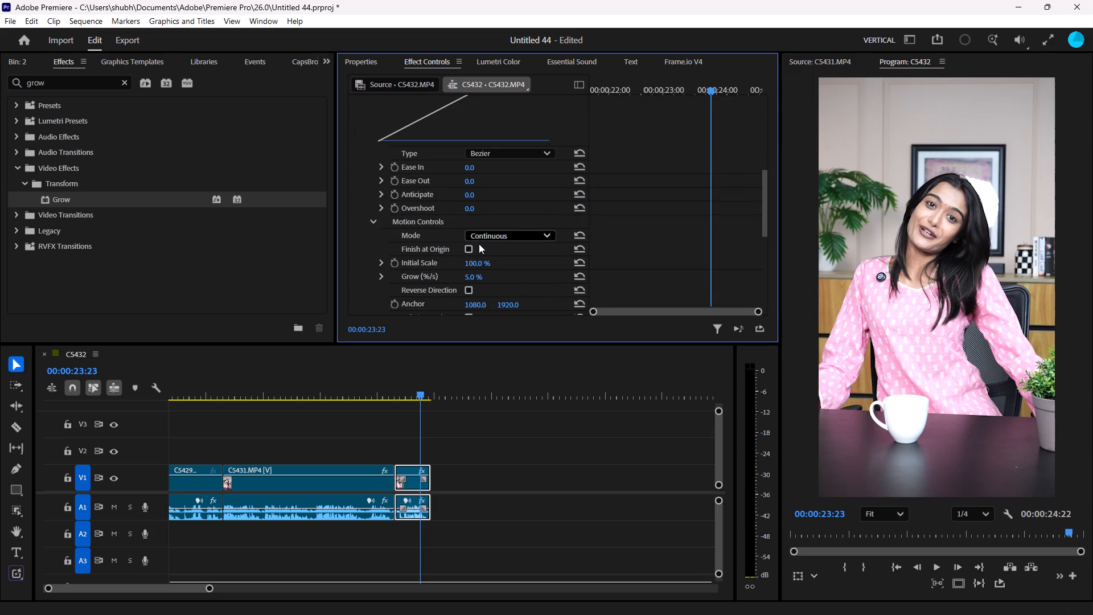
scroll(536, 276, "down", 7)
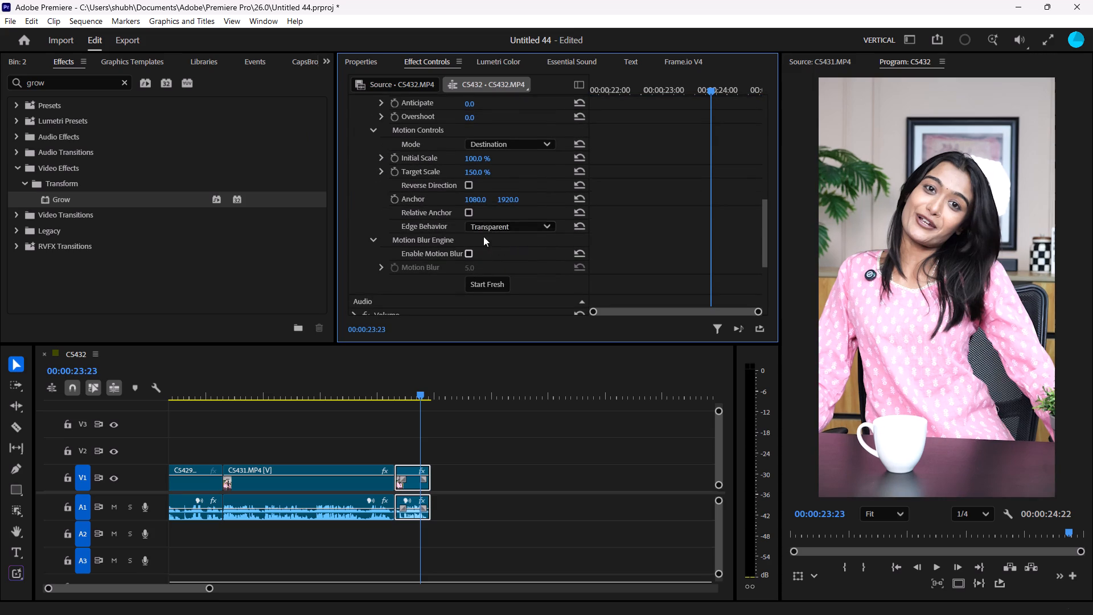
Review the Grow effect's curve, motion control and motion blur settings on the CS432.MP4 clip.
scroll(522, 264, "down", 3)
scroll(522, 264, "up", 8)
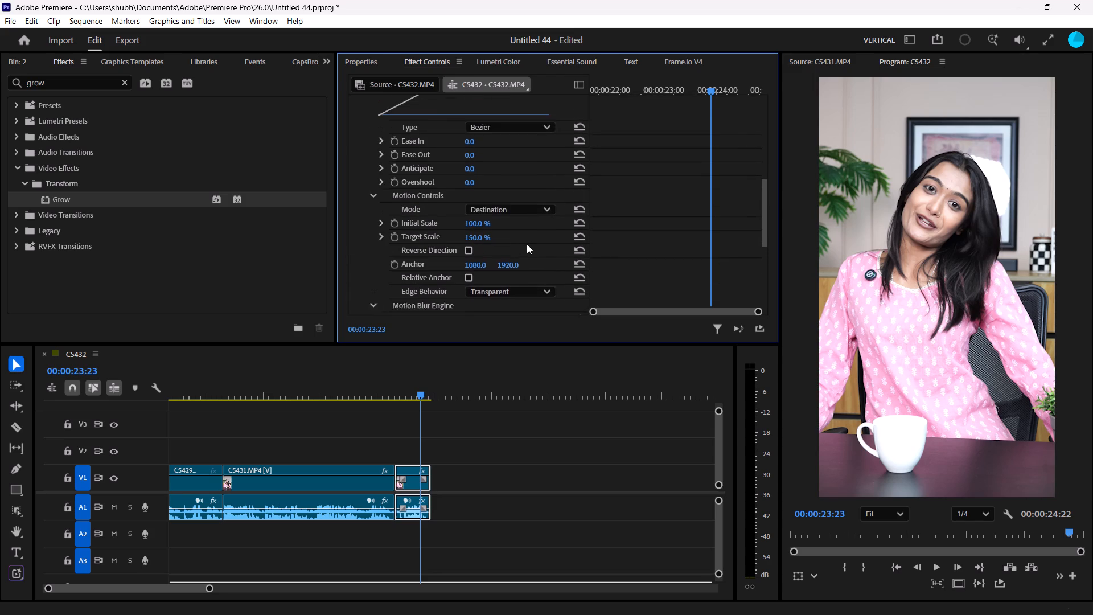
scroll(527, 244, "up", 1)
scroll(530, 251, "down", 10)
scroll(530, 251, "up", 1)
scroll(530, 251, "down", 5)
scroll(530, 251, "up", 1)
scroll(530, 251, "down", 5)
scroll(530, 251, "up", 1)
scroll(530, 251, "down", 4)
scroll(530, 251, "up", 7)
scroll(530, 251, "down", 2)
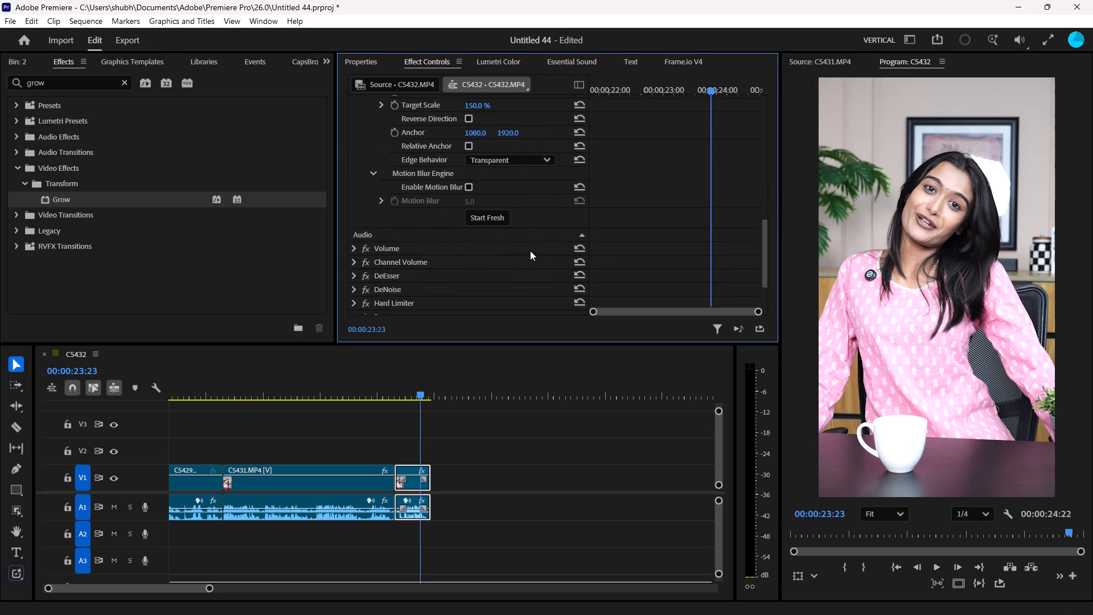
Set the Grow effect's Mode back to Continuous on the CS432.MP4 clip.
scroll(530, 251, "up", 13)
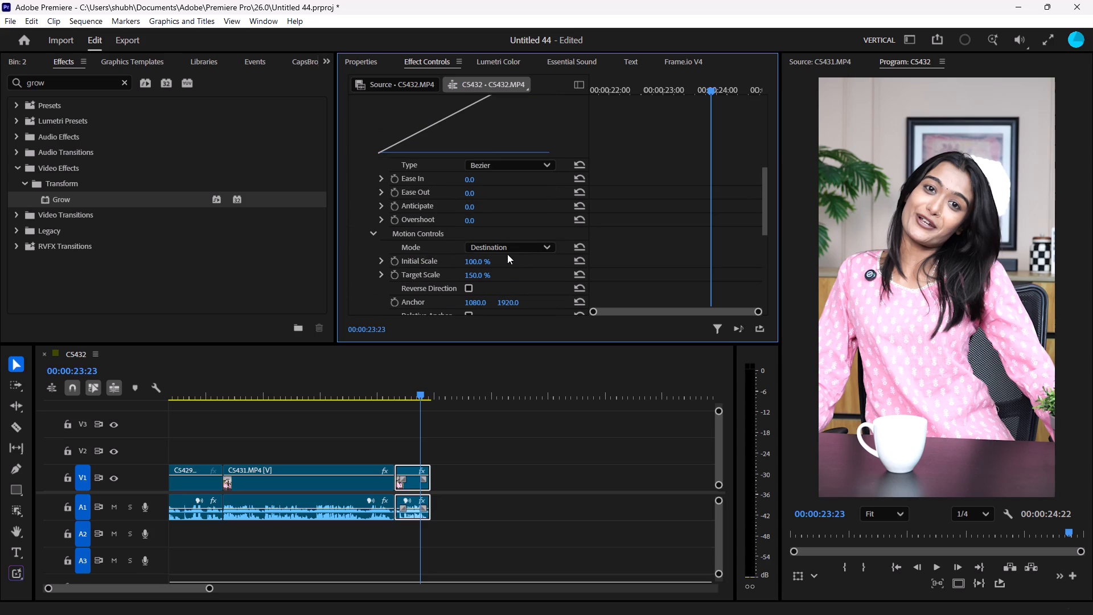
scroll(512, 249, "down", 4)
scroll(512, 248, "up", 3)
Set Grow (%/s) to 3.0 % and enable Reverse Direction in the CS432.MP4 clip's Grow effect.
left_click(475, 286)
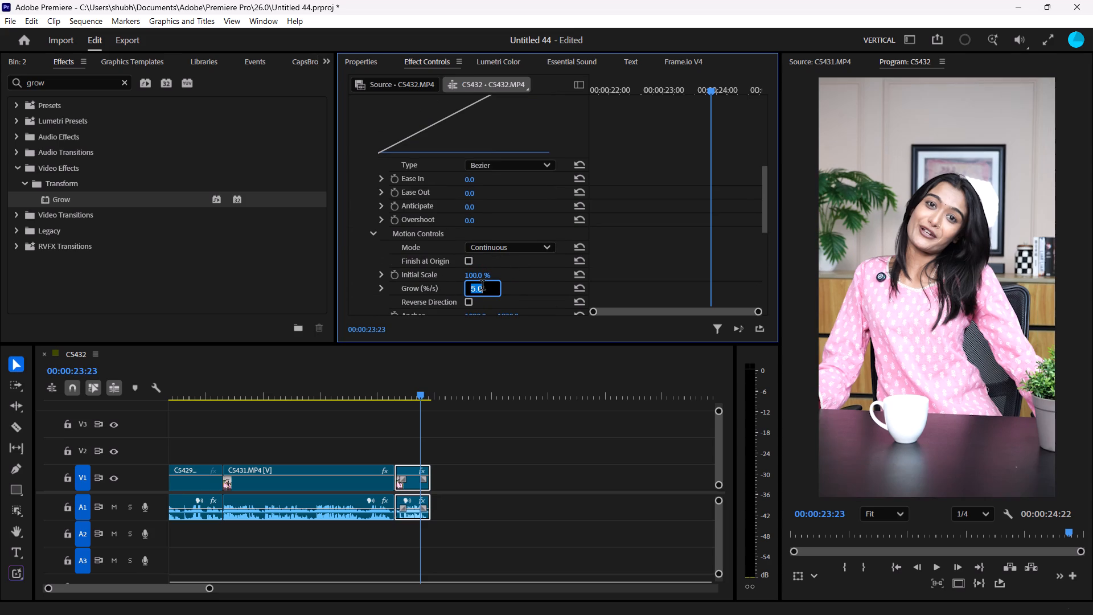
key("3")
key("Return")
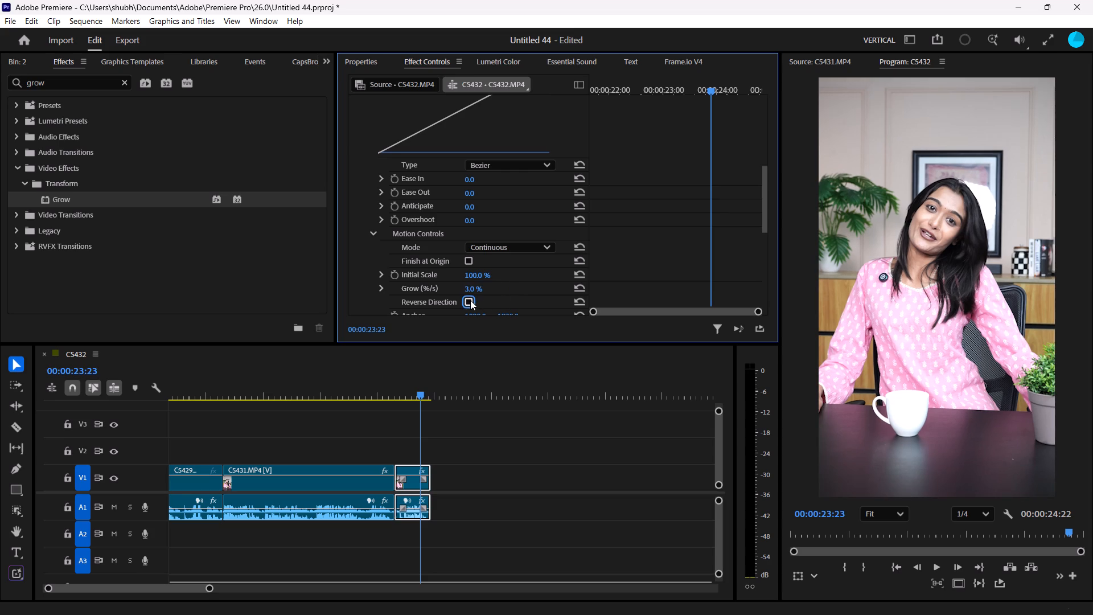
left_click(470, 300)
Play the sequence from the end of the CS431.MP4 clip into the CS432.MP4 clip to check the reversed zoom.
left_click(394, 383)
key("space")
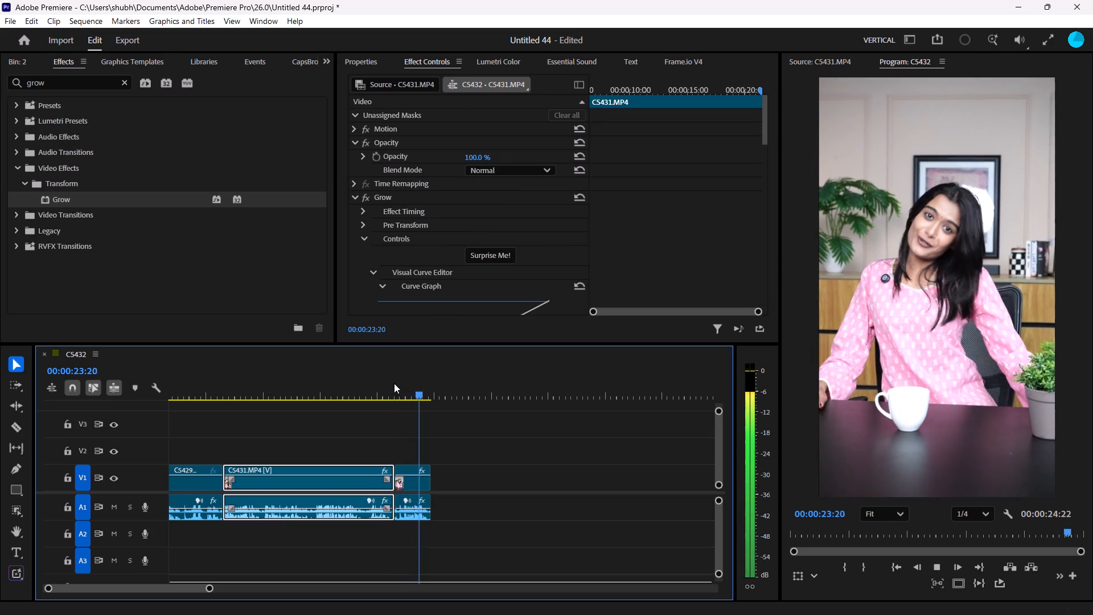
key("space")
scroll(431, 343, "up", 1)
scroll(392, 76, "down", 12)
key("space")
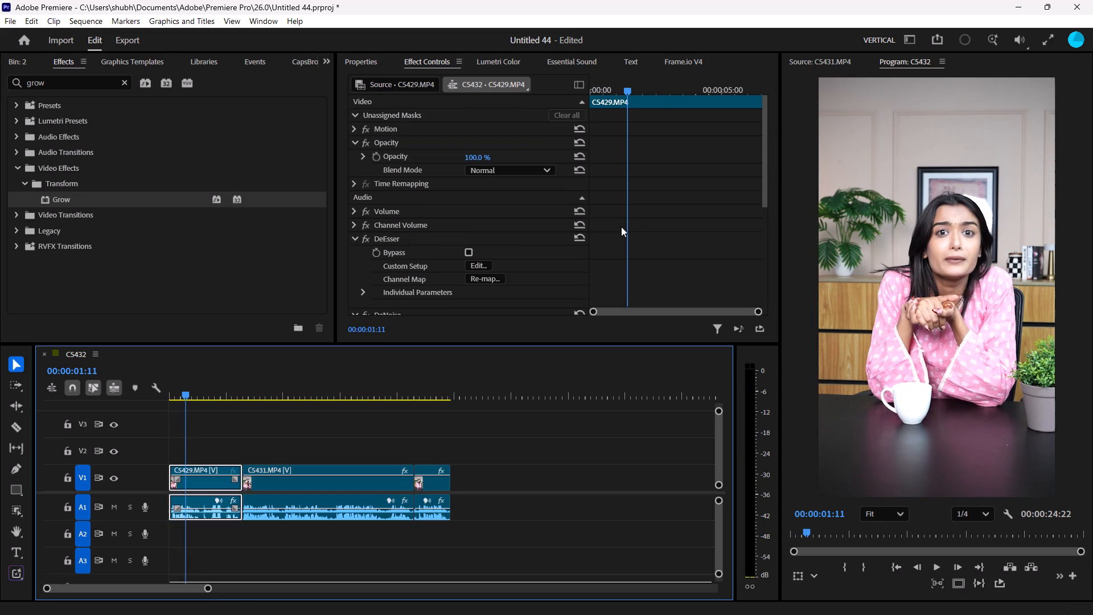
Try slower Grow (%/s) rates on the CS432.MP4 clip's Grow effect and settle on 5.0 %.
left_click(434, 482)
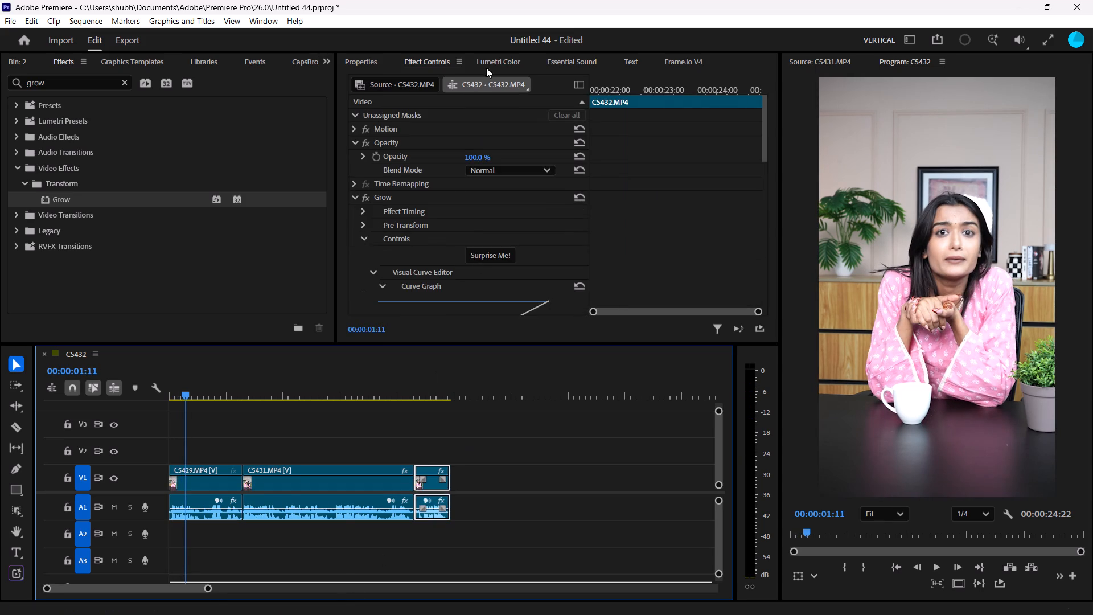
scroll(562, 205, "down", 19)
scroll(549, 206, "up", 1)
scroll(548, 207, "down", 8)
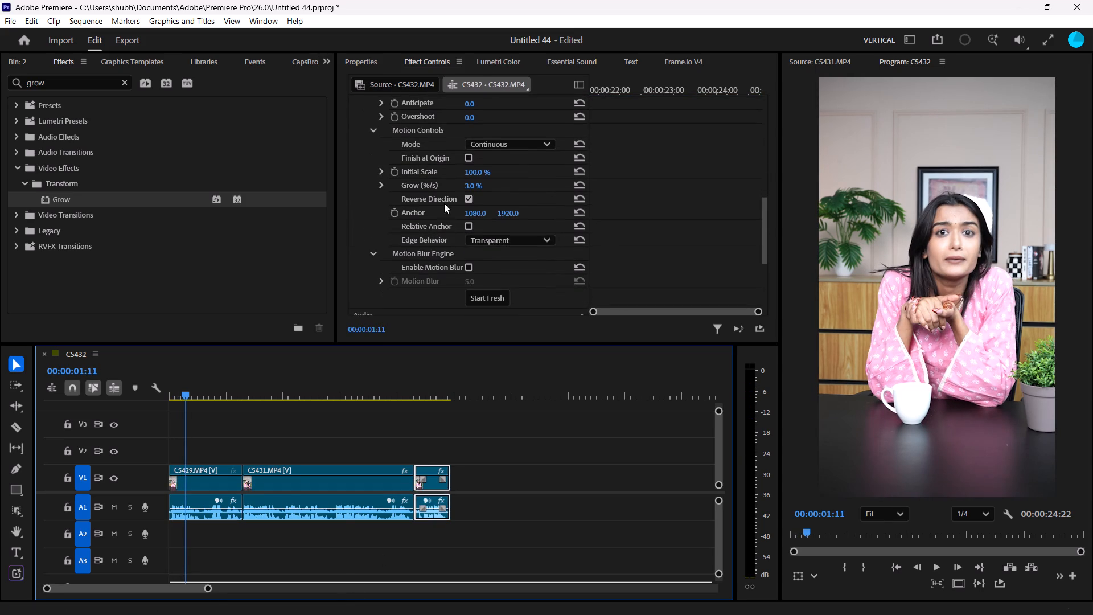
left_click(474, 183)
left_click_drag(475, 189, 477, 190)
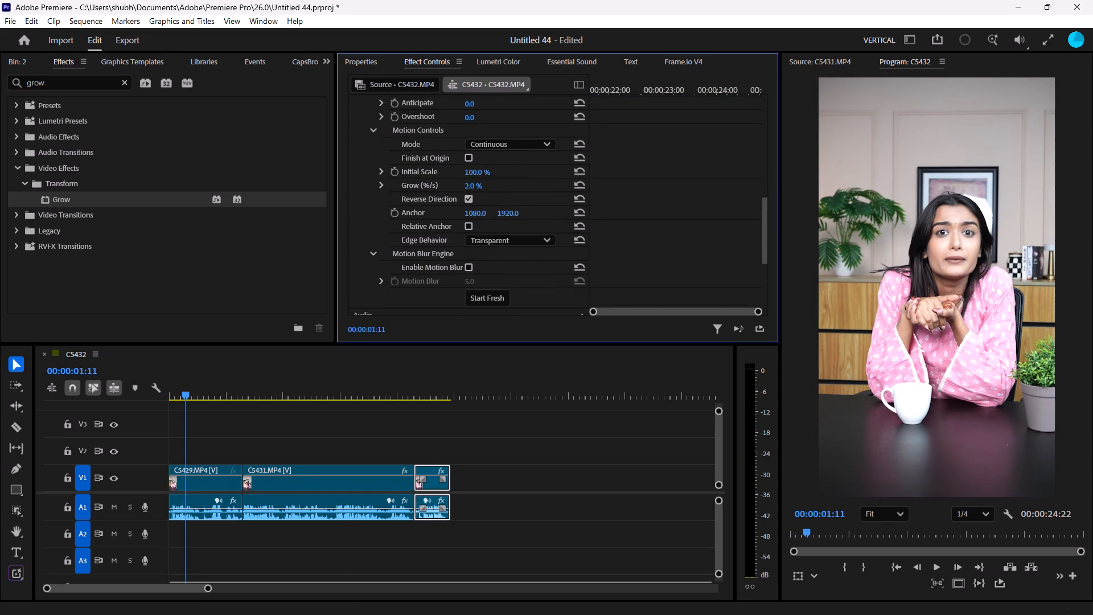
left_click_drag(477, 190, 483, 193)
left_click_drag(483, 193, 484, 192)
left_click_drag(484, 192, 484, 192)
left_click_drag(484, 192, 484, 192)
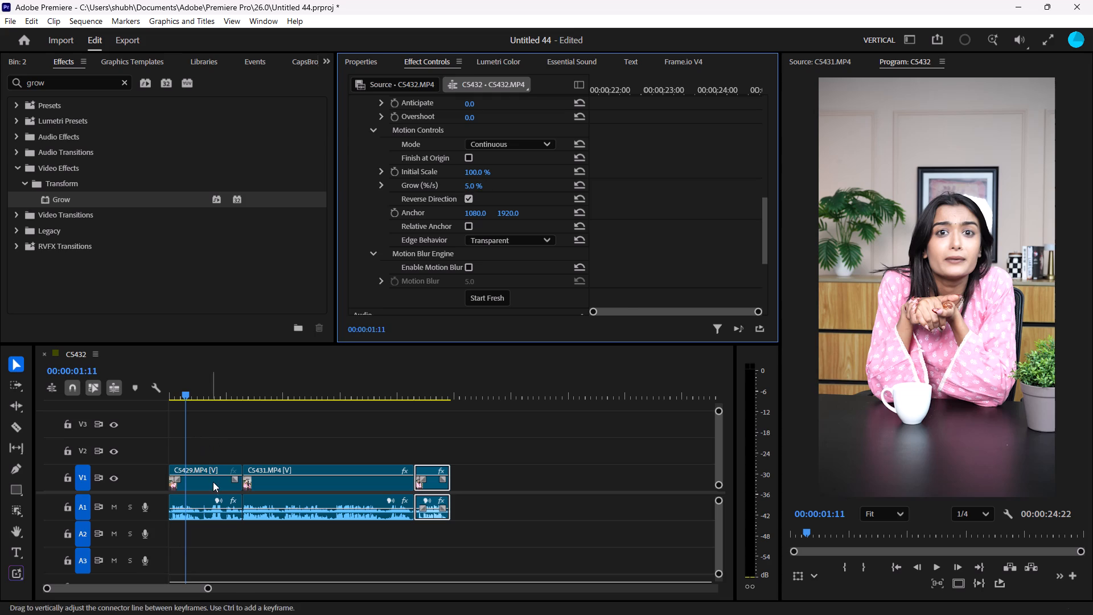
Apply the Grow video effect to the first clip, CS429.MP4.
left_click(213, 482)
scroll(457, 212, "down", 1)
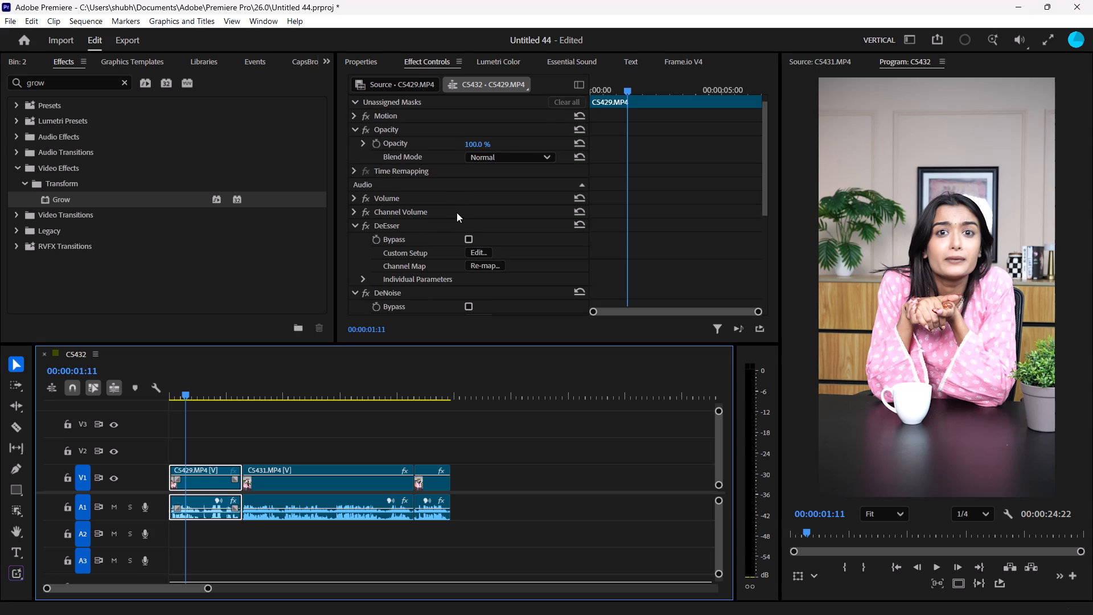
left_click_drag(124, 195, 208, 489)
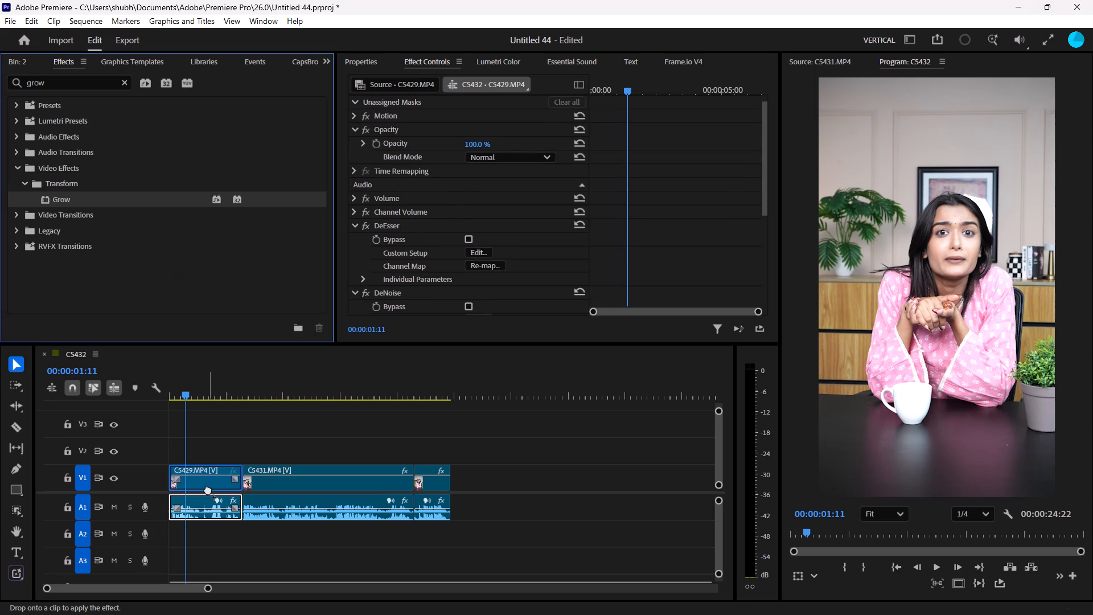
left_click_drag(208, 489, 208, 481)
Play the whole sequence from the beginning to check the zooms on all three clips.
left_click_drag(188, 397, 161, 397)
key("space")
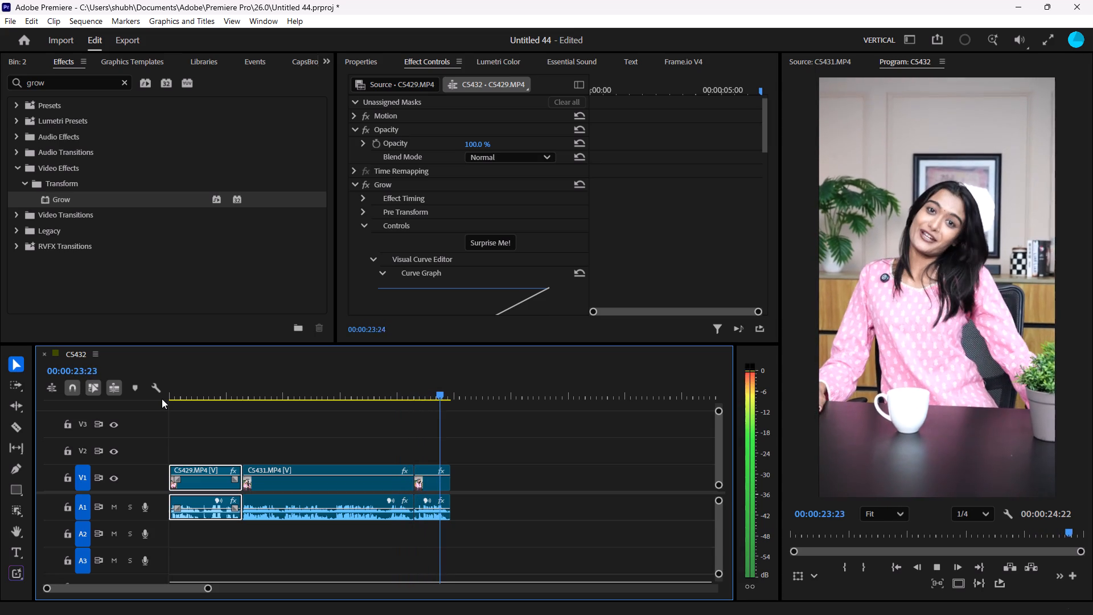
key("space")
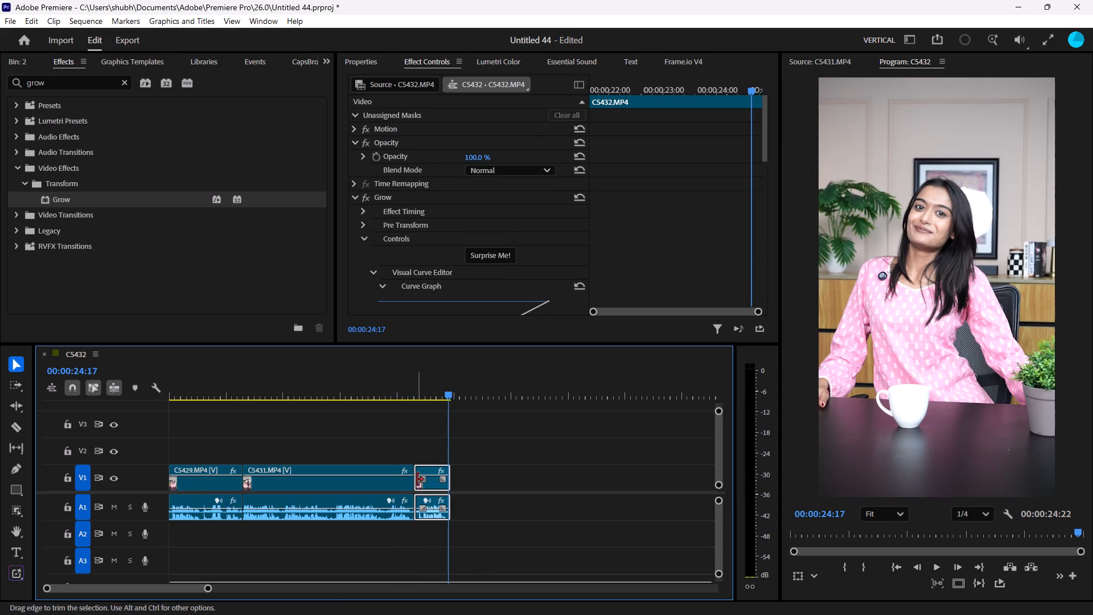
Trim about 8 frames off the end of the CS431.MP4 clip and close the gap before CS432.MP4.
scroll(406, 498, "up", 14, "alt")
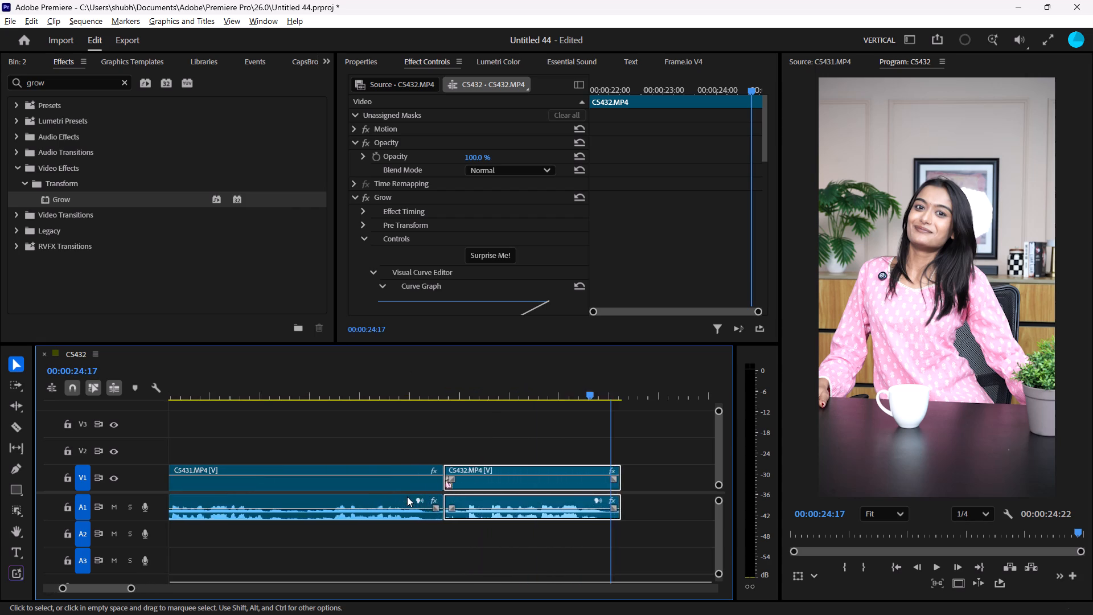
scroll(407, 497, "up", 6, "alt")
left_click(445, 482)
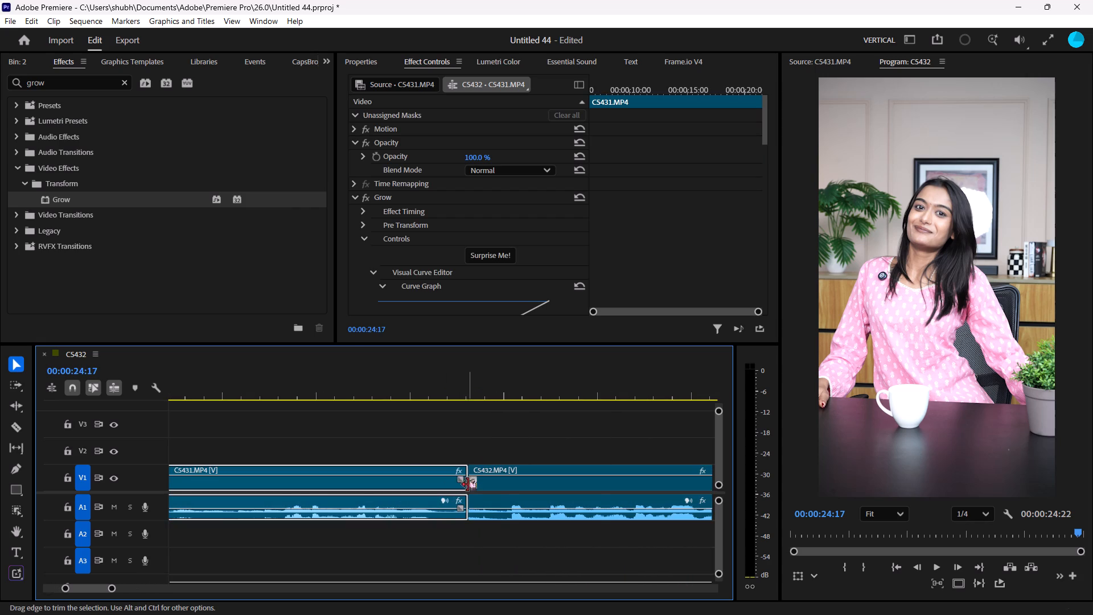
left_click_drag(468, 485, 437, 485)
left_click(458, 487)
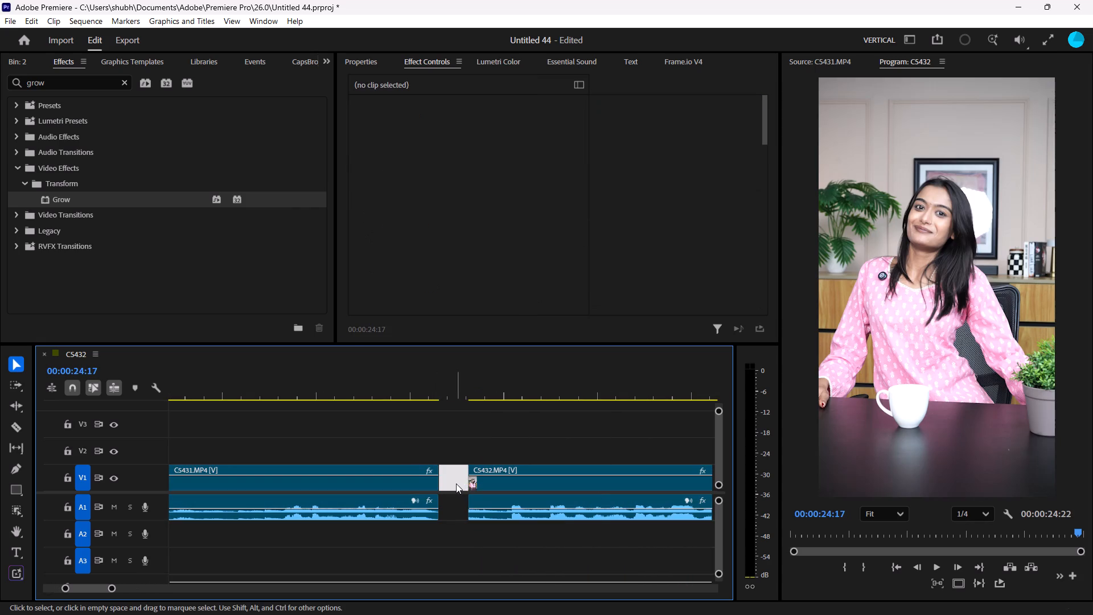
key("BackSpace")
Play the sequence across the tightened cut through to the end of the CS432.MP4 clip.
left_click(383, 374)
key("space")
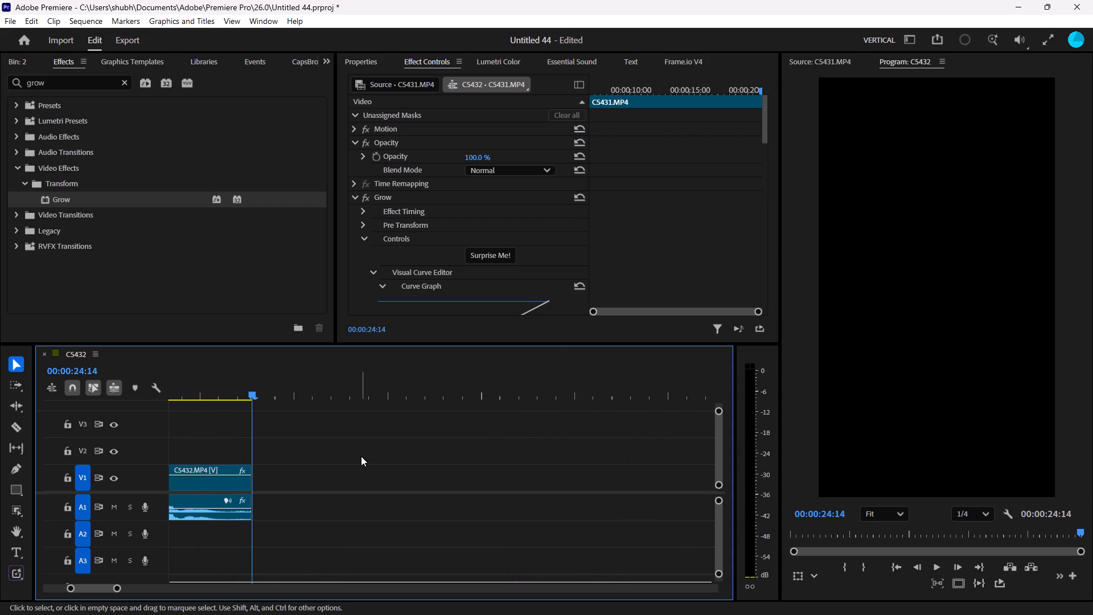
Select all the clips in the sequence and mark their full span as the In/Out range.
scroll(361, 456, "down", 7, "ctrl")
scroll(330, 518, "down", 20, "alt")
scroll(330, 518, "down", 5, "alt")
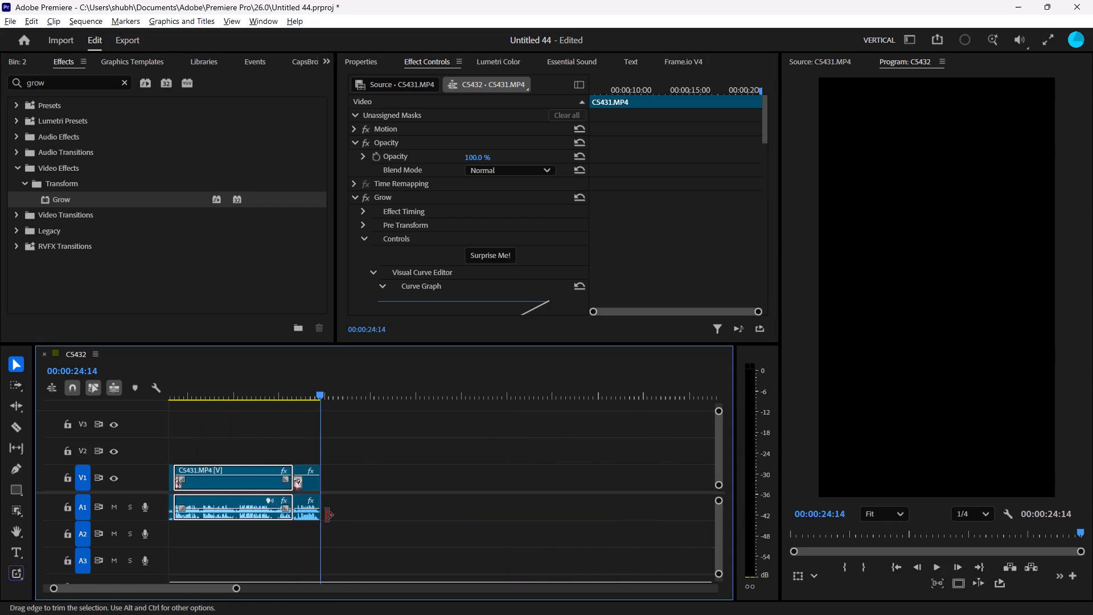
left_click_drag(342, 429, 7, 534)
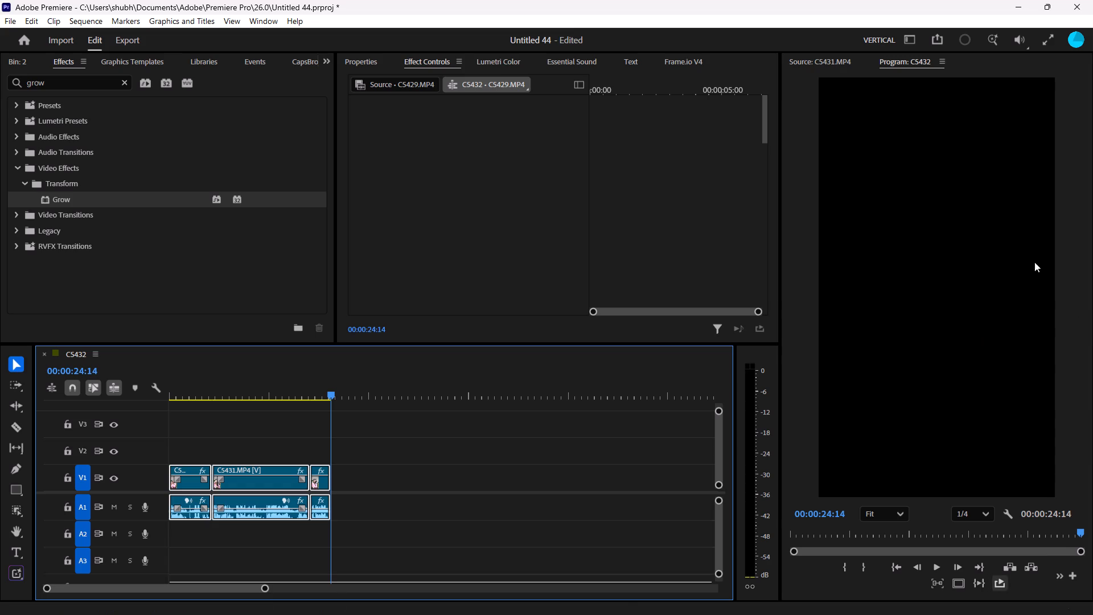
key("slash")
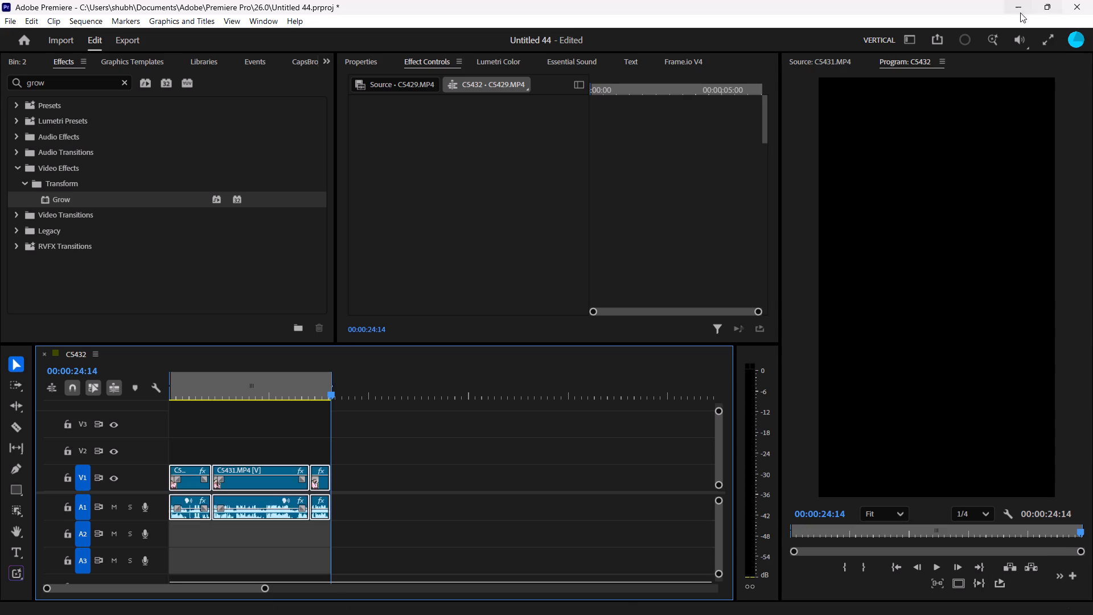
Open the export settings for the sequence and name the output file 2.
left_click(129, 43)
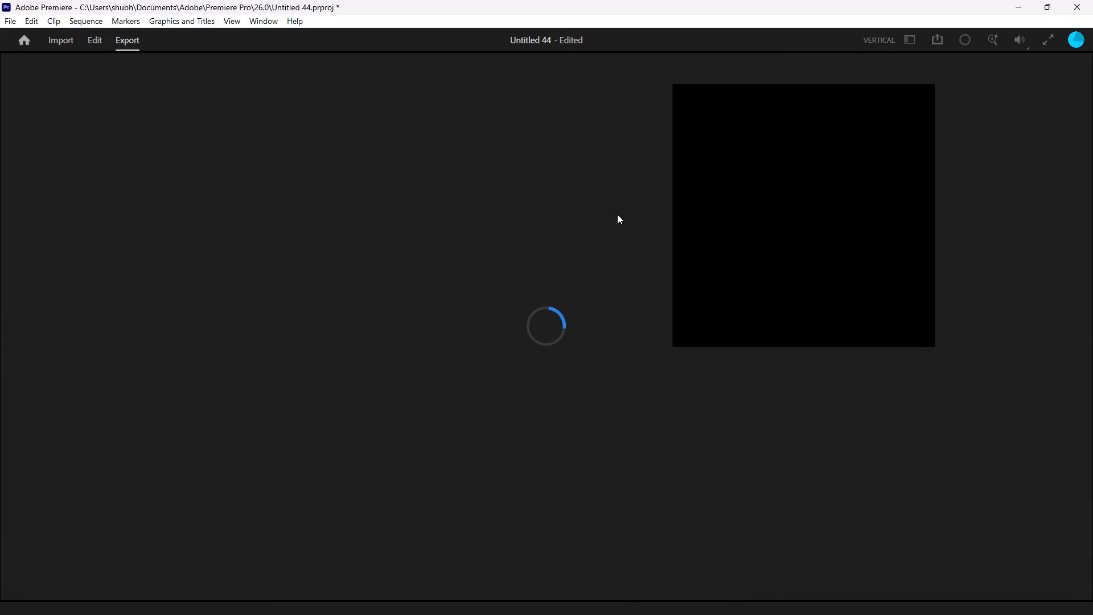
left_click_drag(375, 104, 179, 105)
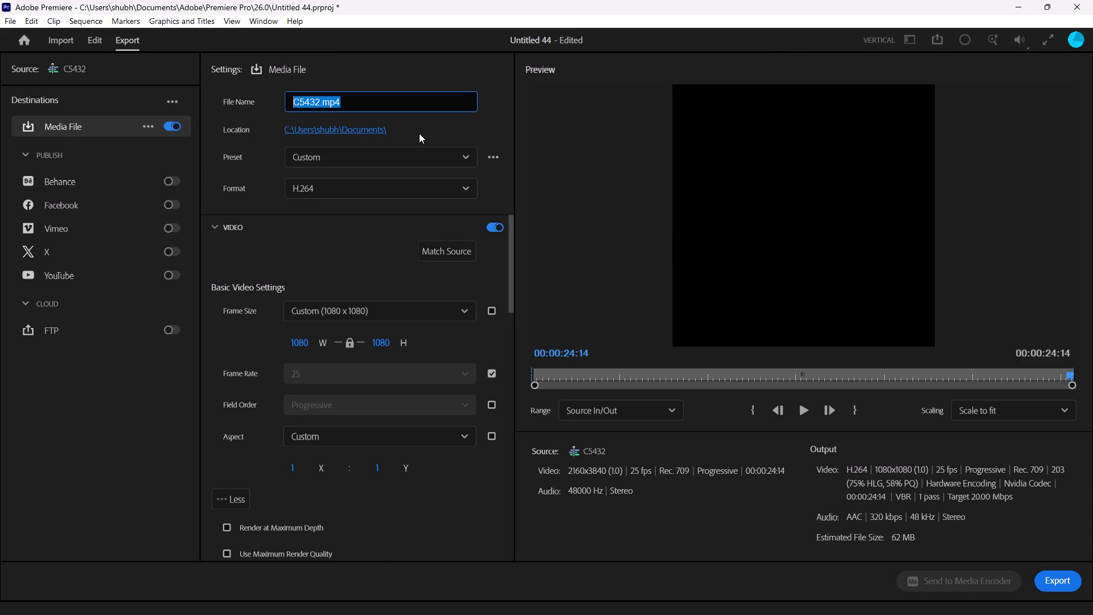
key("2")
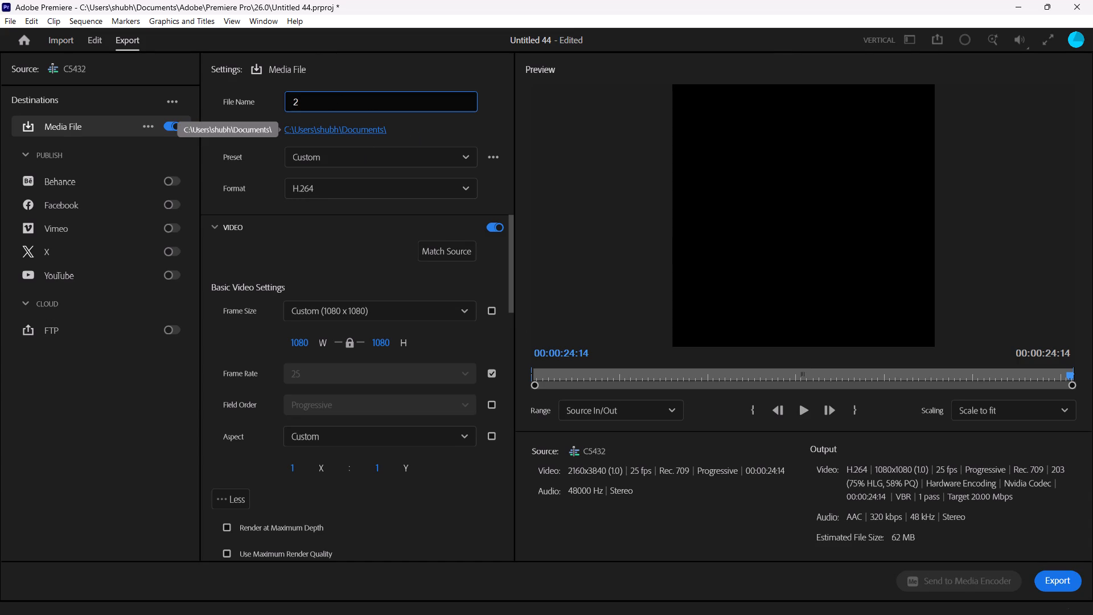
Save the output to New folder (3) on the Desktop and export the sequence as 2.mp4.
left_click(350, 125)
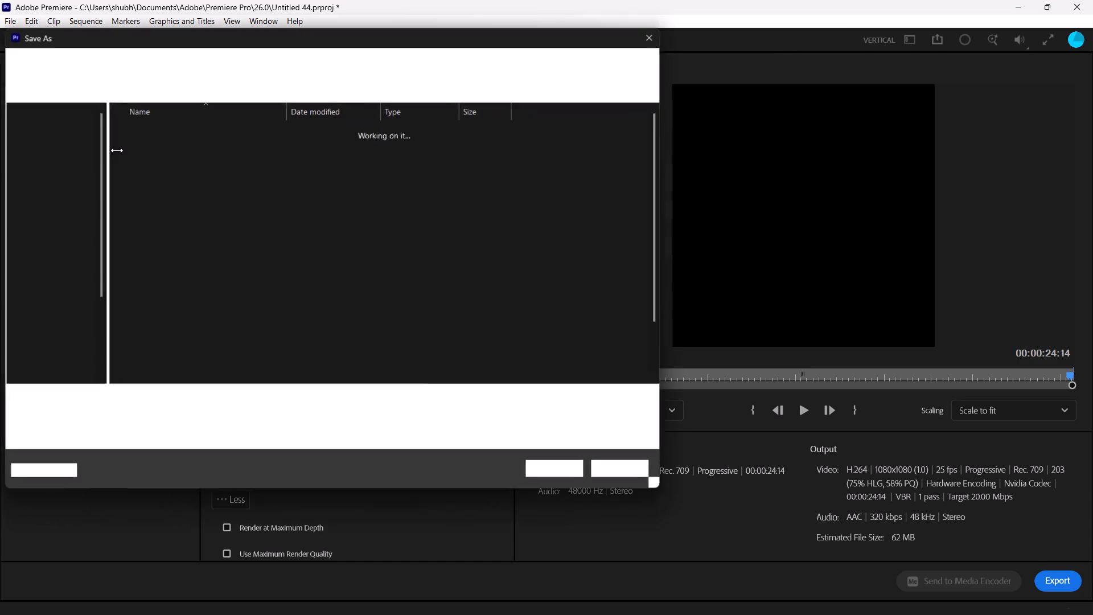
left_click(69, 153)
scroll(150, 188, "down", 4)
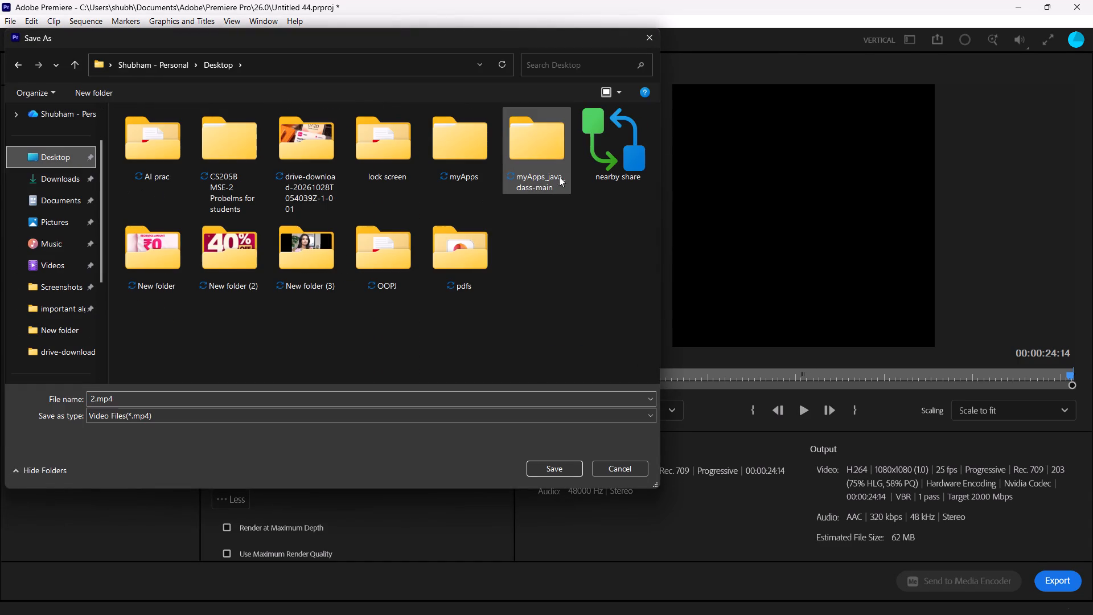
double_click(295, 260)
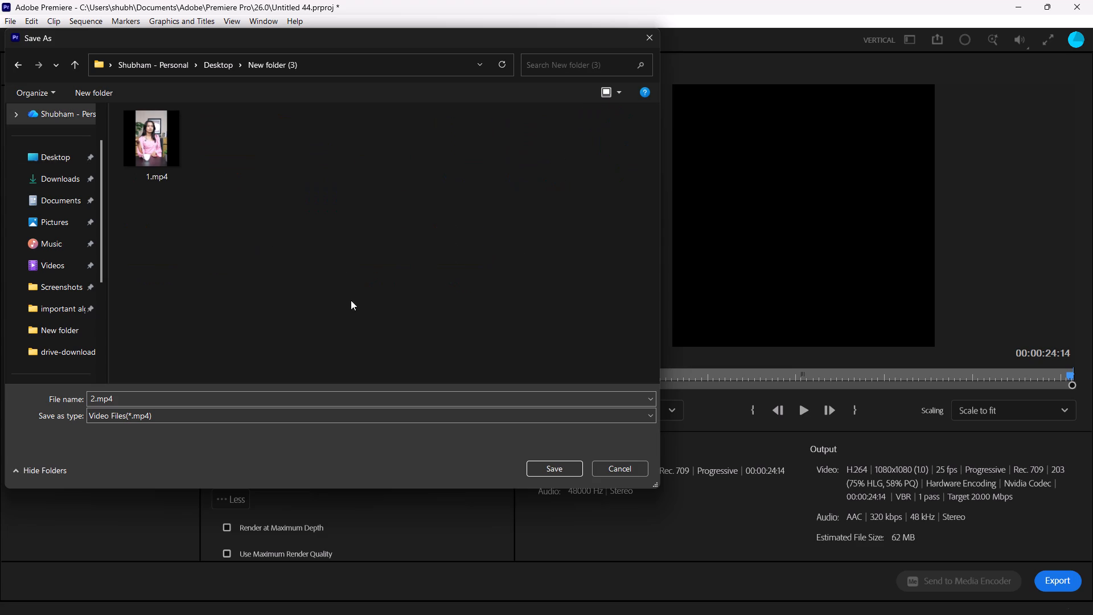
left_click(552, 471)
left_click(1054, 575)
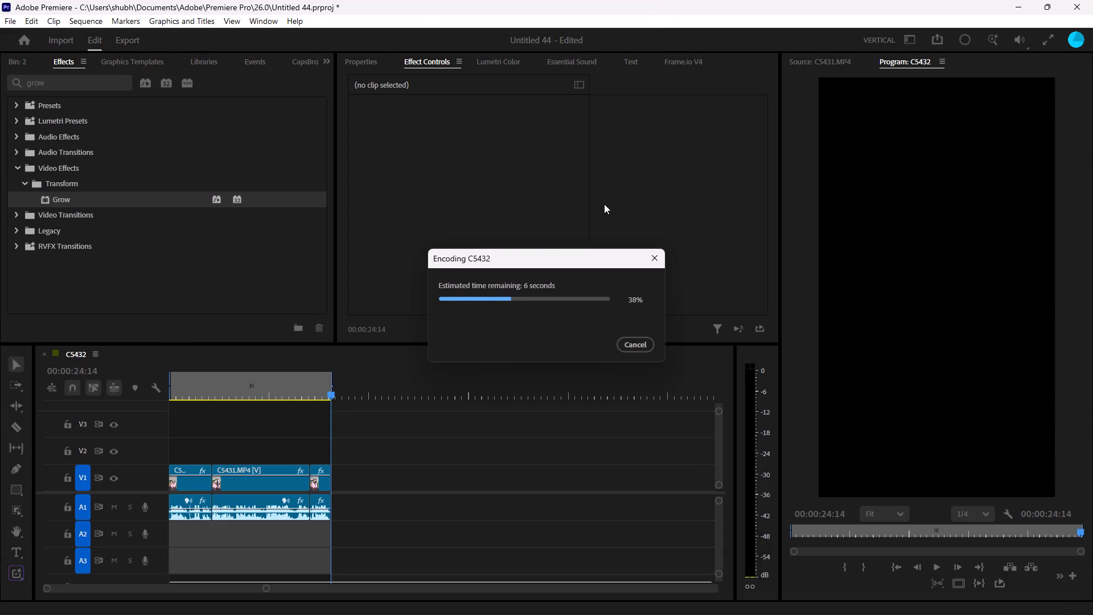
Switch to File Explorer, open New folder (3) from the desktop, and preview 1.mp4 to check its framing.
key("super+d")
double_click(282, 306)
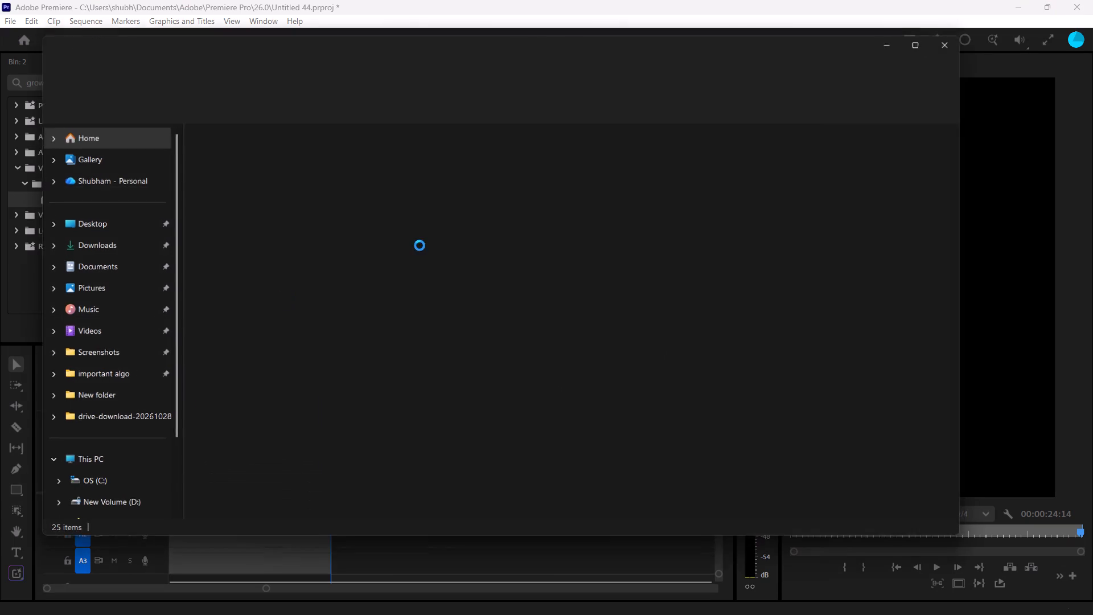
left_click(276, 155)
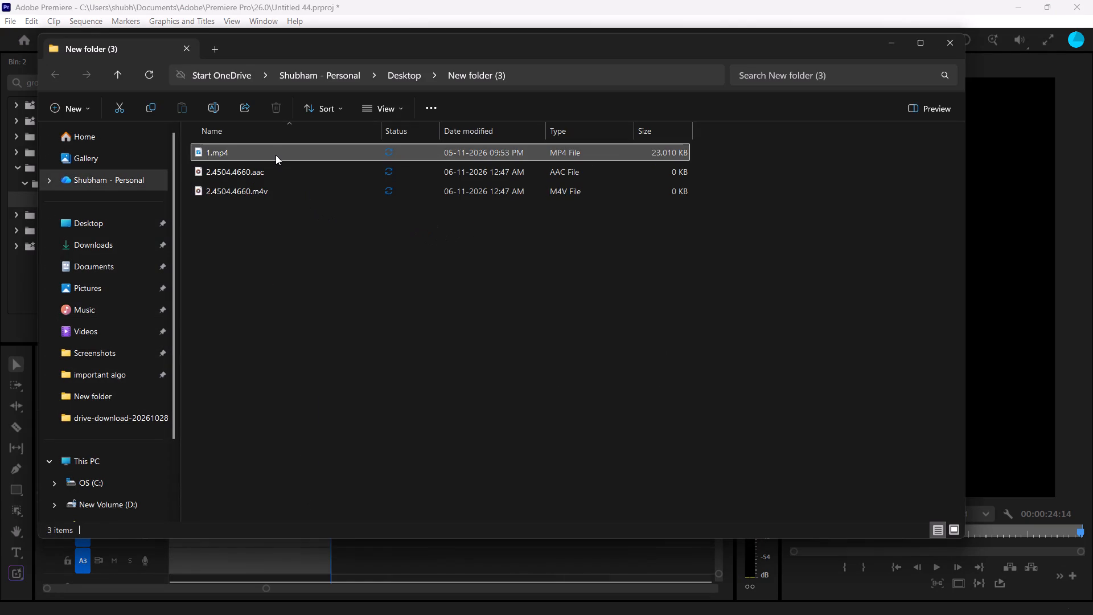
key("space")
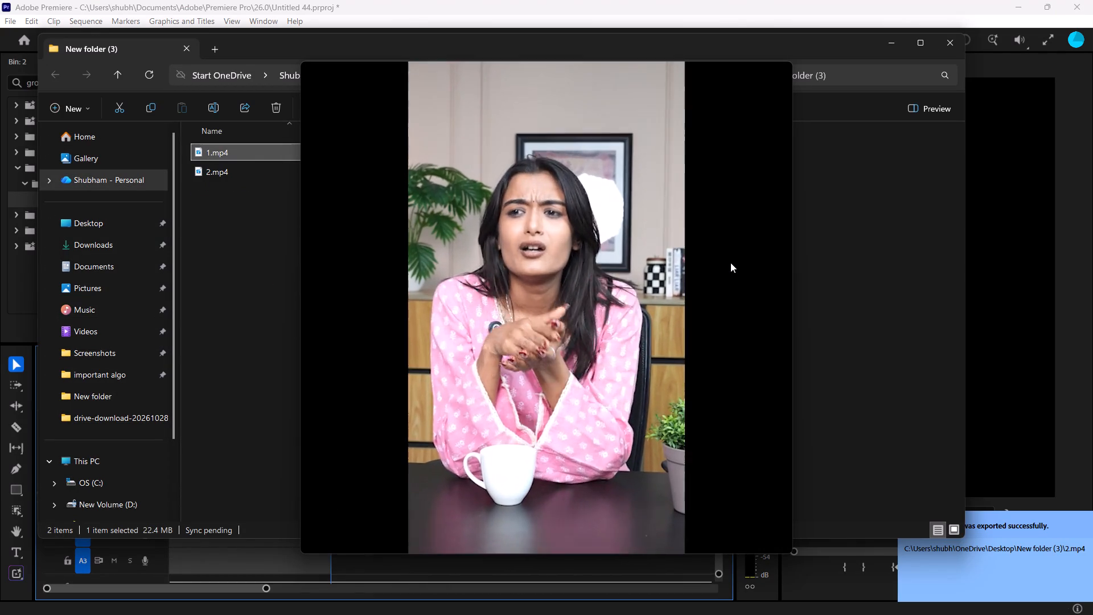
key("space")
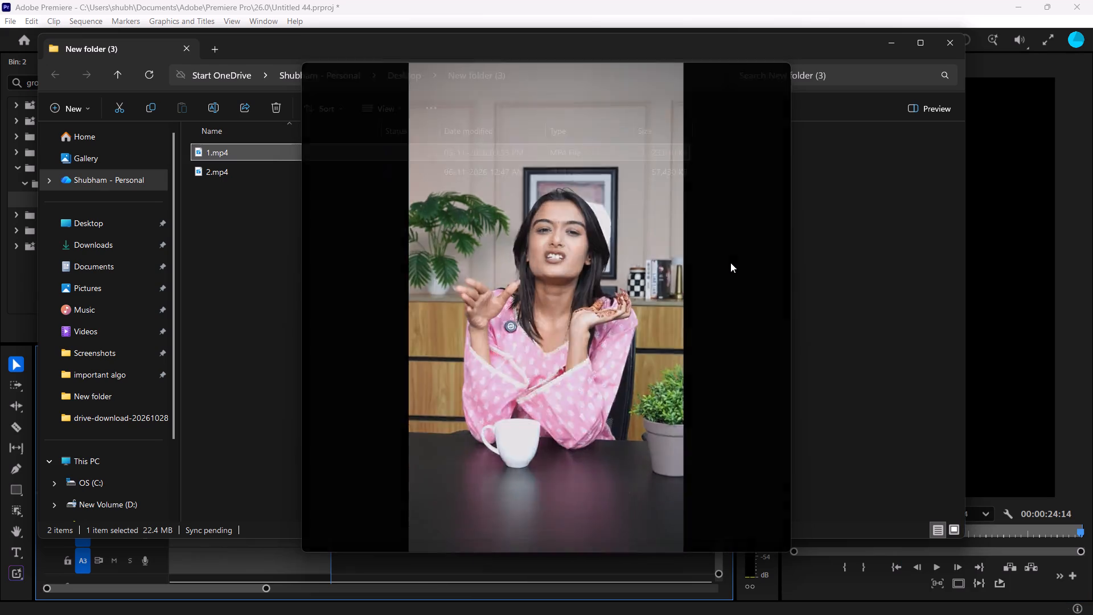
left_click(890, 48)
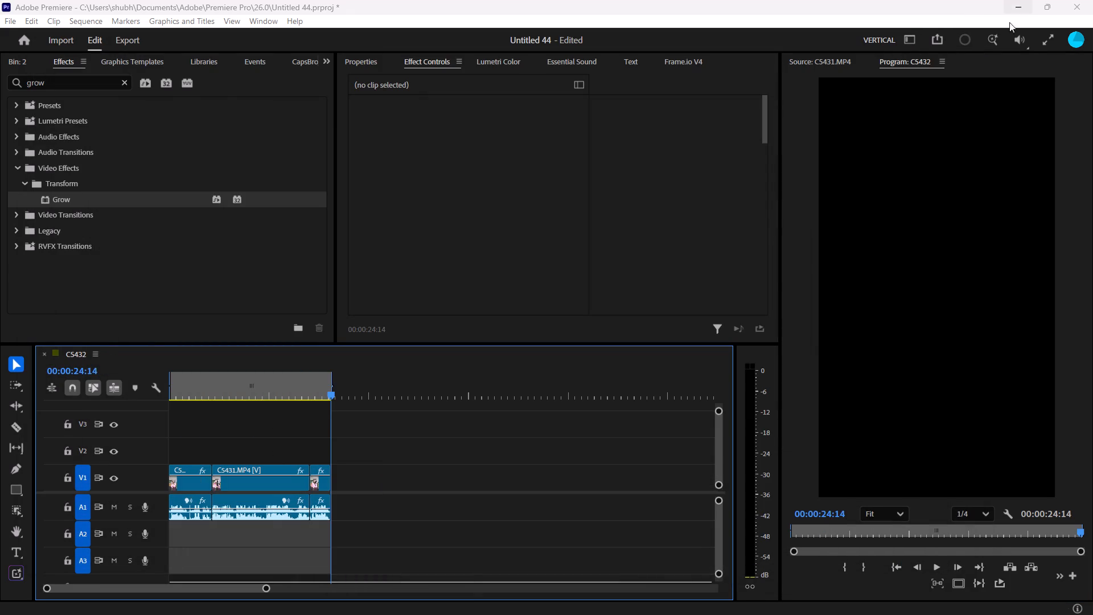
Return to Premiere and reopen the export settings for the C5432 sequence.
left_click(135, 39)
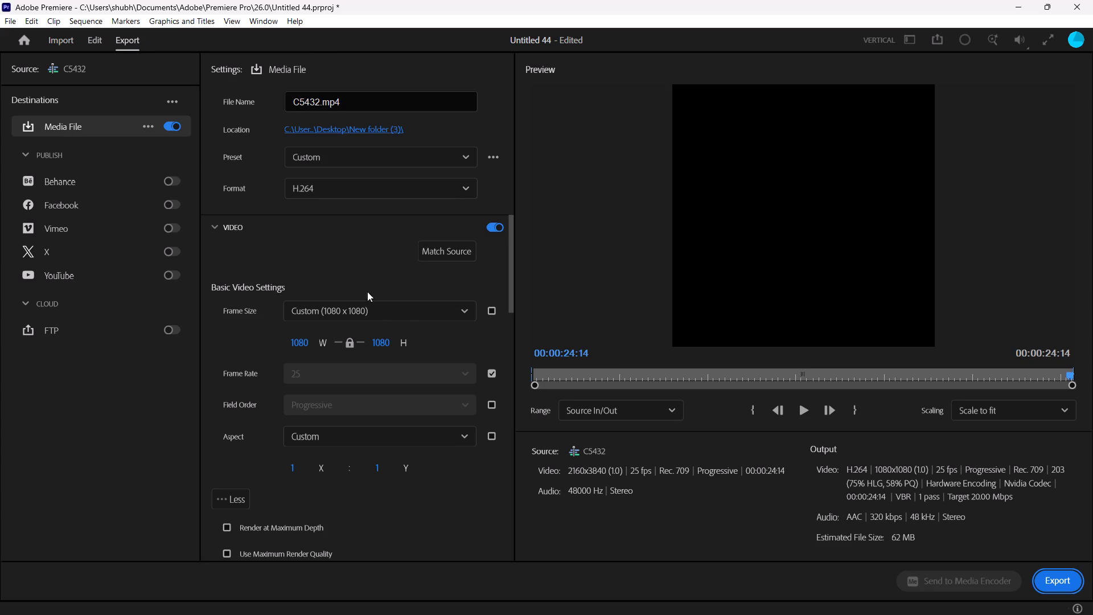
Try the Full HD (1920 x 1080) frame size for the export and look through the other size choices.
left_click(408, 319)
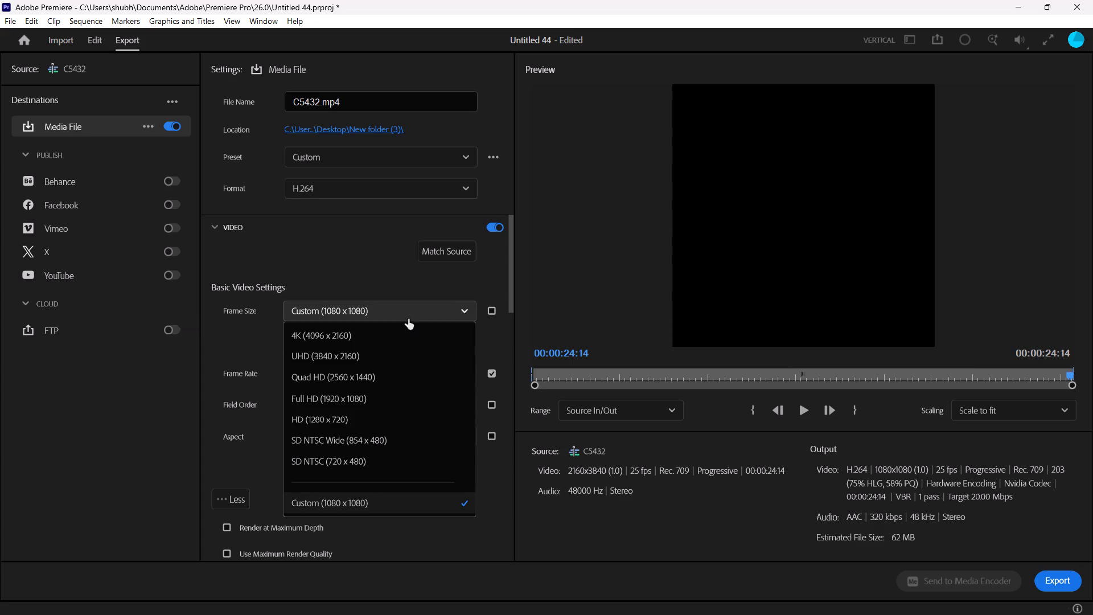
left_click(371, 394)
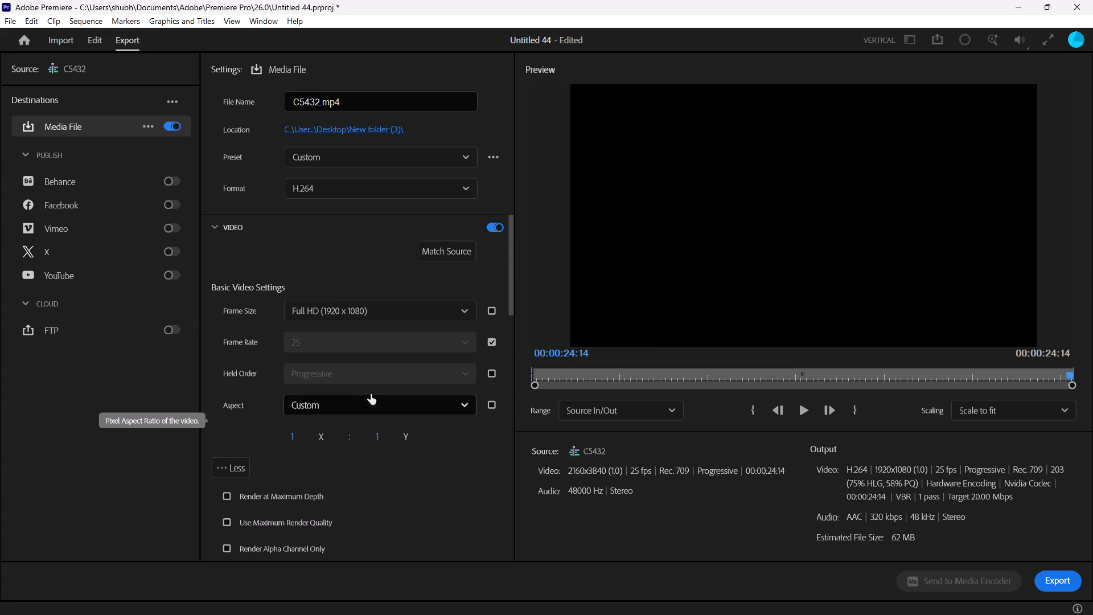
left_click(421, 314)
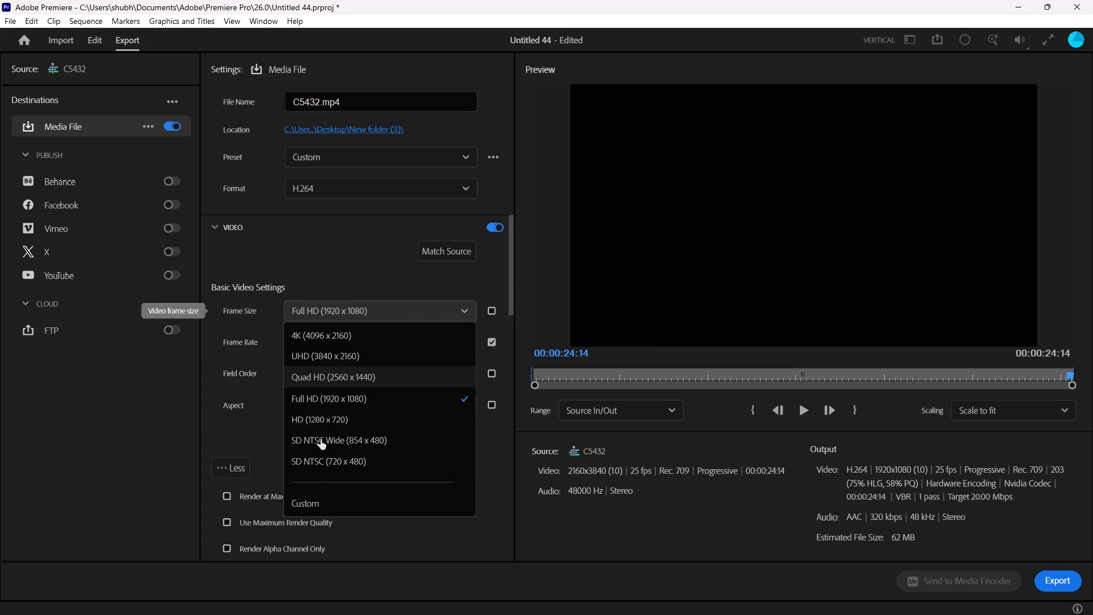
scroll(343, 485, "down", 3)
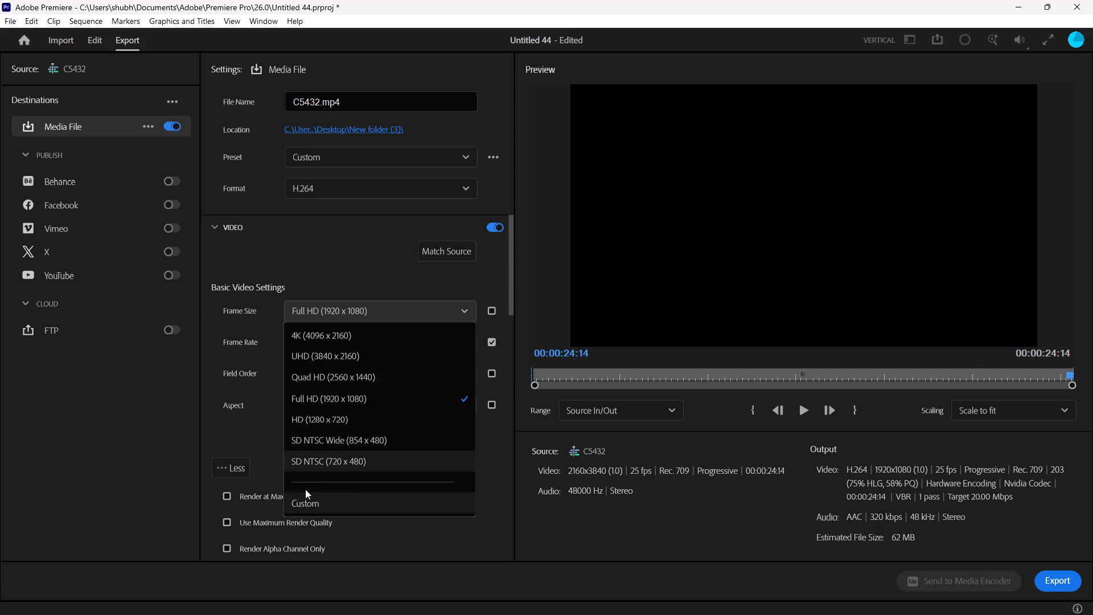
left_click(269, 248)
Match the export's video settings to the source and name the output file 2.
left_click(466, 251)
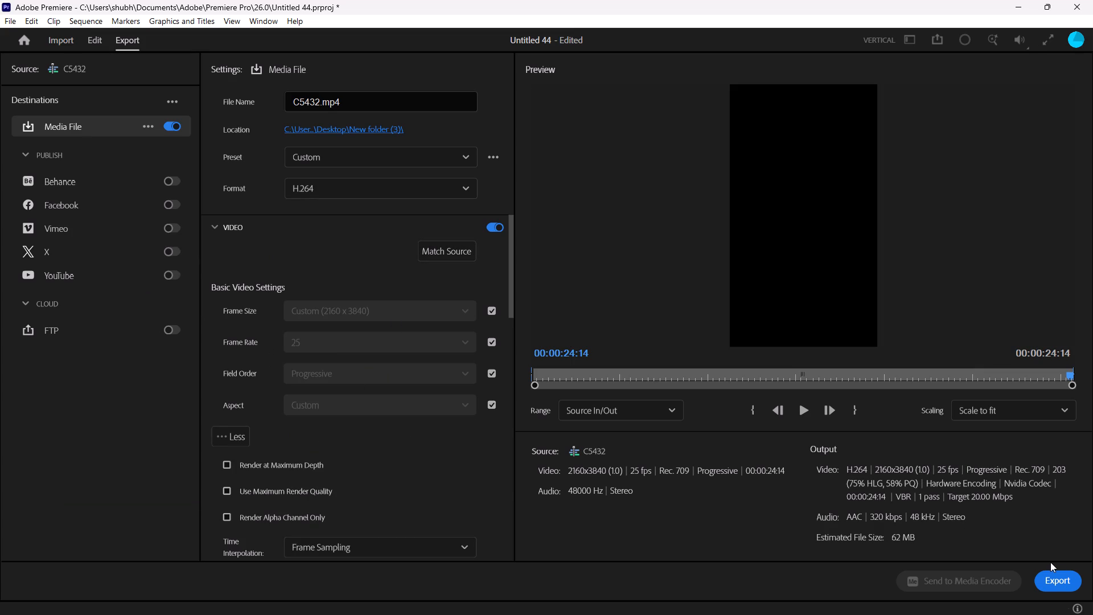
left_click_drag(364, 104, 134, 92)
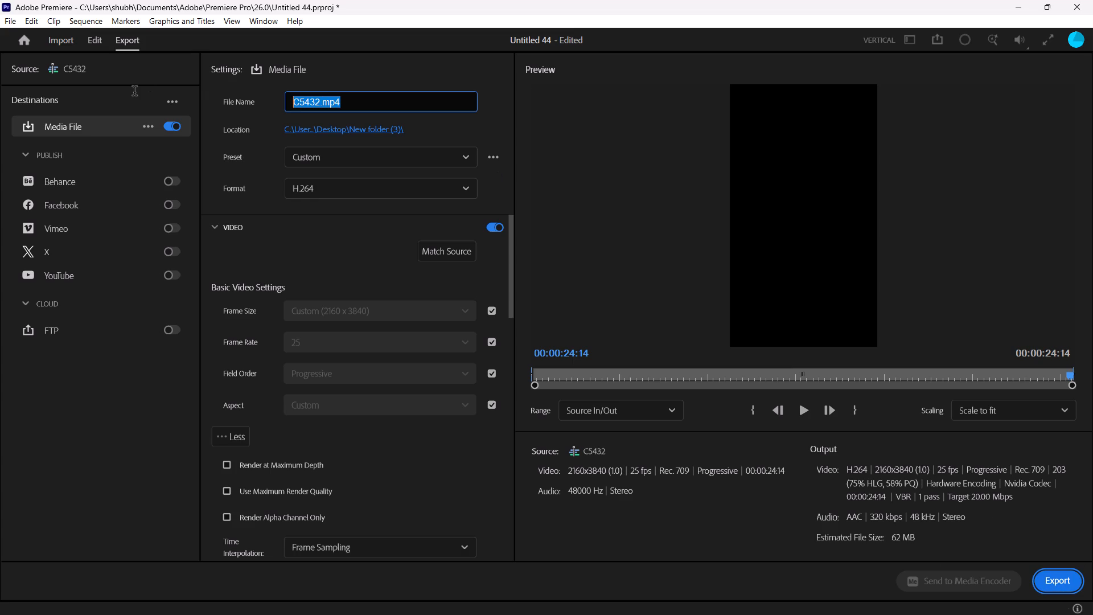
left_click_drag(134, 92, 127, 92)
key("2")
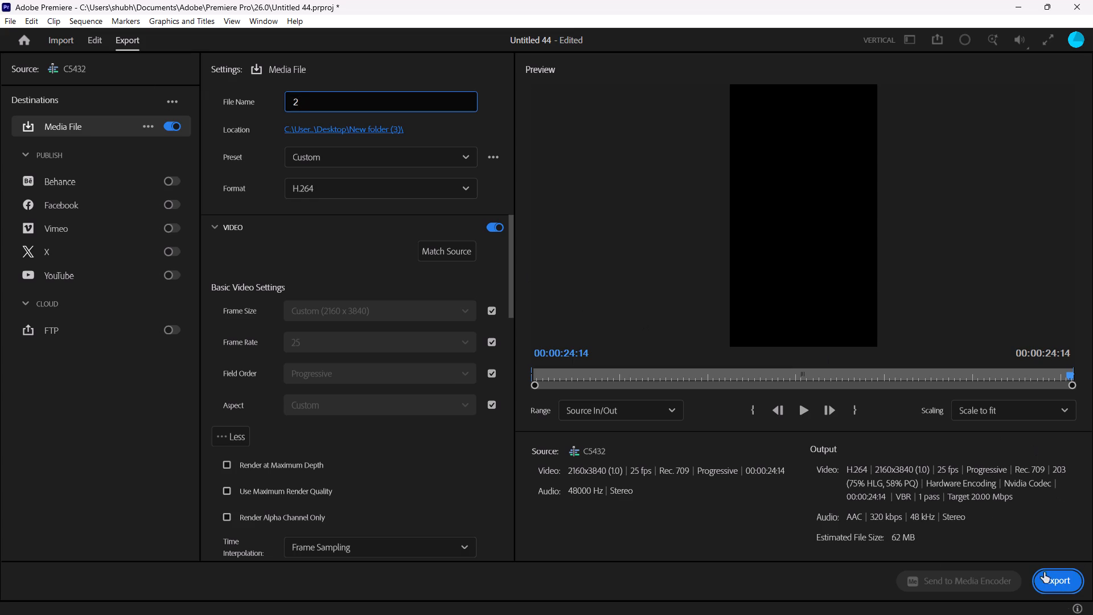
Switch to File Explorer and delete the earlier 2.mp4 export from New folder (3) on the desktop.
key("super+d")
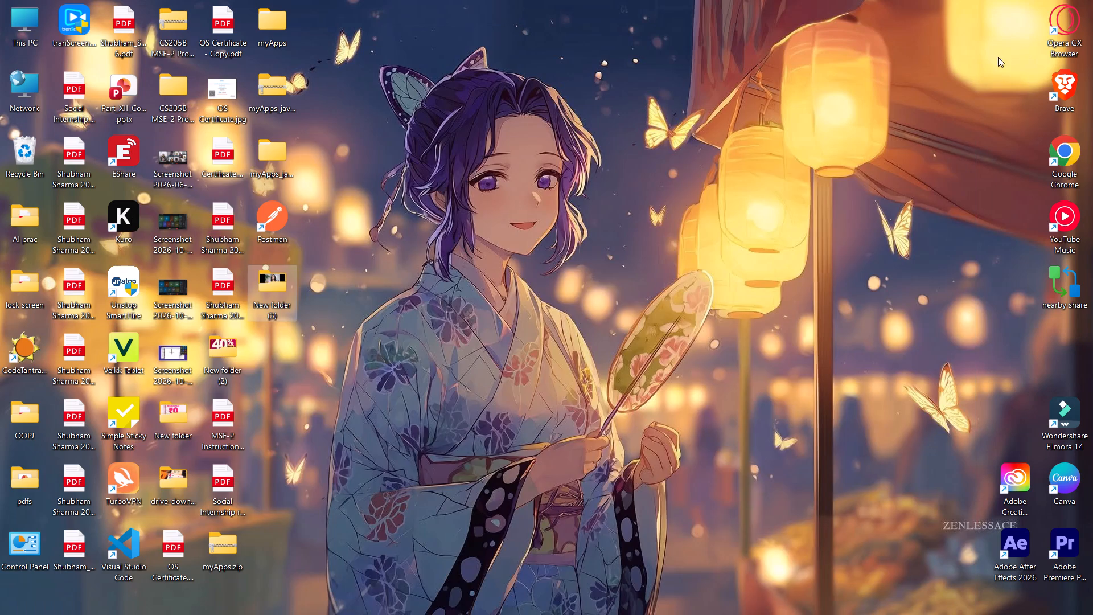
double_click(276, 300)
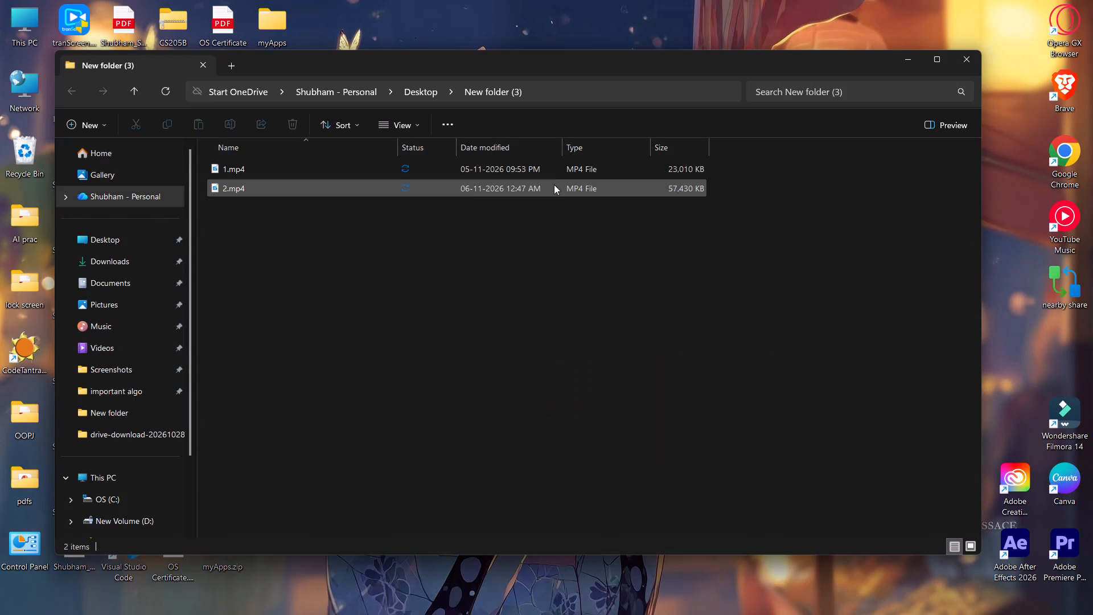
left_click(474, 200)
left_click(474, 194)
key("Delete")
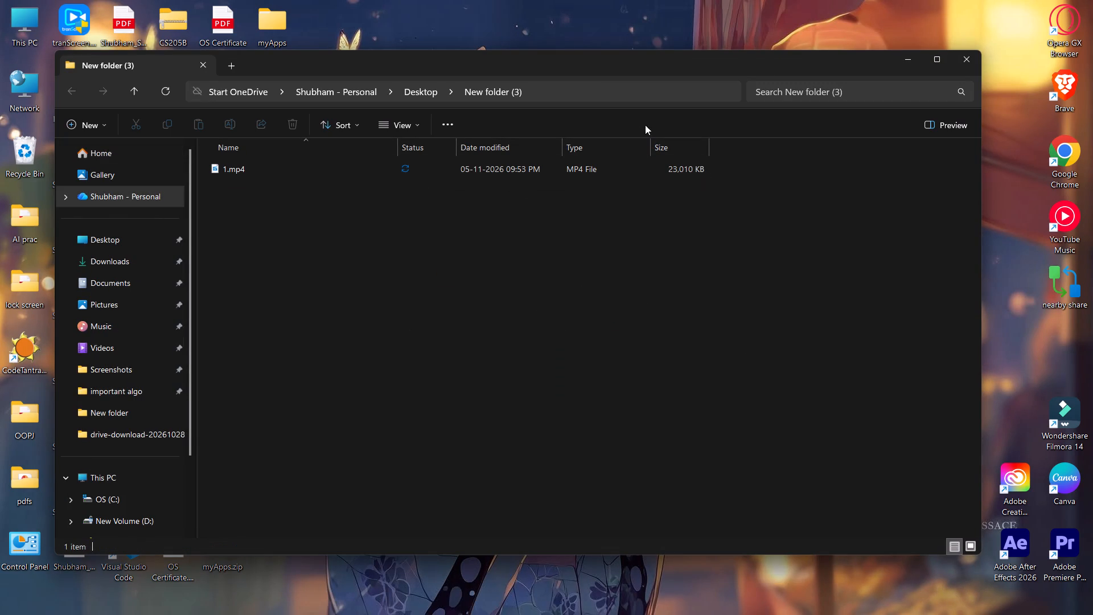
left_click(646, 175)
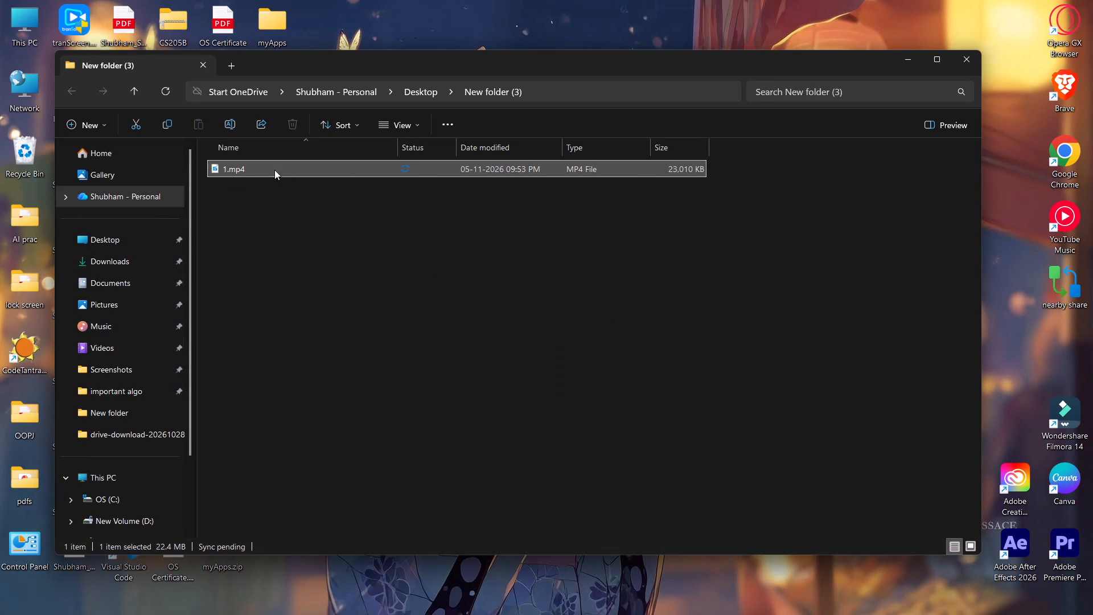
left_click(895, 61)
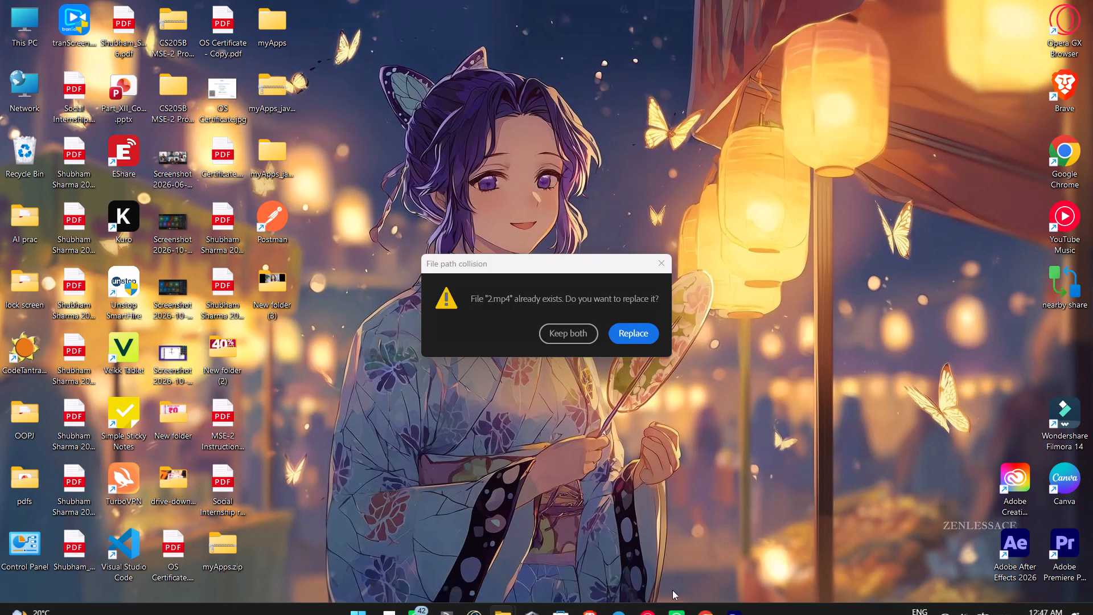
Choose to replace the existing 2.mp4, return to Premiere, and export the sequence.
left_click(628, 334)
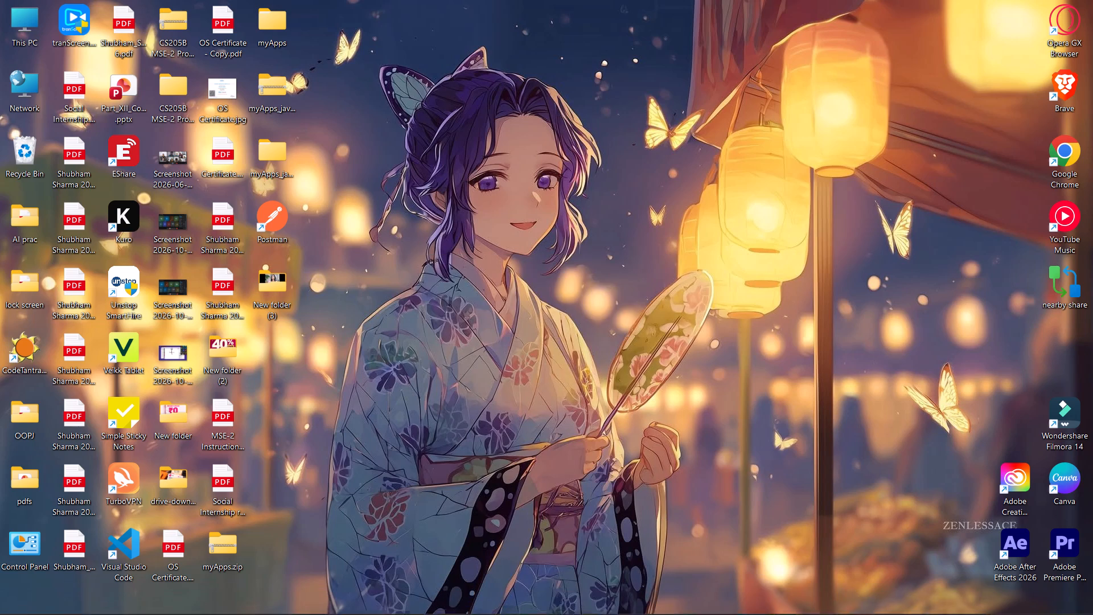
left_click(729, 597)
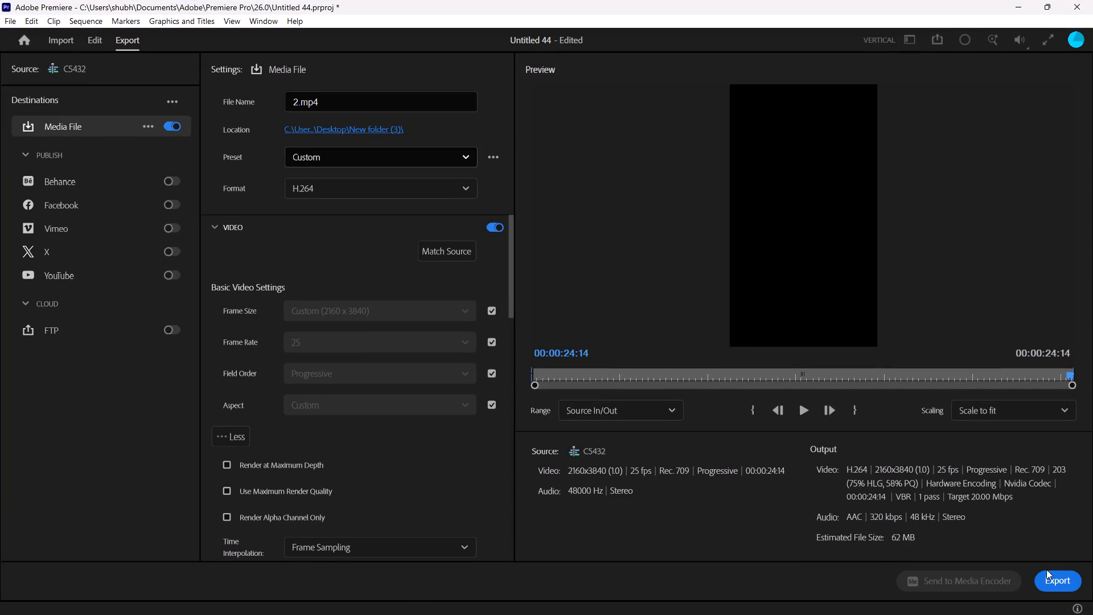
left_click(1055, 581)
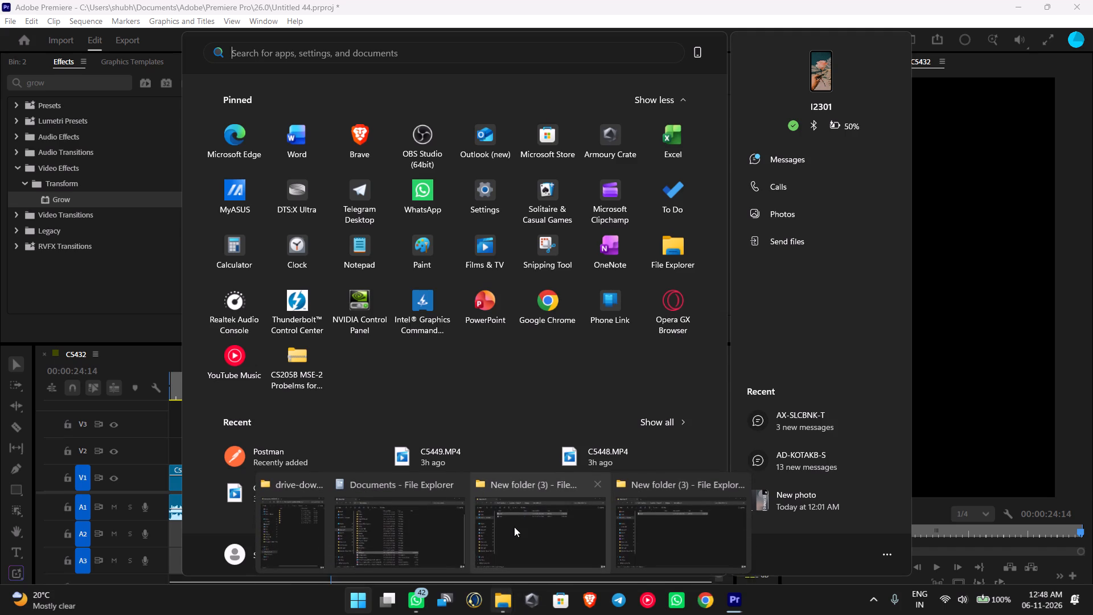
Bring 1.mp4 from New folder (3) into the timeline on V1 and A1, well after the last clip, and scrub its opening.
left_click(511, 527)
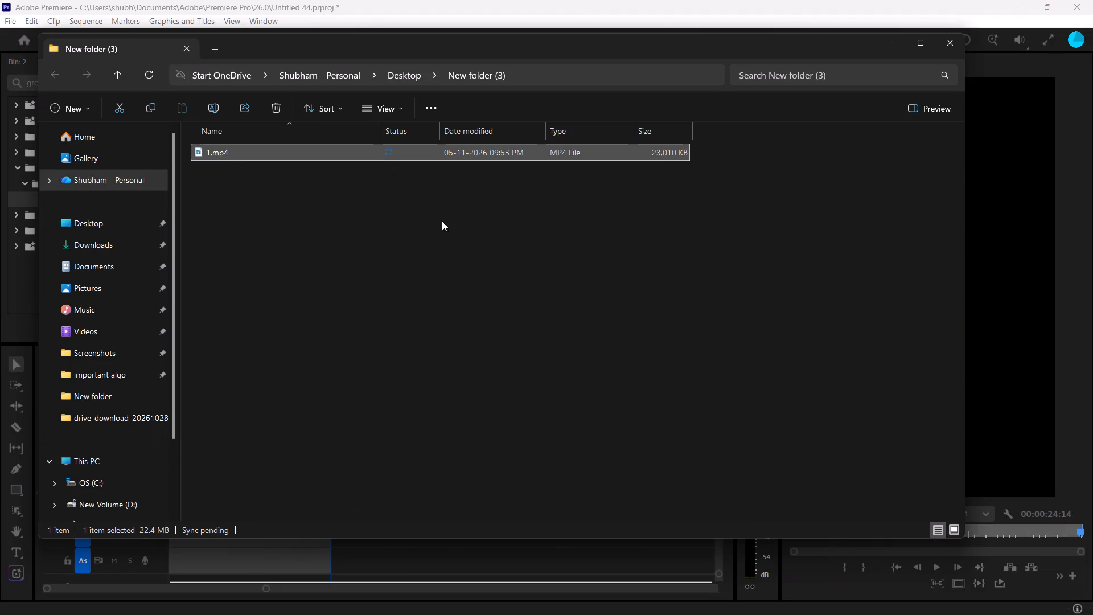
left_click_drag(204, 147, 0, 342)
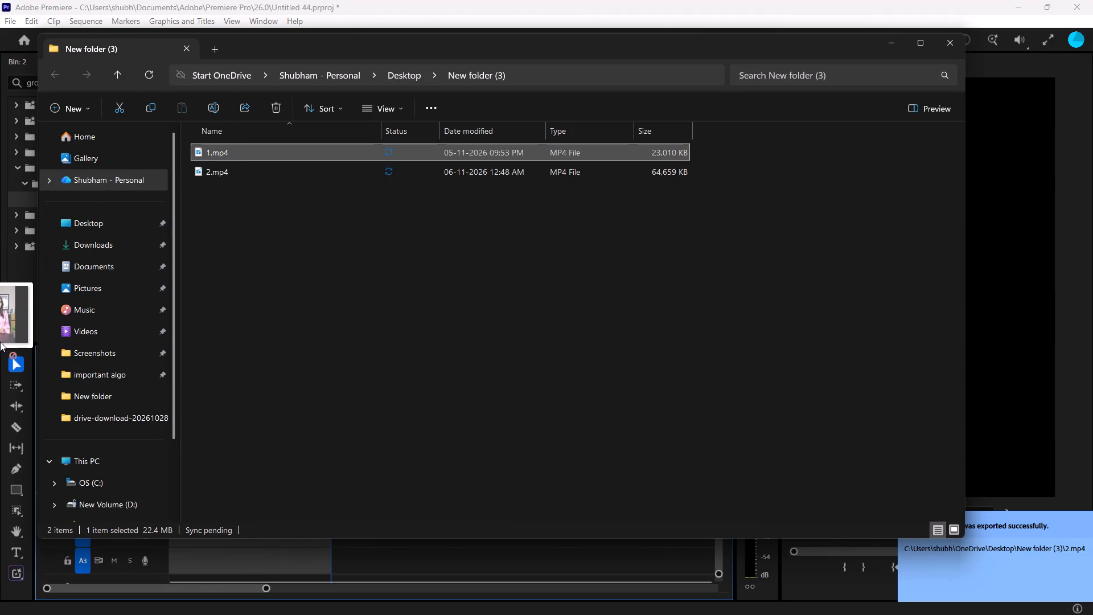
left_click_drag(0, 342, 738, 594)
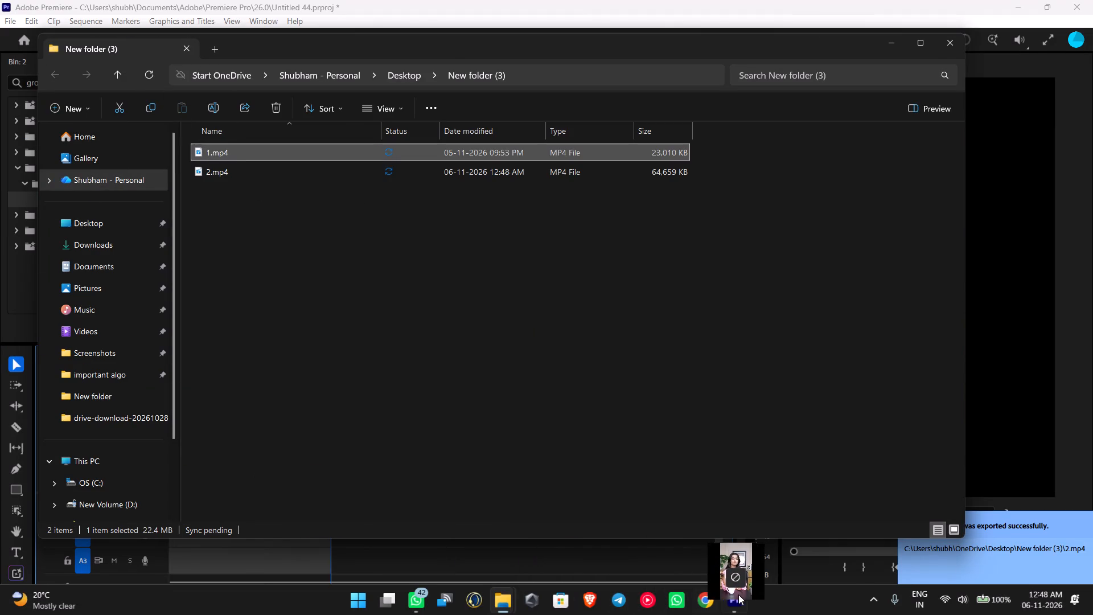
left_click_drag(738, 594, 430, 479)
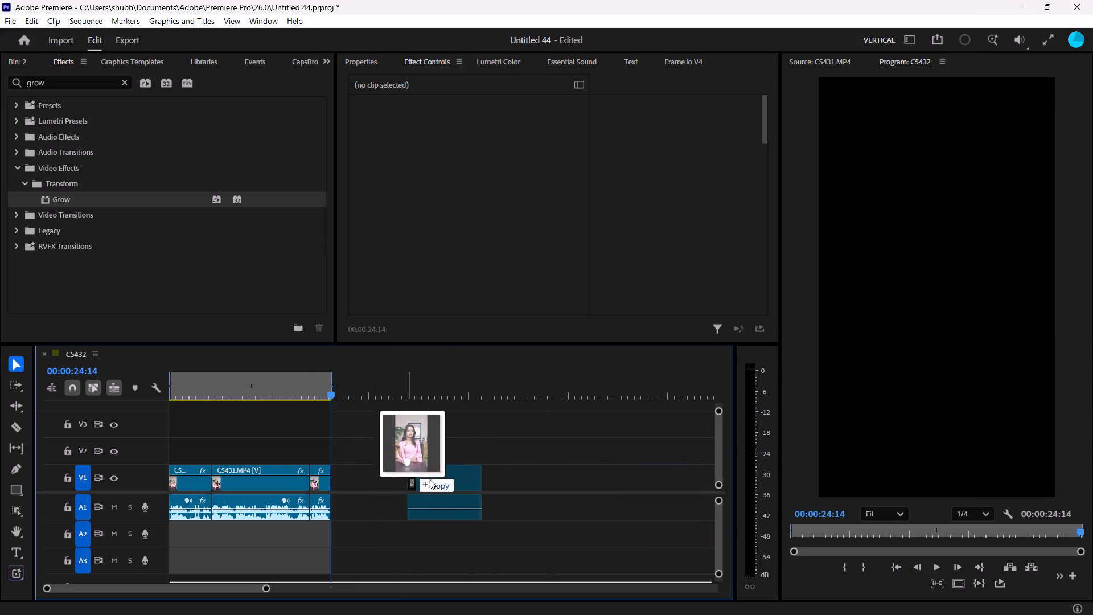
left_click_drag(430, 479, 506, 502)
left_click(513, 383)
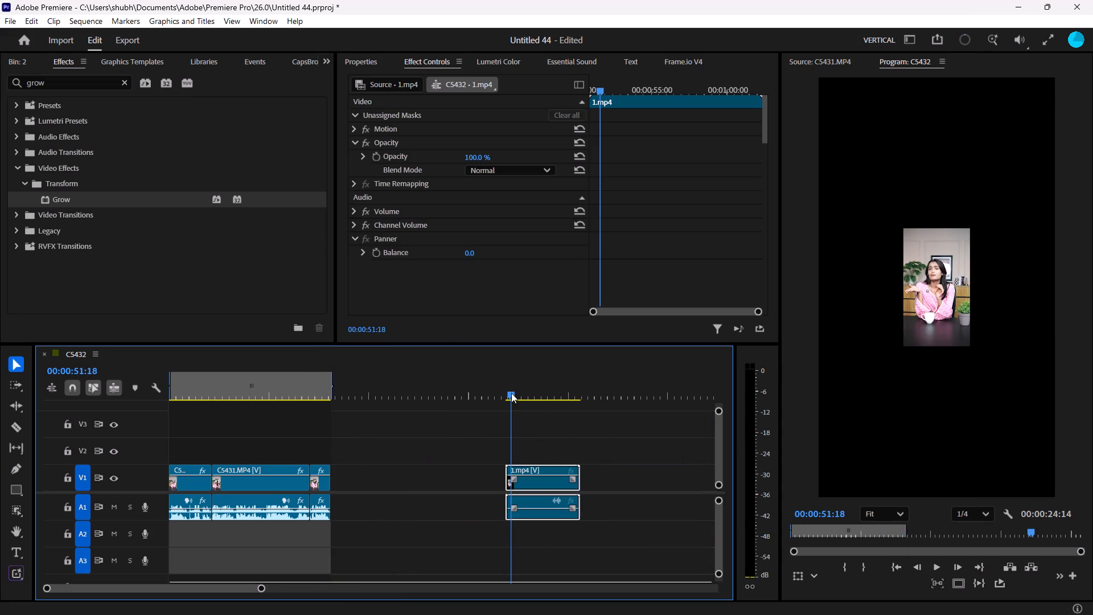
left_click_drag(506, 397, 524, 412)
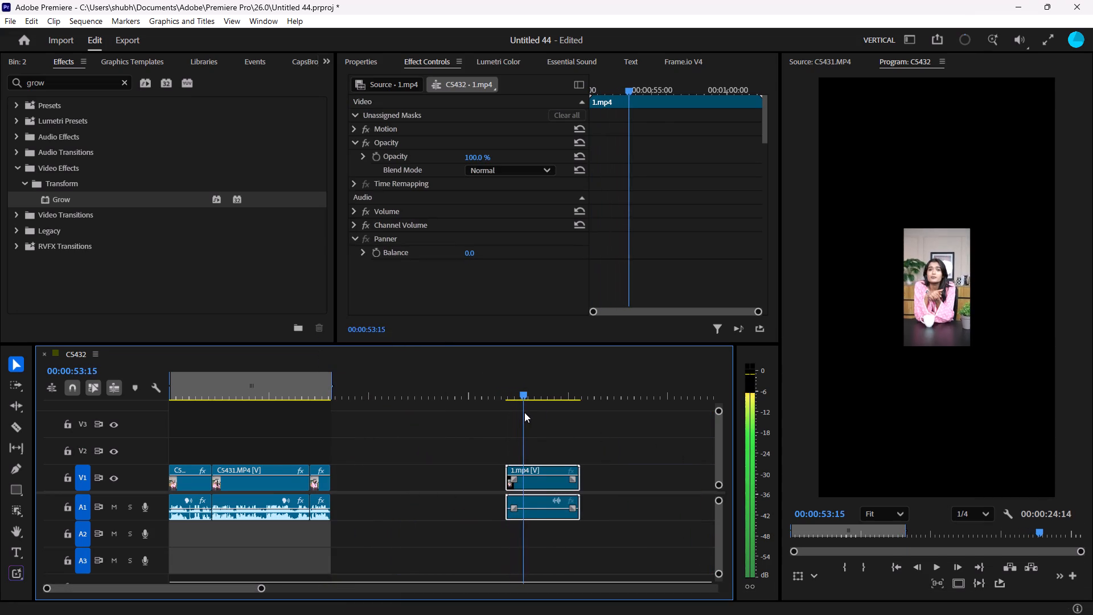
left_click_drag(524, 412, 521, 432)
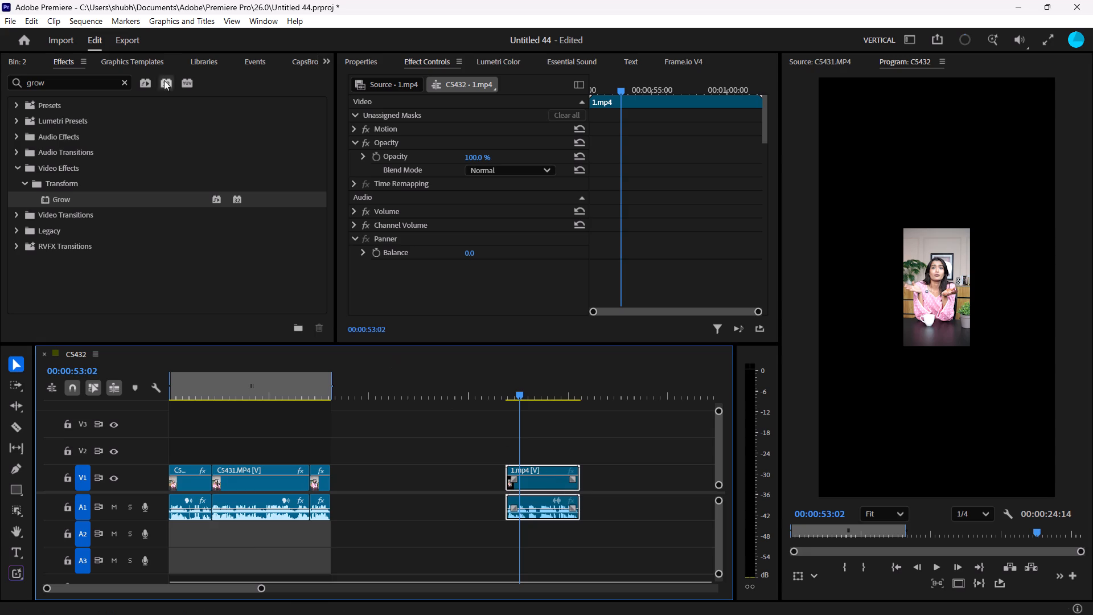
Open the sequence settings and set the horizontal frame size to 1080.
left_click(74, 23)
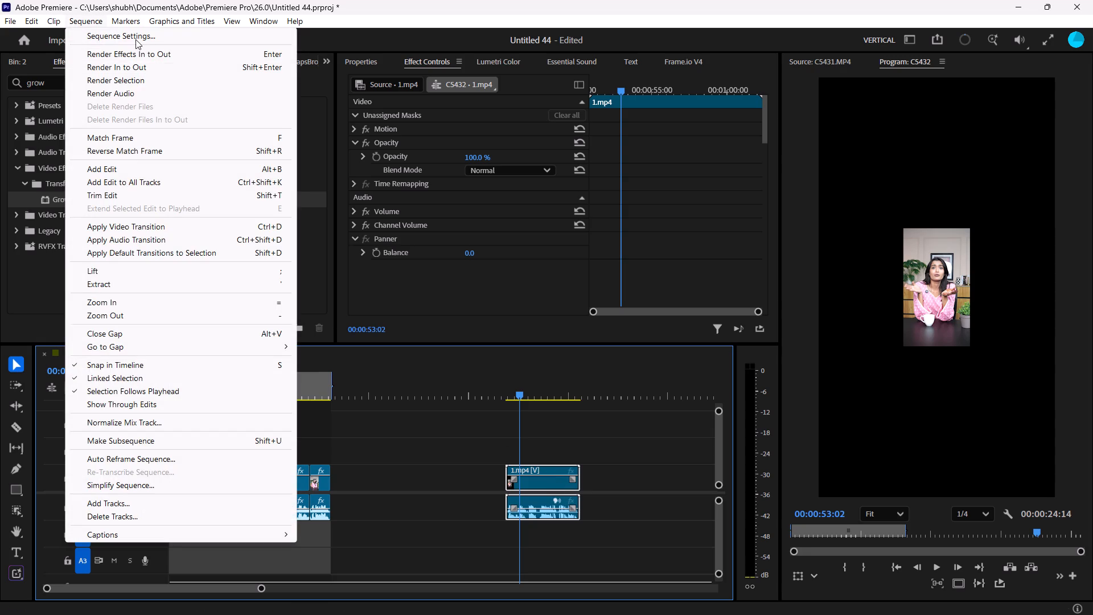
left_click(137, 35)
left_click(449, 175)
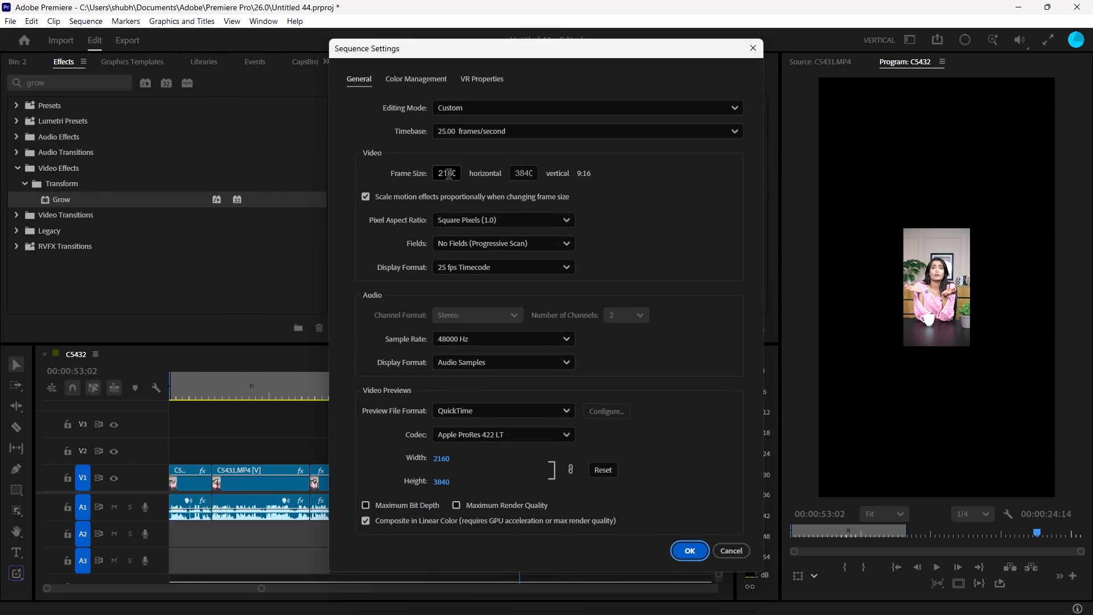
left_click(453, 170)
left_click(459, 170)
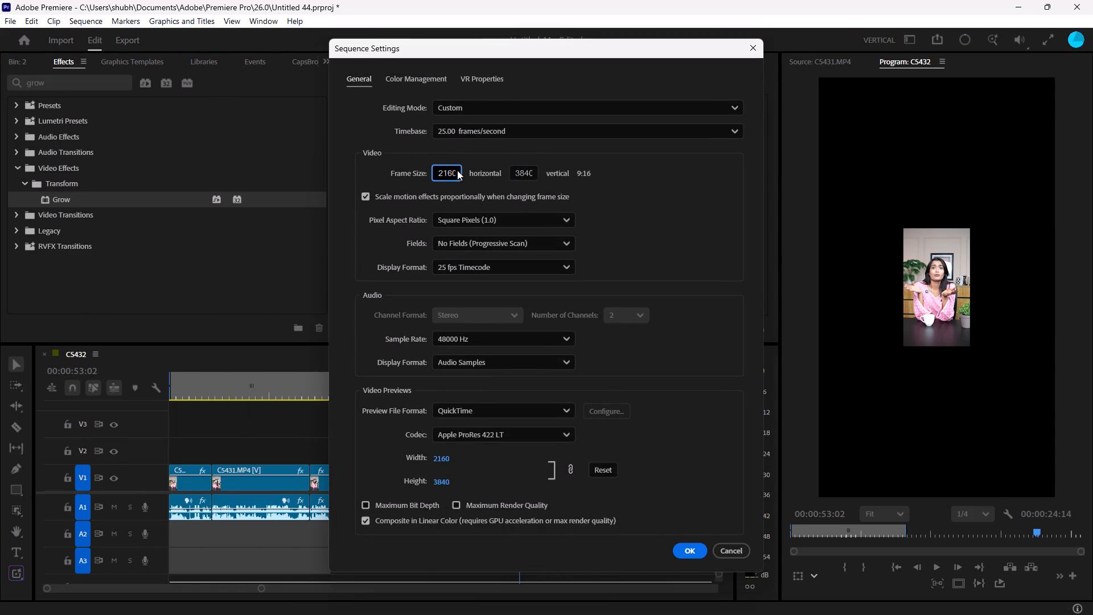
left_click(453, 170)
double_click(436, 172)
key("Delete")
key("Delete")
key("Delete")
key("Delete")
key("Delete")
key("Delete")
key("Delete")
key("Delete")
key("Delete")
key("Delete")
type("1080")
Set the sequence's vertical frame size to 1920 and apply the settings, accepting the deletion of all previews.
left_click(517, 172)
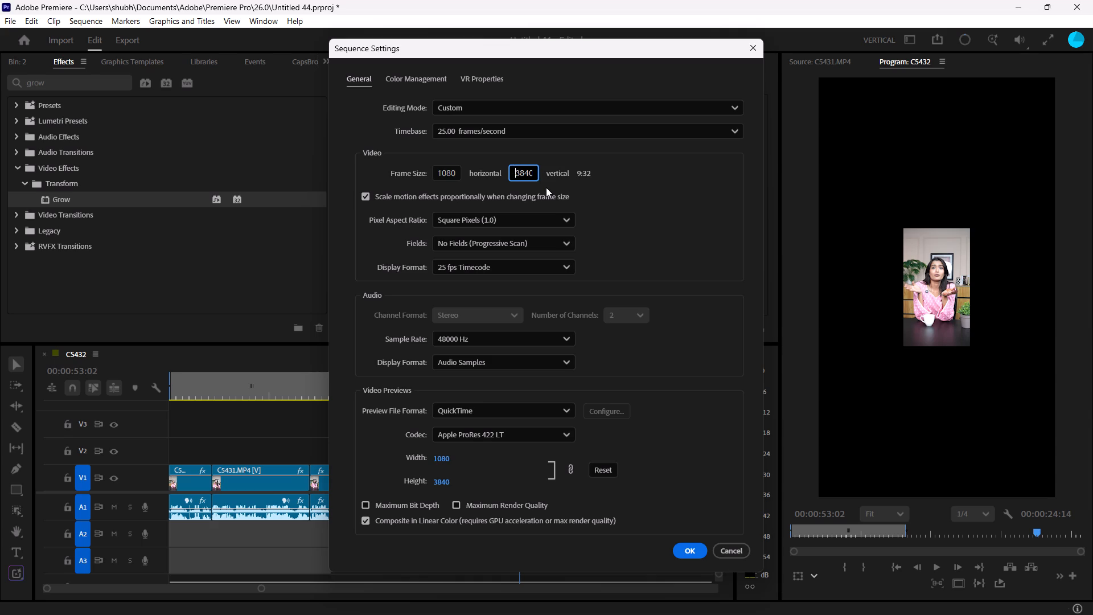
key("Delete")
key("Delete")
key("Delete")
key("Delete")
key("Delete")
key("Delete")
key("Delete")
key("Delete")
key("Delete")
type("1920")
key("Return")
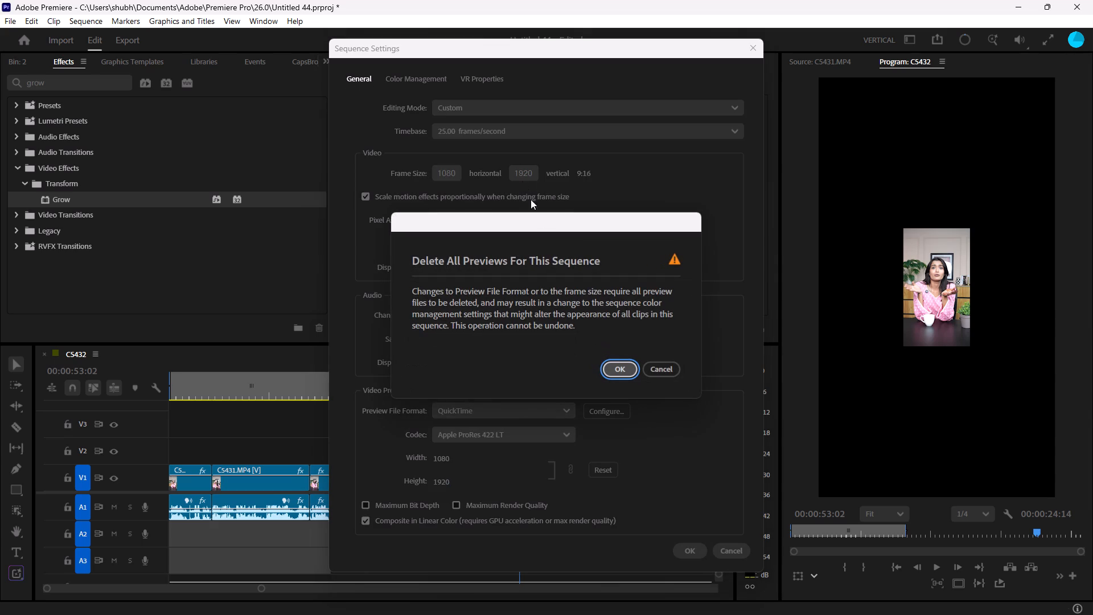
left_click(627, 367)
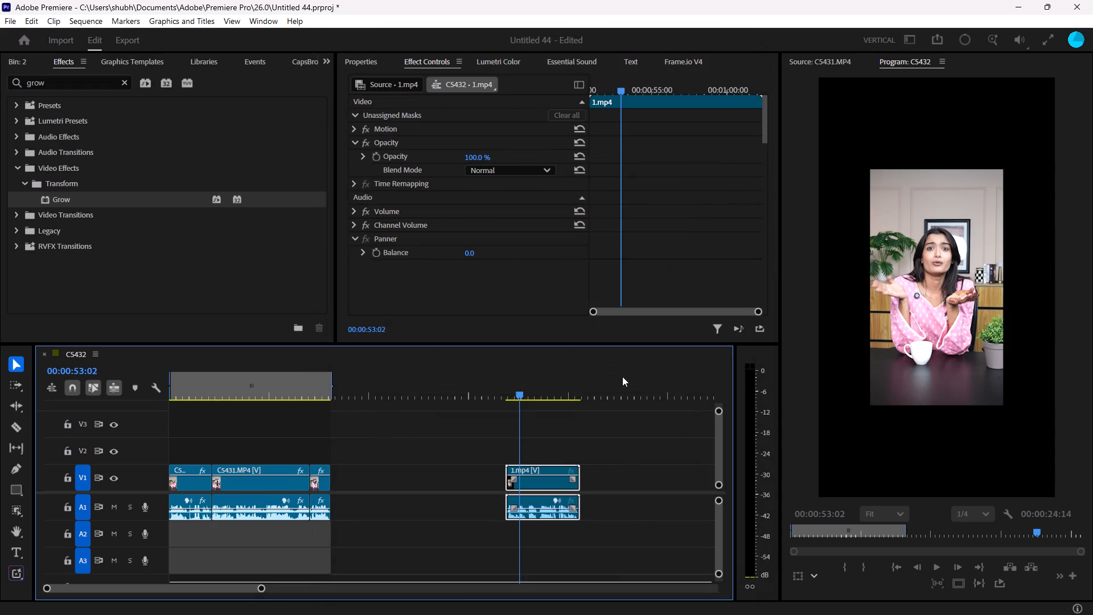
Enlarge the 1.mp4 clip to fill the vertical frame, trying a Motion scale of 177 and settling on 178.
left_click(544, 469)
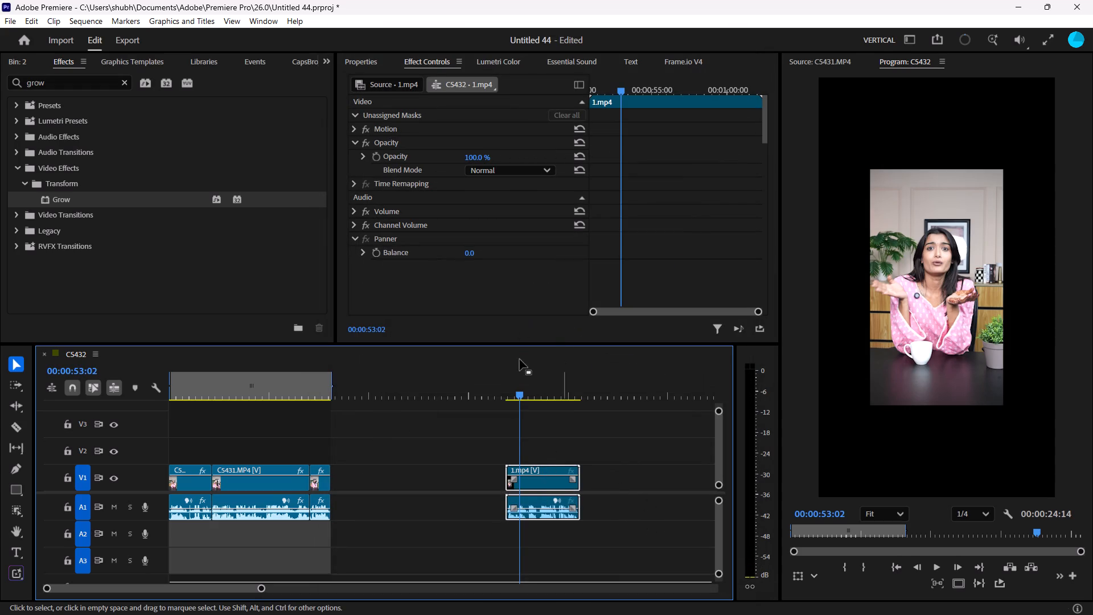
left_click(367, 65)
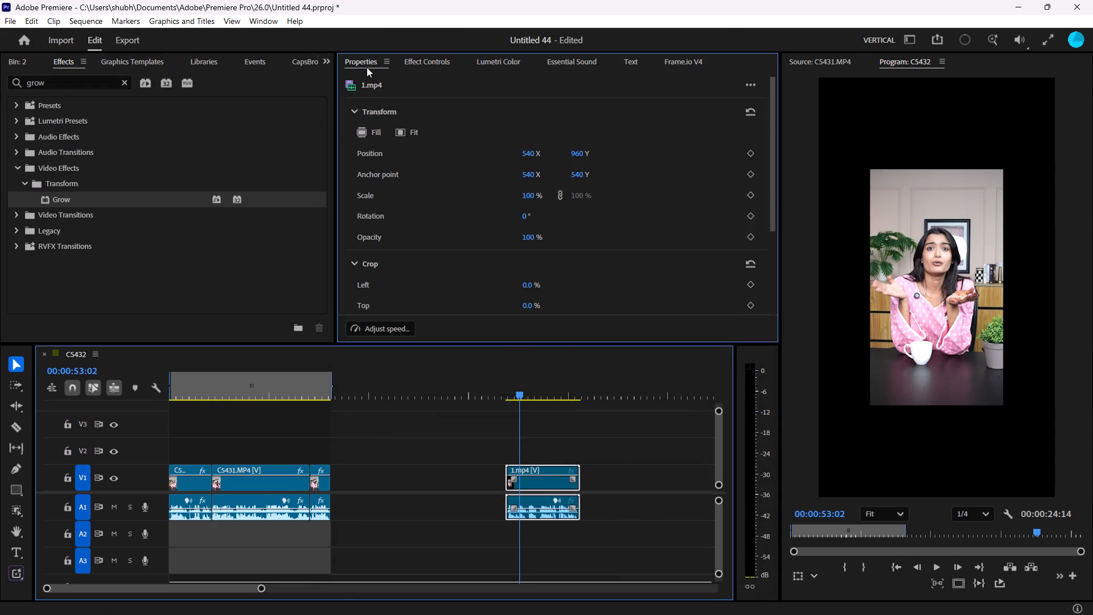
left_click(425, 60)
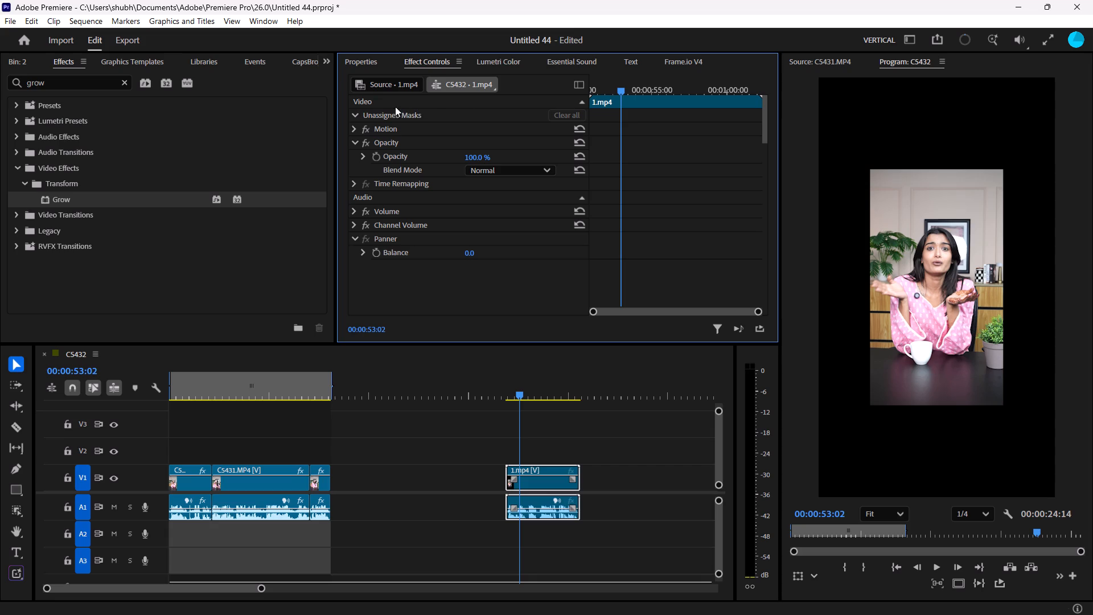
left_click(354, 115)
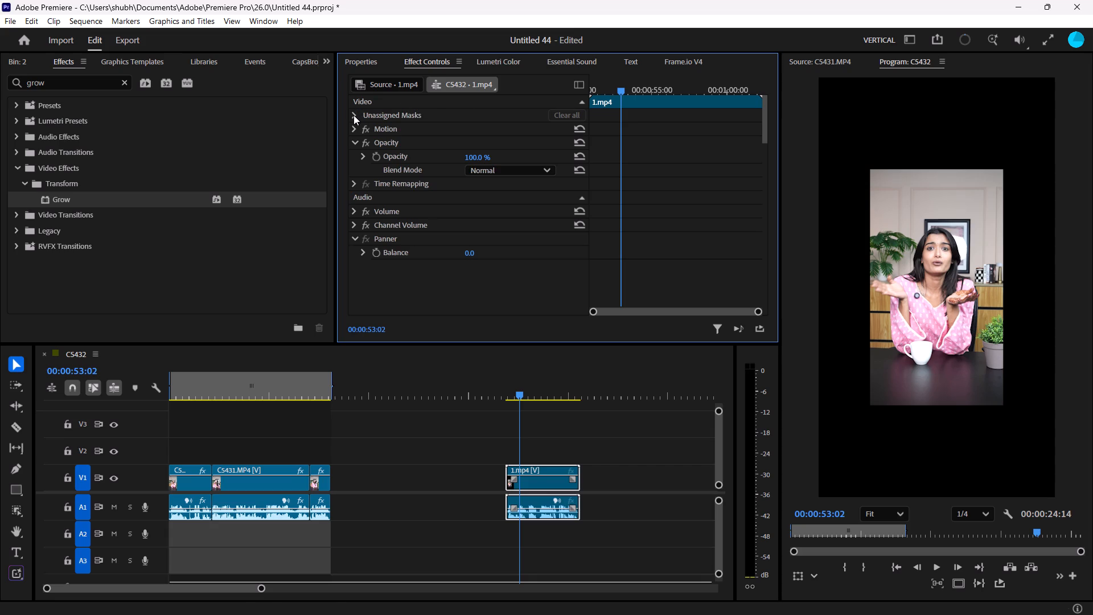
left_click(354, 115)
left_click(535, 480)
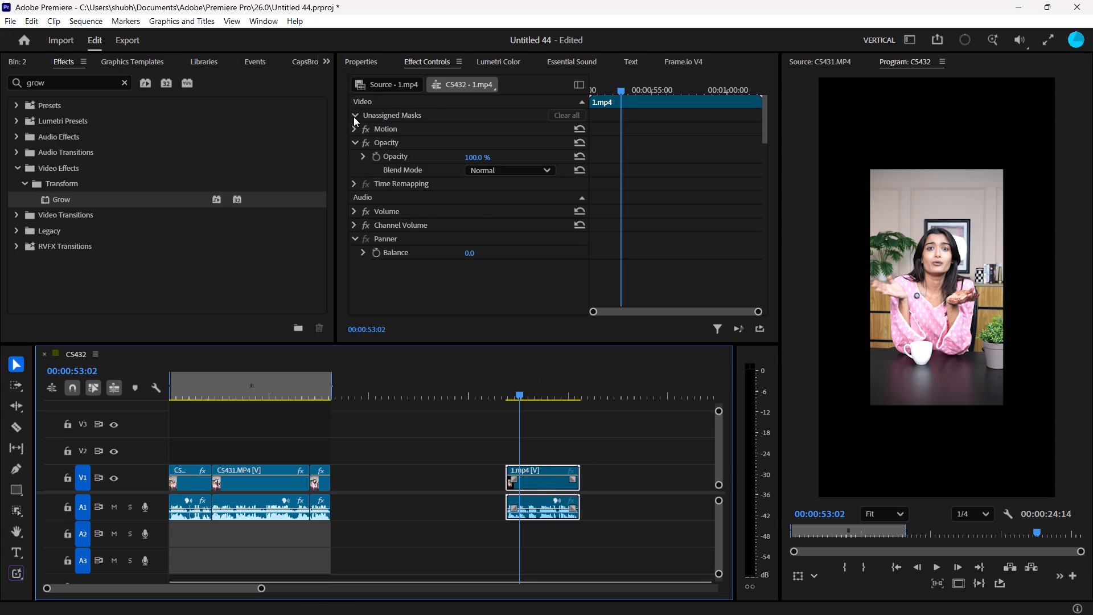
left_click(353, 126)
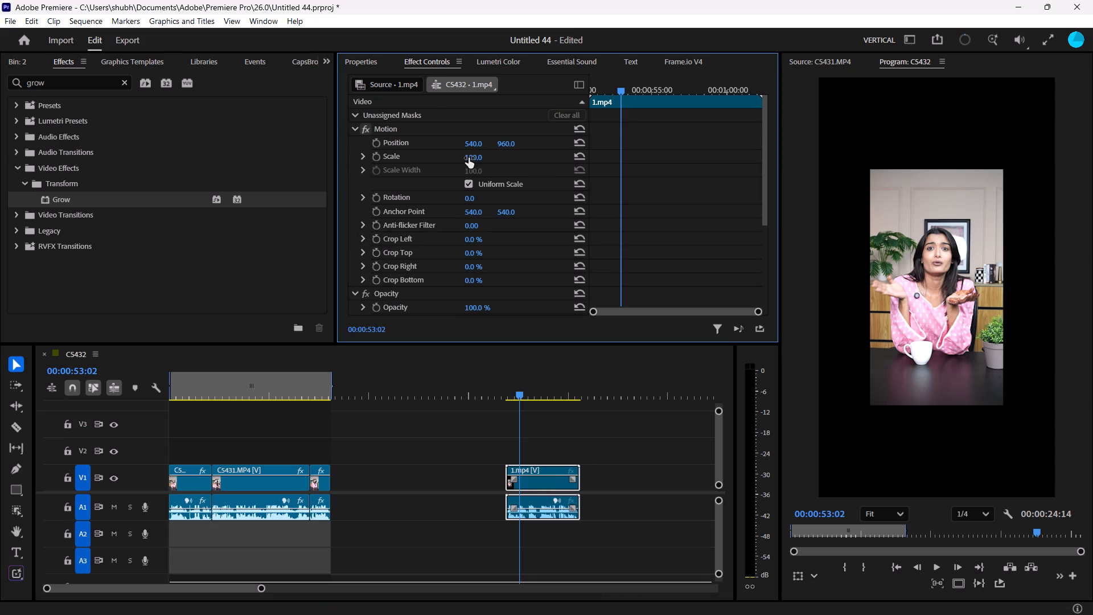
left_click(469, 155)
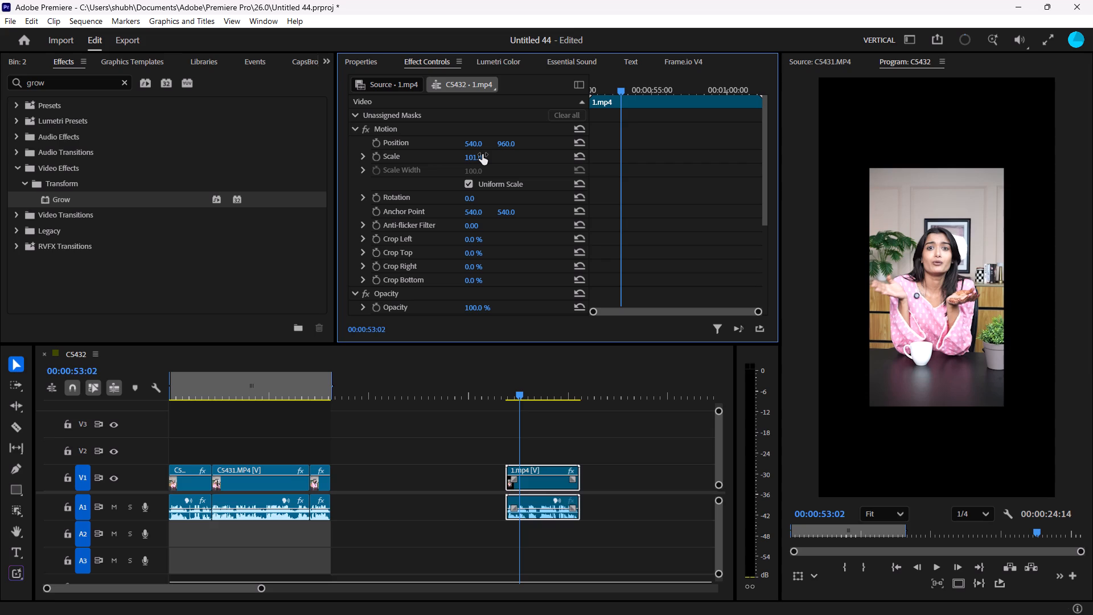
left_click(474, 154)
left_click(482, 154)
key("ctrl+a")
type("177")
key("Return")
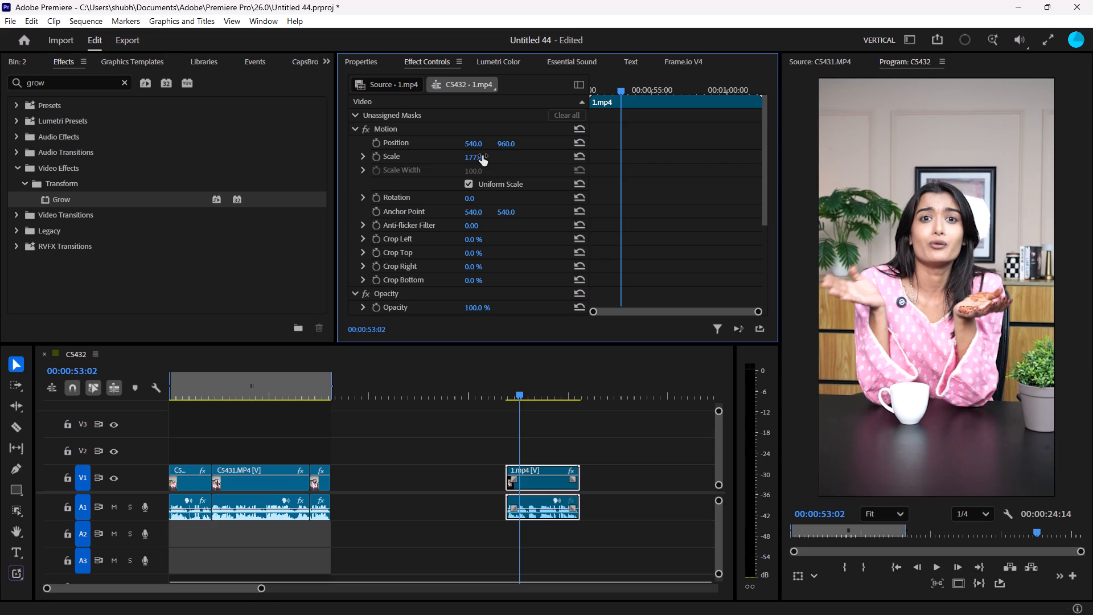
left_click(1020, 438)
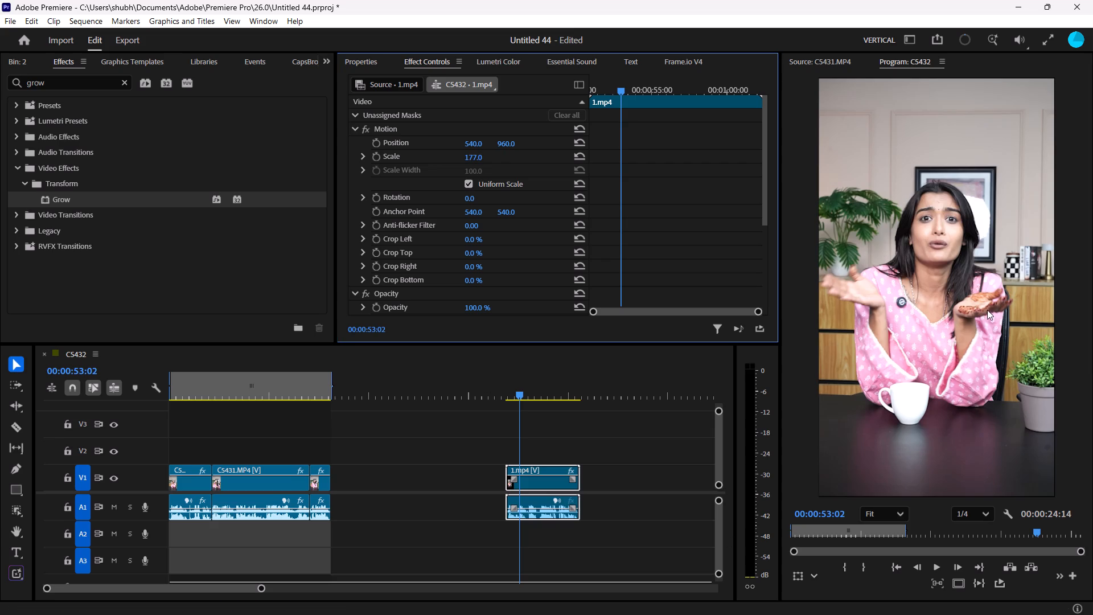
left_click(472, 158)
type("178")
key("Return")
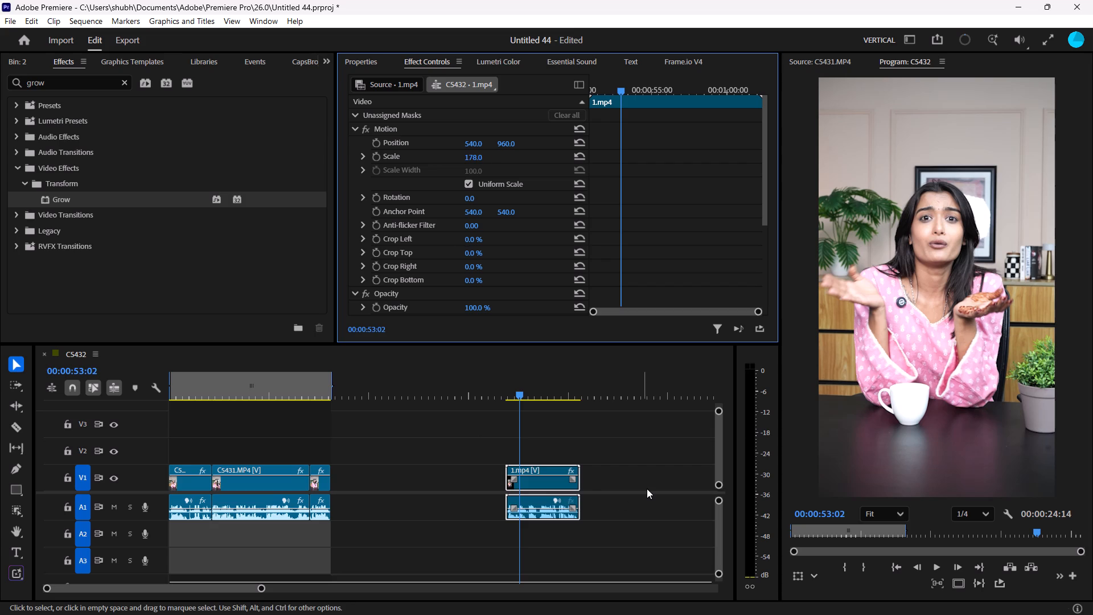
Set the sequence's In and Out range around the 1.mp4 clip.
key("backslash")
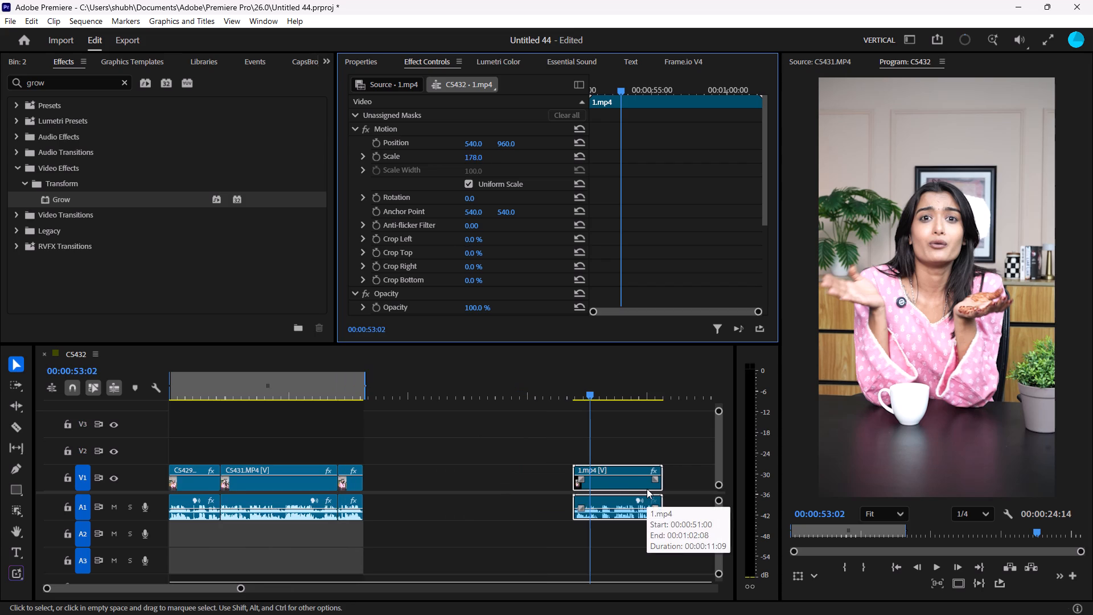
left_click(623, 479)
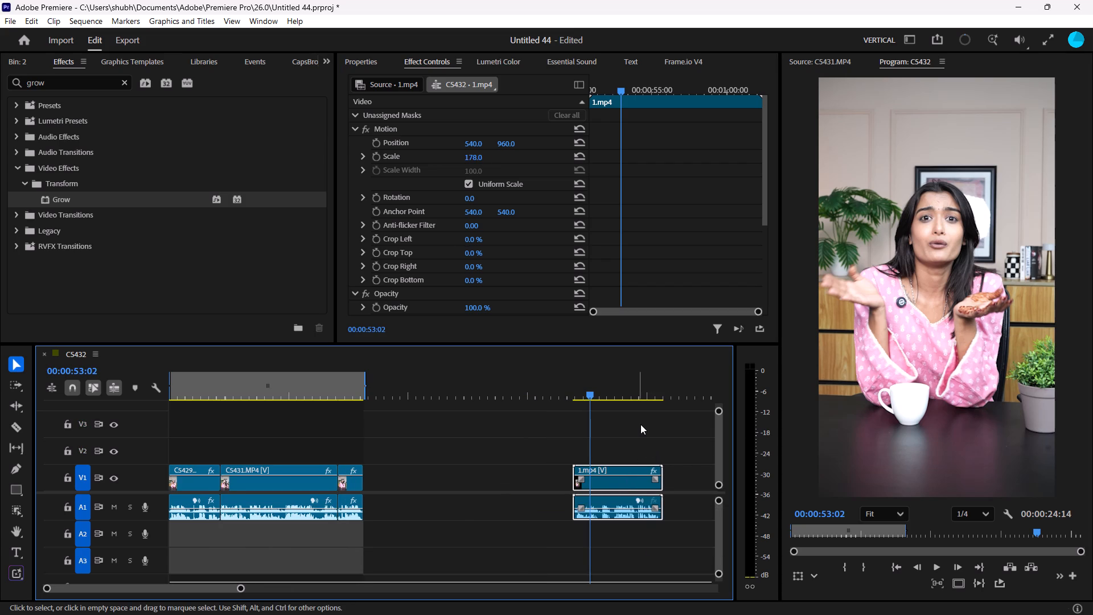
key("slash")
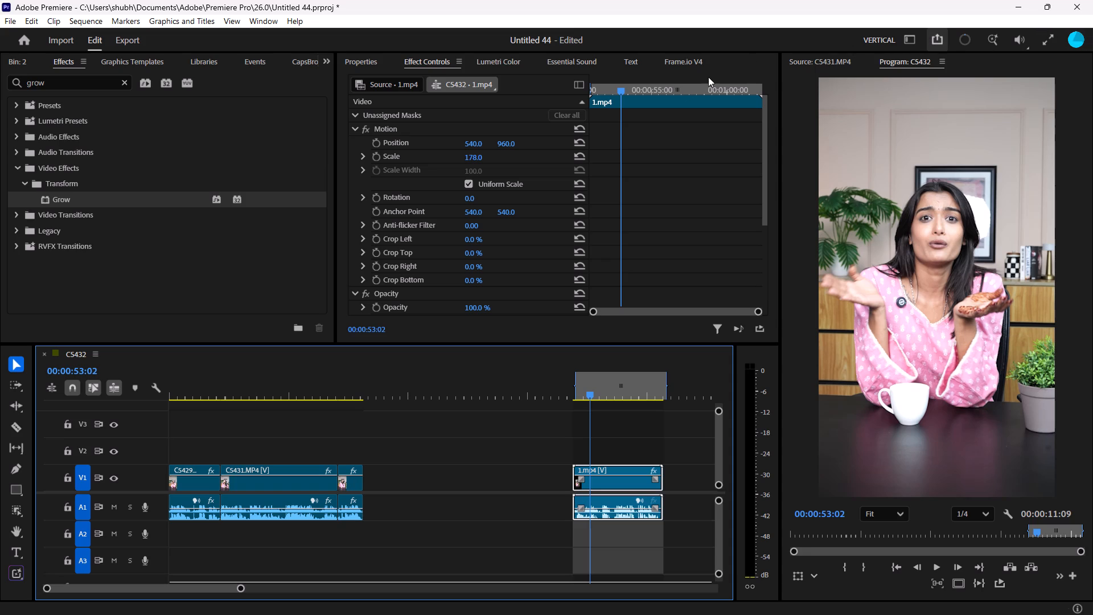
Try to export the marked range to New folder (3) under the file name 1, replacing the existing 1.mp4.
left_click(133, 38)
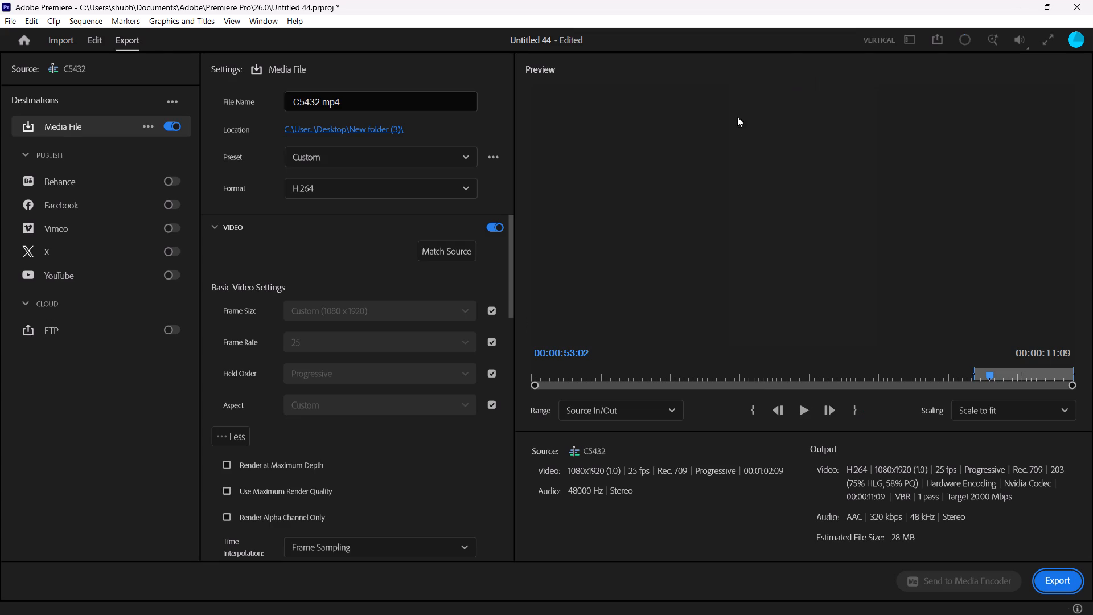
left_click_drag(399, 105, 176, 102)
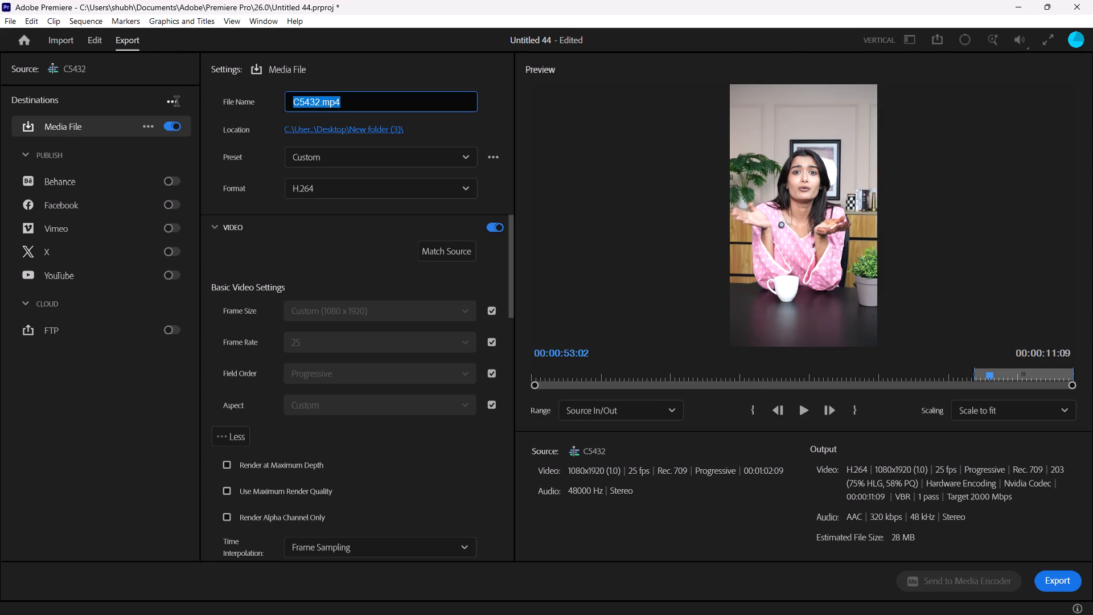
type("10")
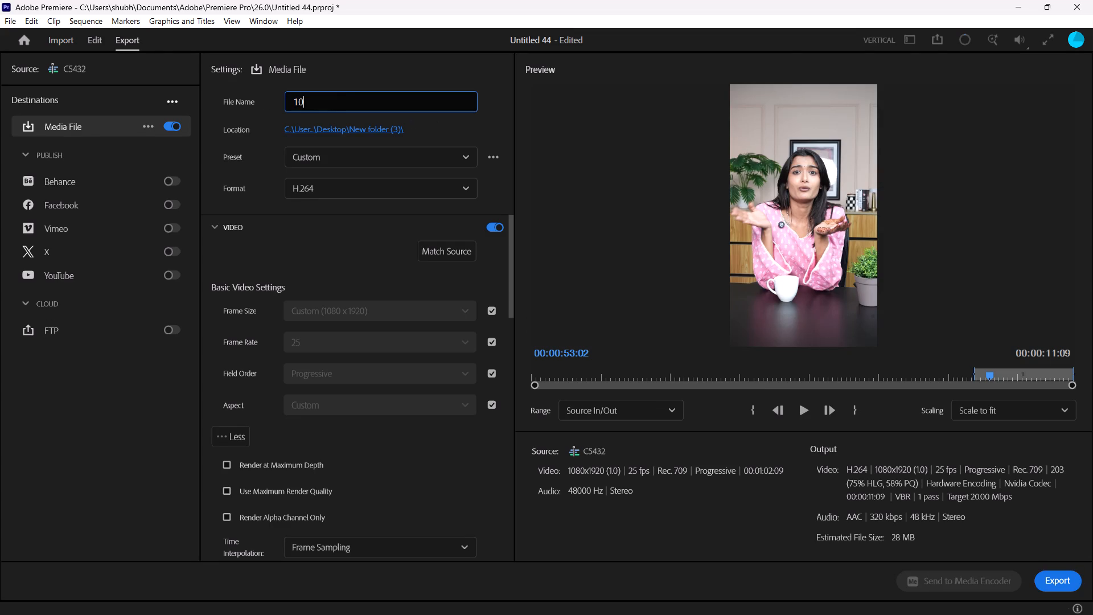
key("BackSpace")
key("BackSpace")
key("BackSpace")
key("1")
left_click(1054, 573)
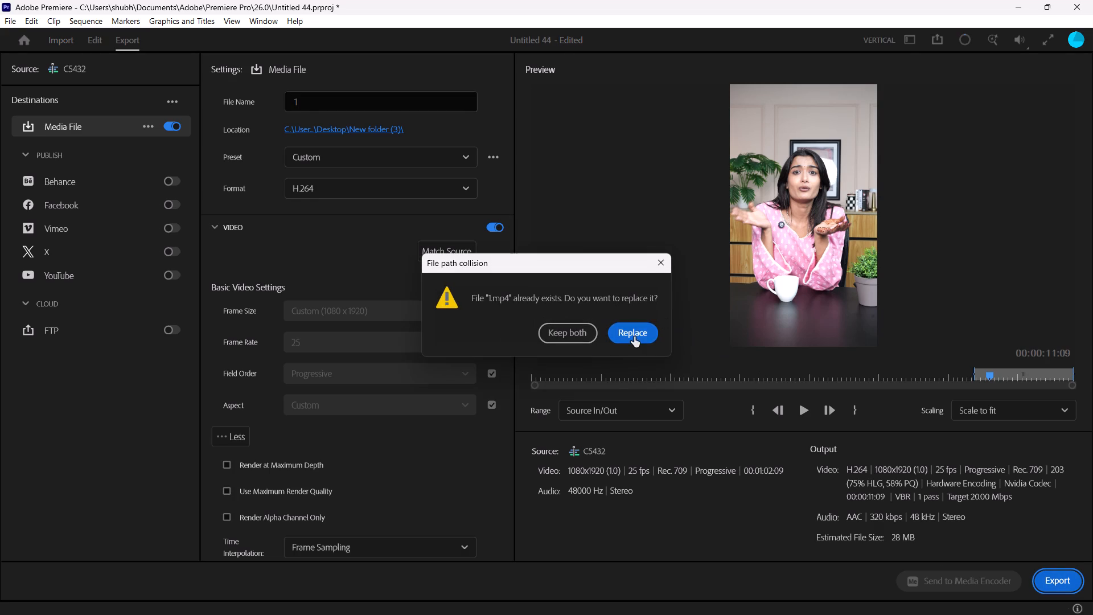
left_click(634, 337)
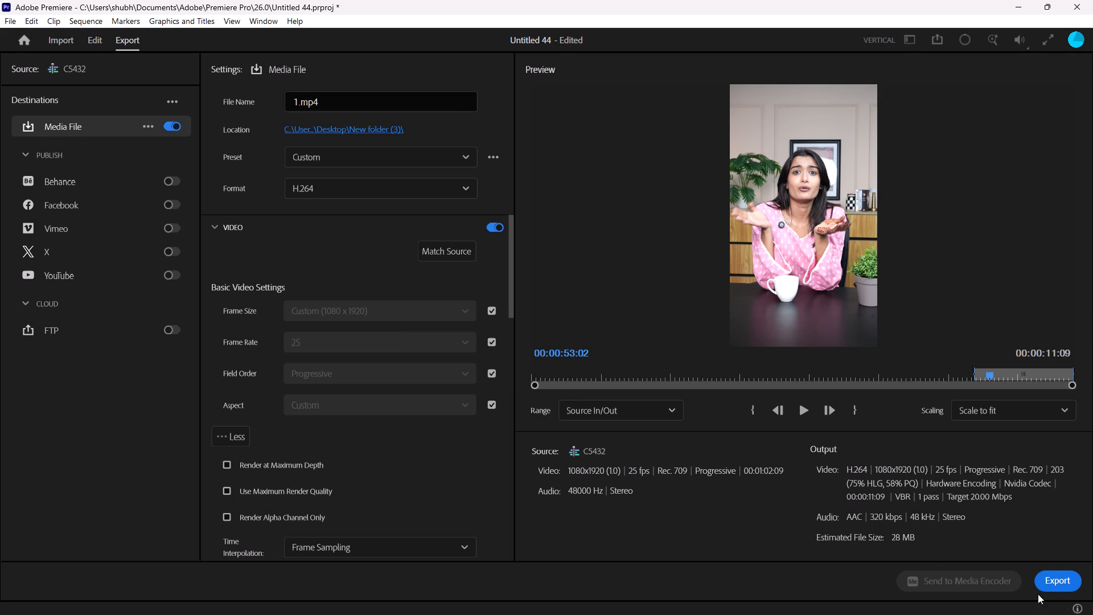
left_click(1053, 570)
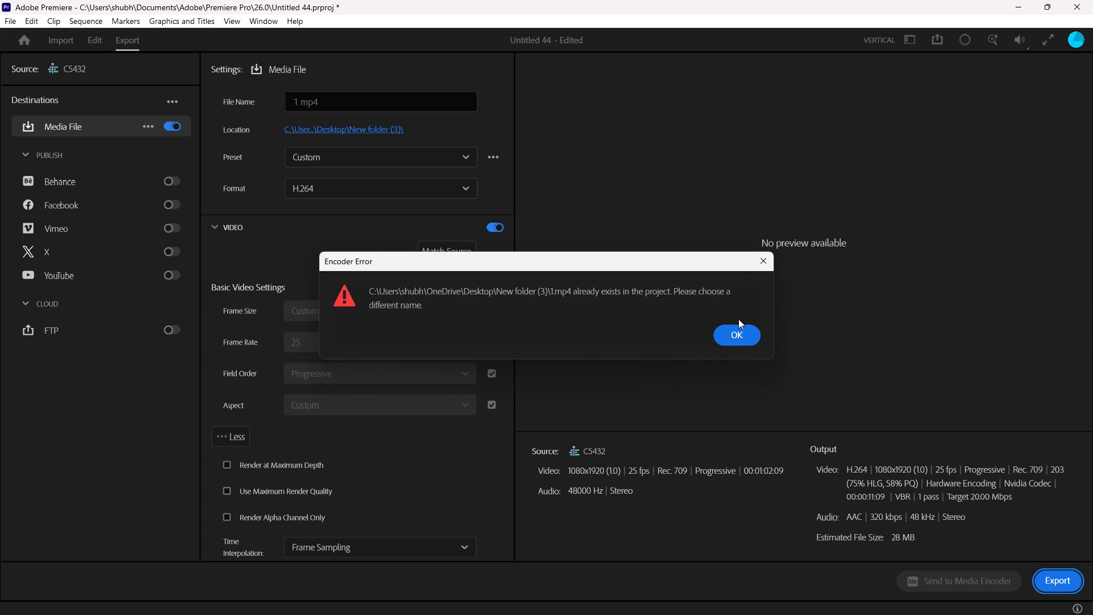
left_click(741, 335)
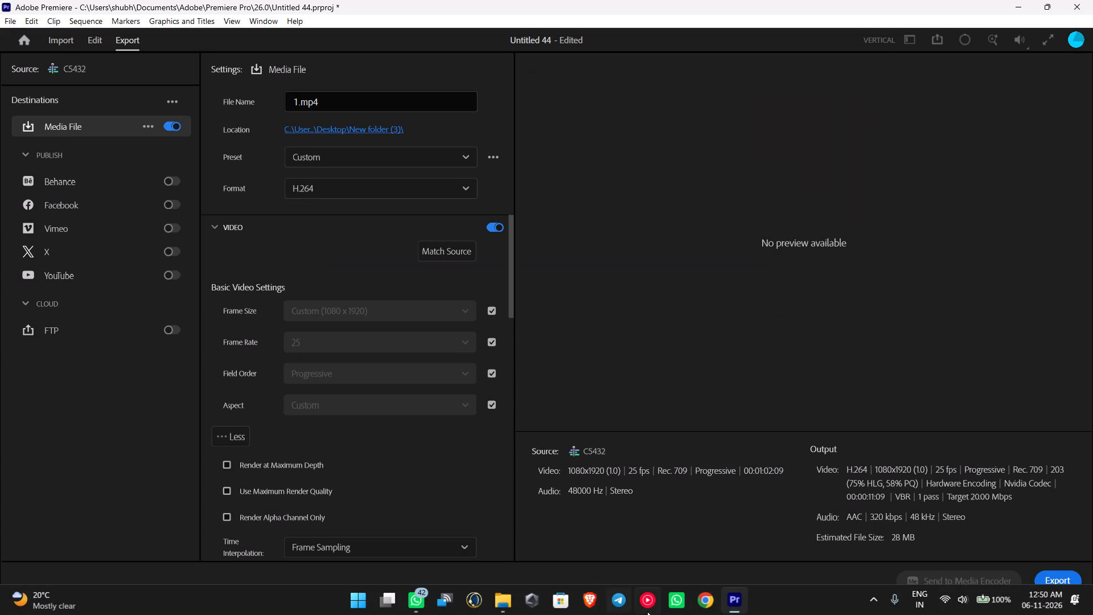
Switch to File Explorer, play 1.mp4 from New folder (3) to check its framing, and close the player.
left_click(511, 604)
left_click(558, 540)
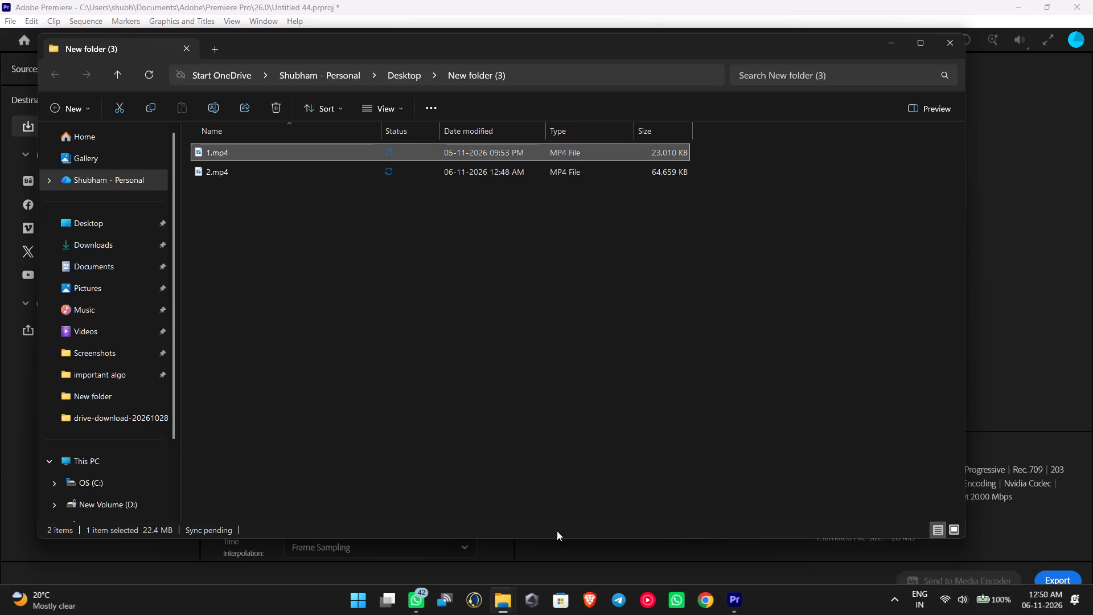
double_click(338, 156)
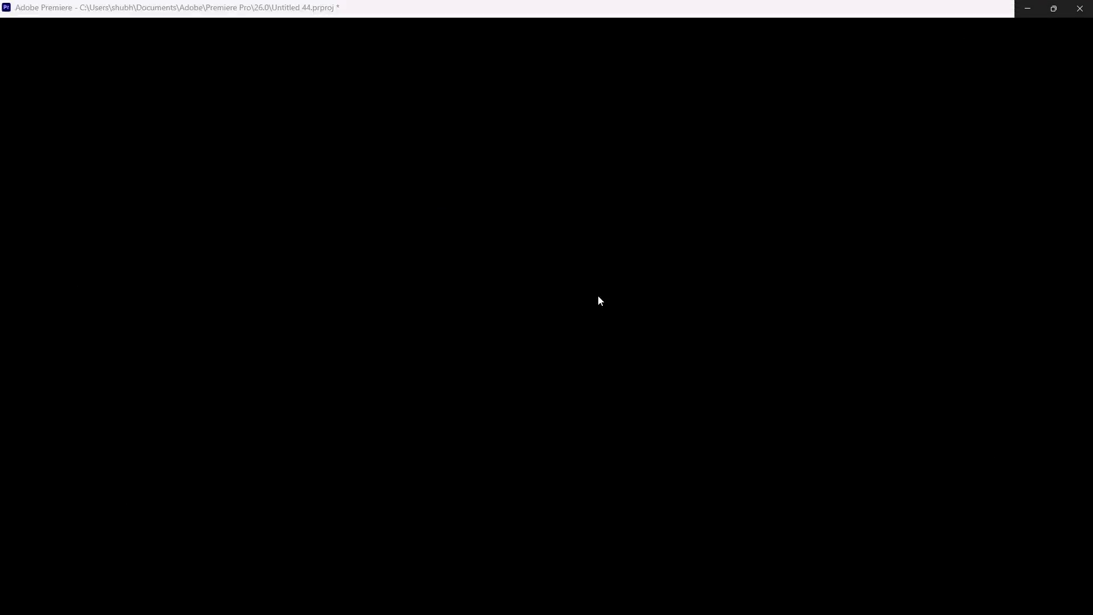
left_click(1092, 0)
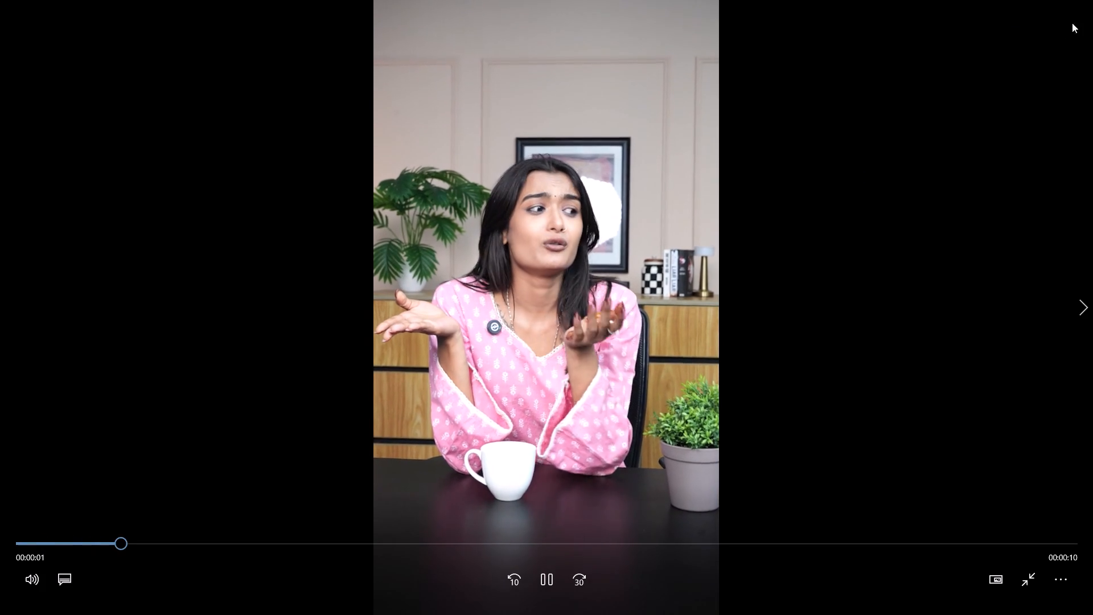
double_click(954, 175)
left_click(1081, 10)
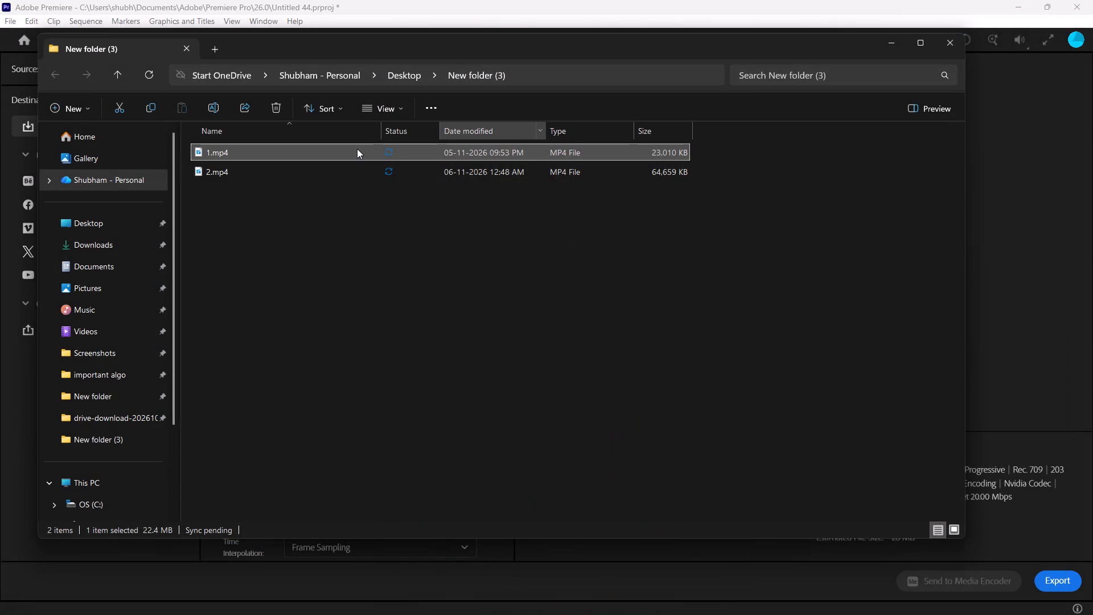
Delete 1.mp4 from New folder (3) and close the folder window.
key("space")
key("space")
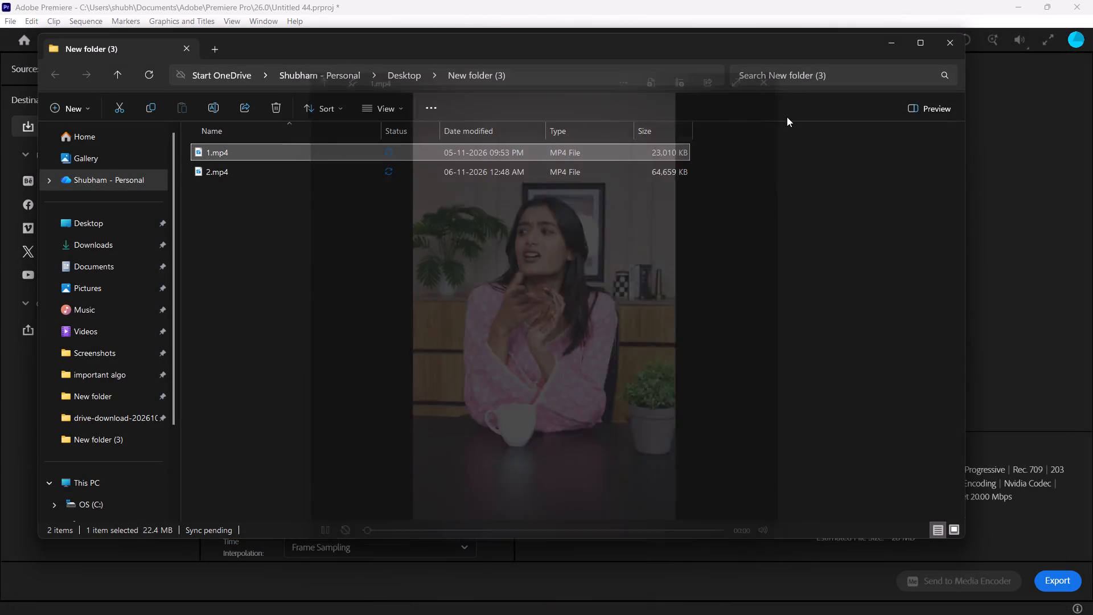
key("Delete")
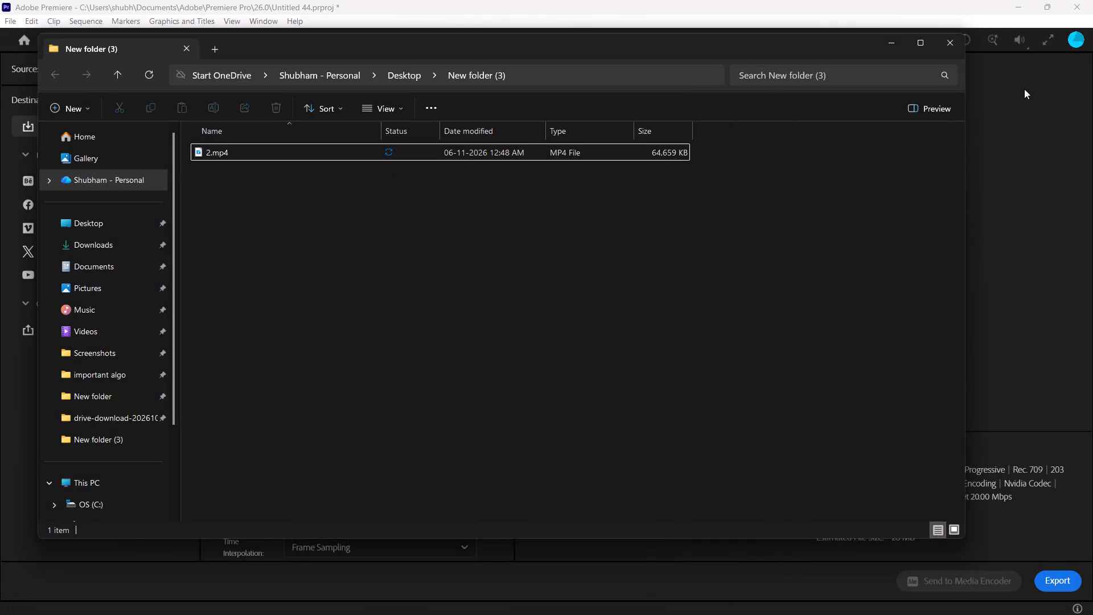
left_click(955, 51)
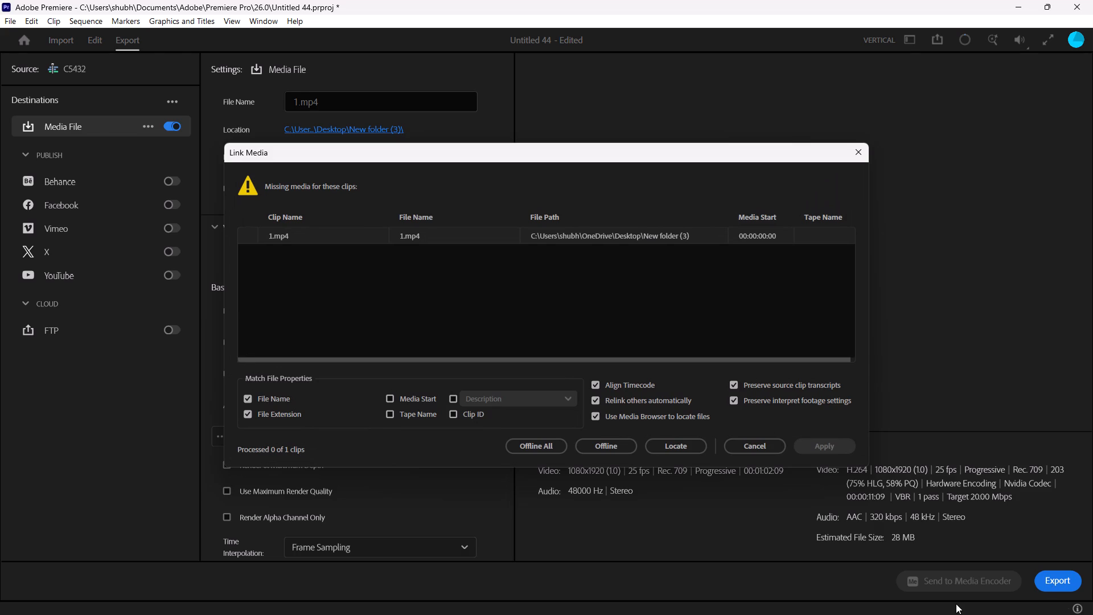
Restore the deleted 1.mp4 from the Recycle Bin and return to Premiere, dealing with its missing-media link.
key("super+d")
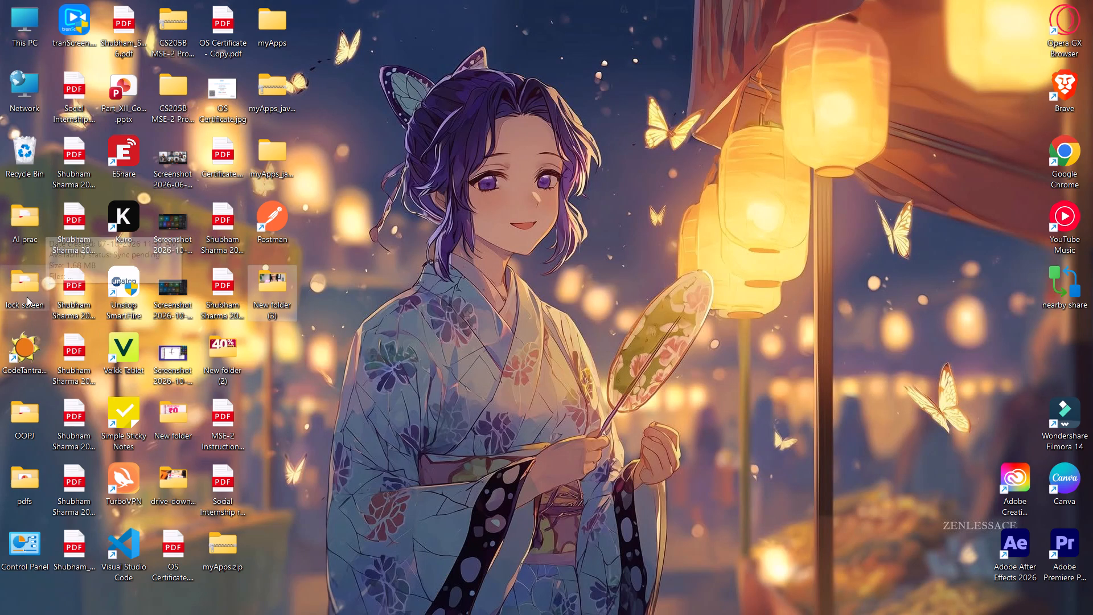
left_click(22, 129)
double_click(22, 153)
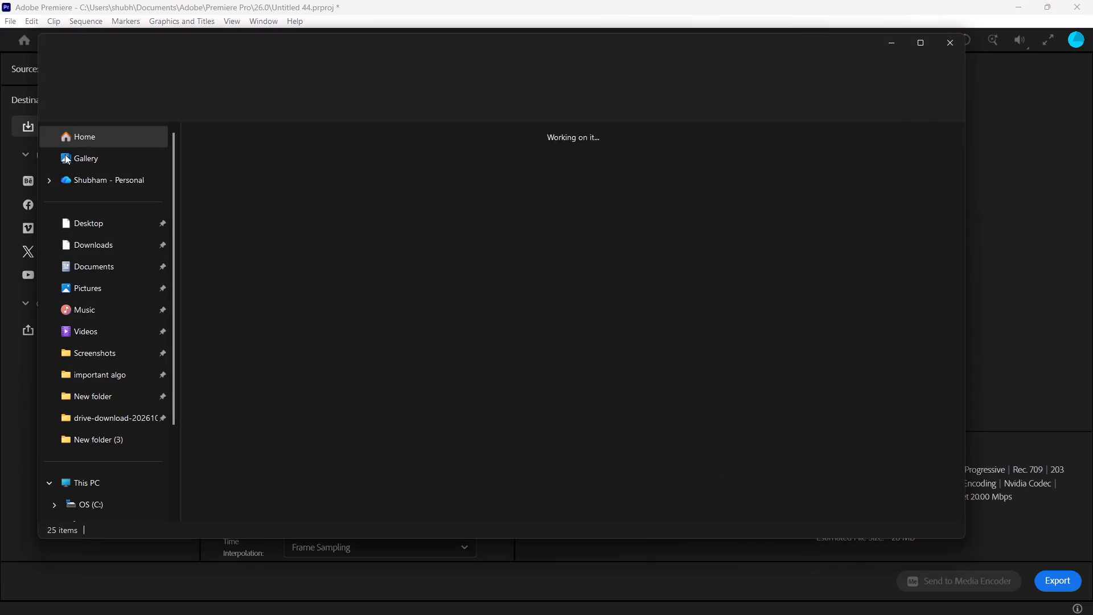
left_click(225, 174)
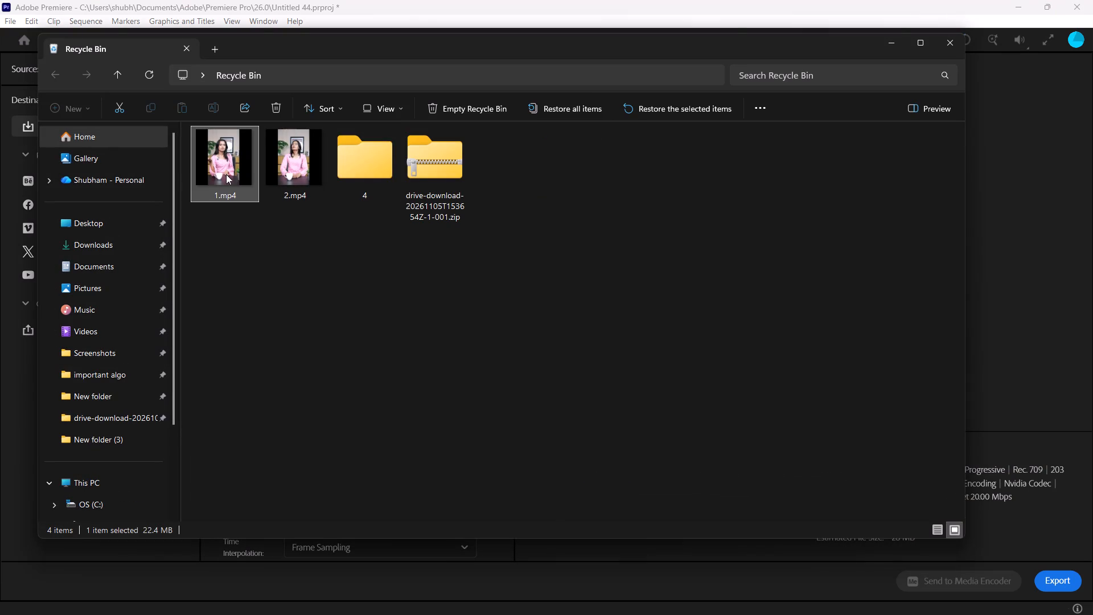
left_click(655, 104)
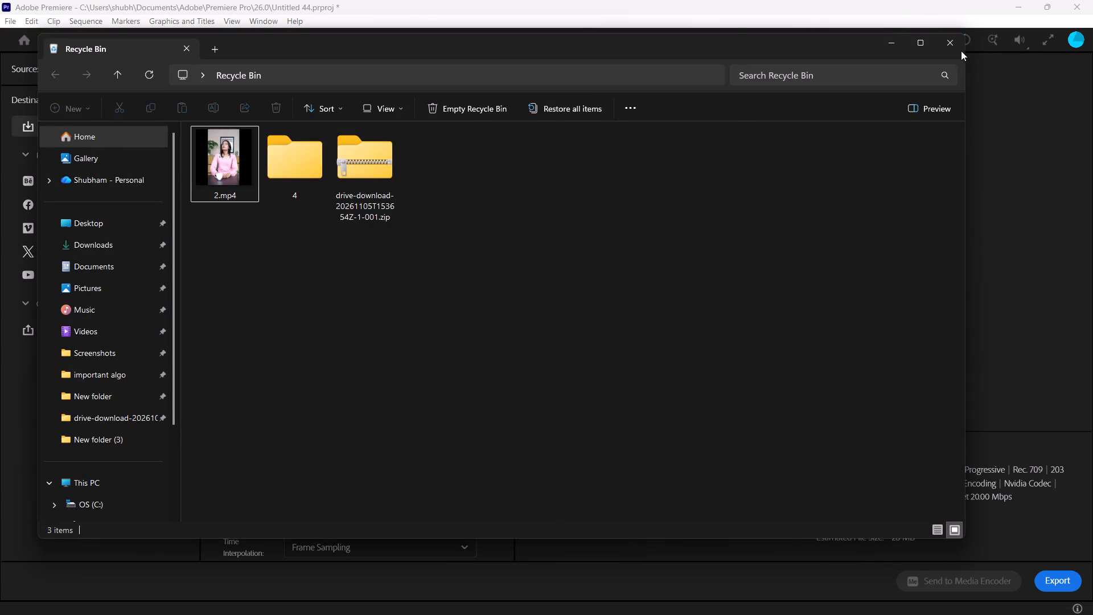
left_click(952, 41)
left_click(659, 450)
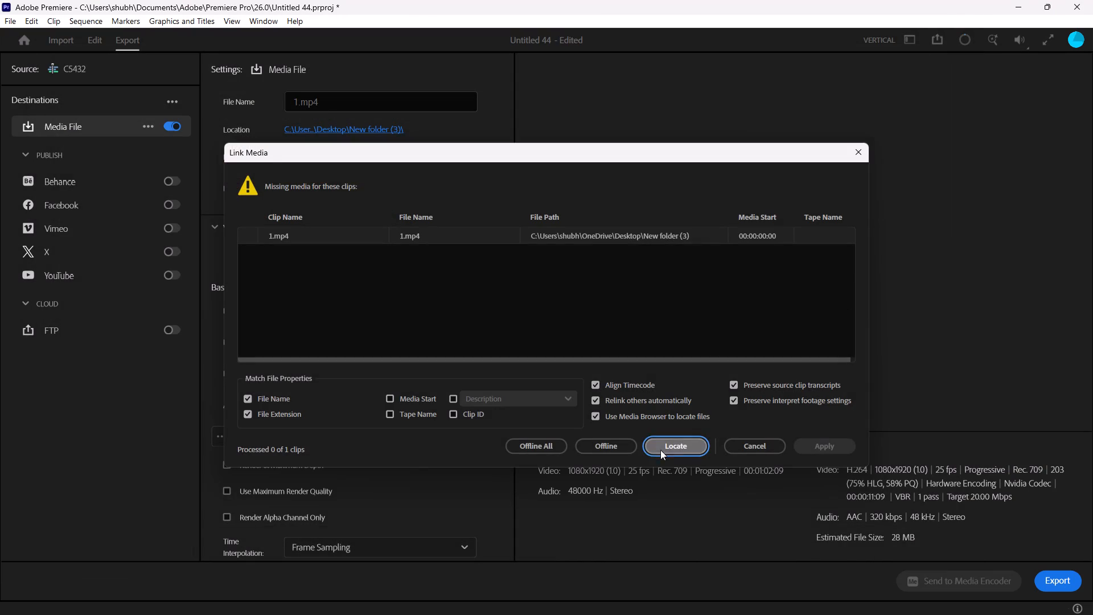
Relink the missing 1.mp4 clip to the 1.mp4 file in New folder (3).
left_click(537, 314)
left_click(471, 323)
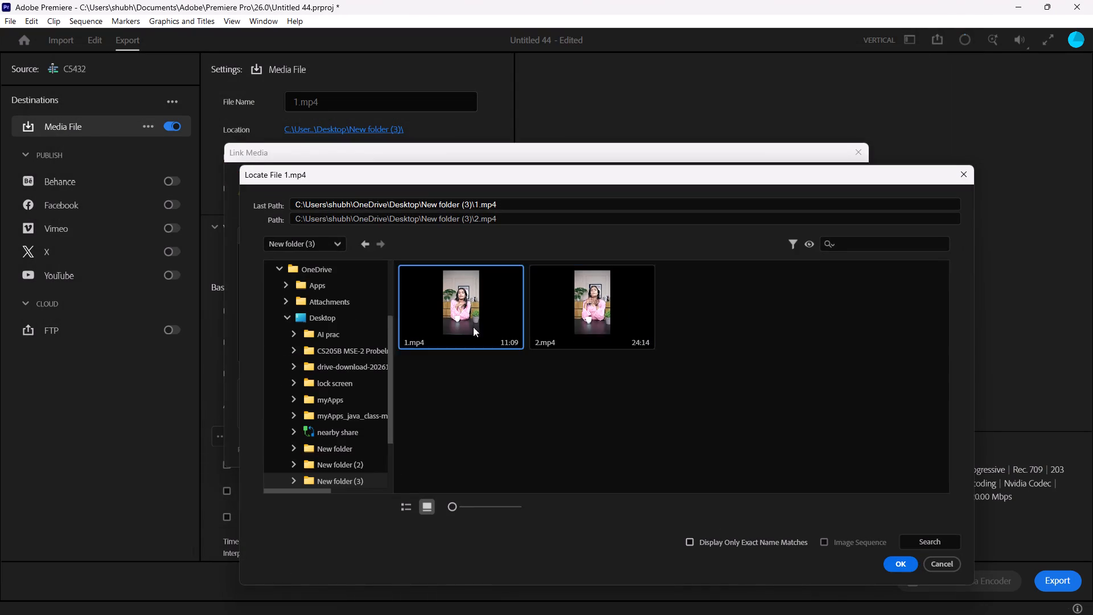
left_click(888, 565)
left_click(715, 367)
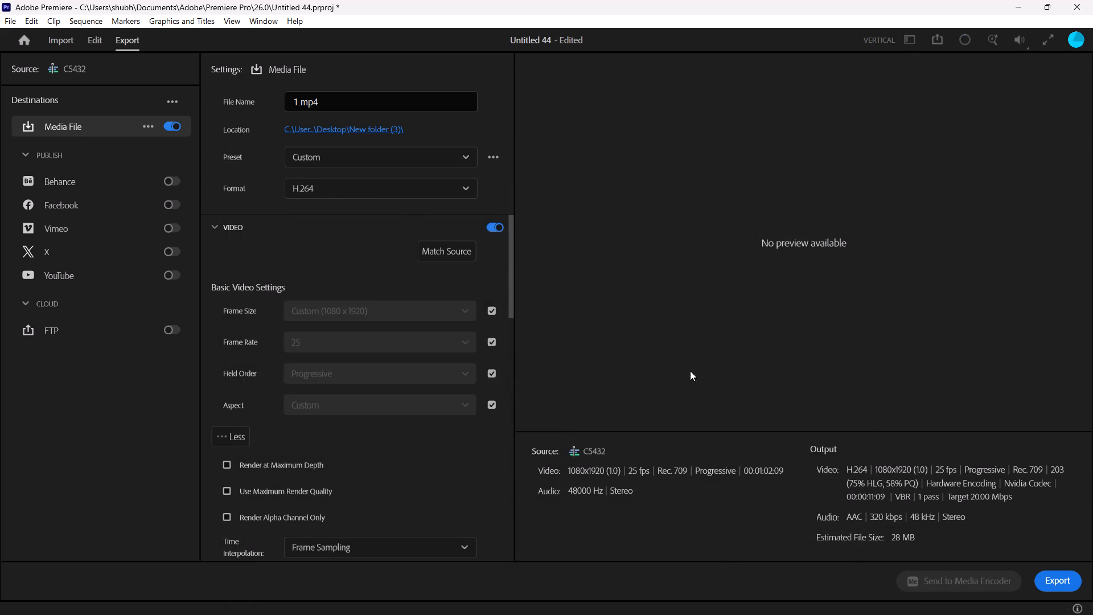
Rename the export file as 1r.mp4 and export the marked range to New folder (3).
left_click(298, 101)
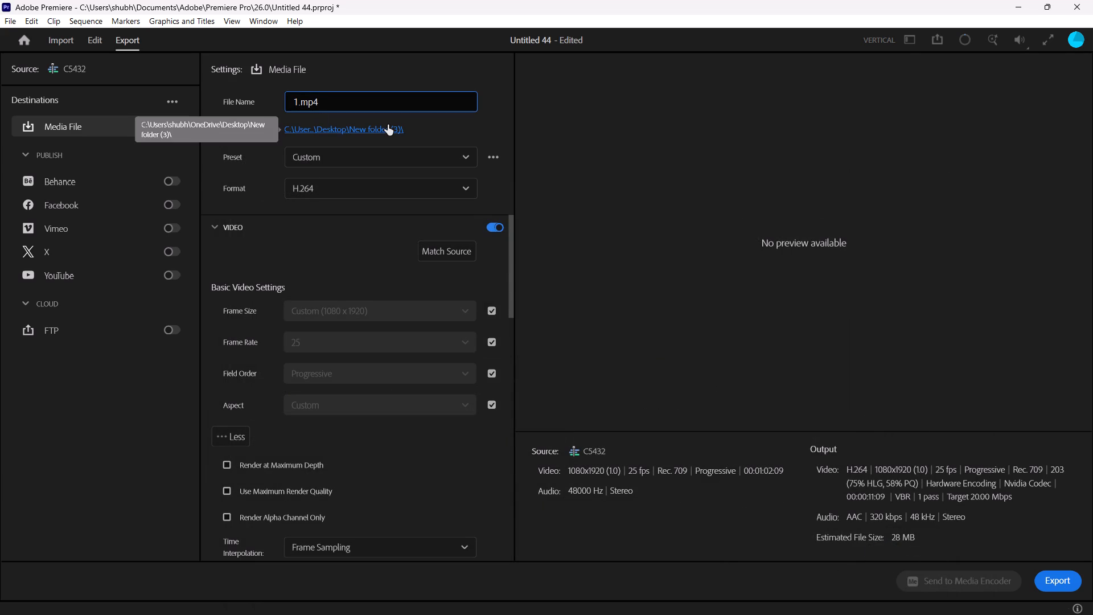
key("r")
left_click(1066, 583)
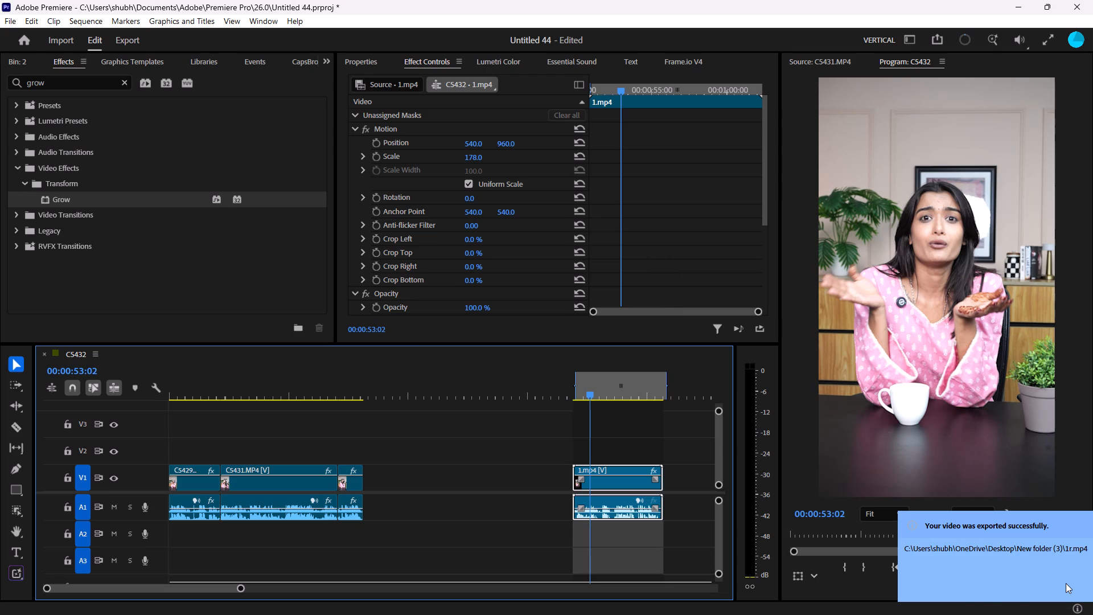
Bring up the contents of bin 2 in the project.
left_click(2, 62)
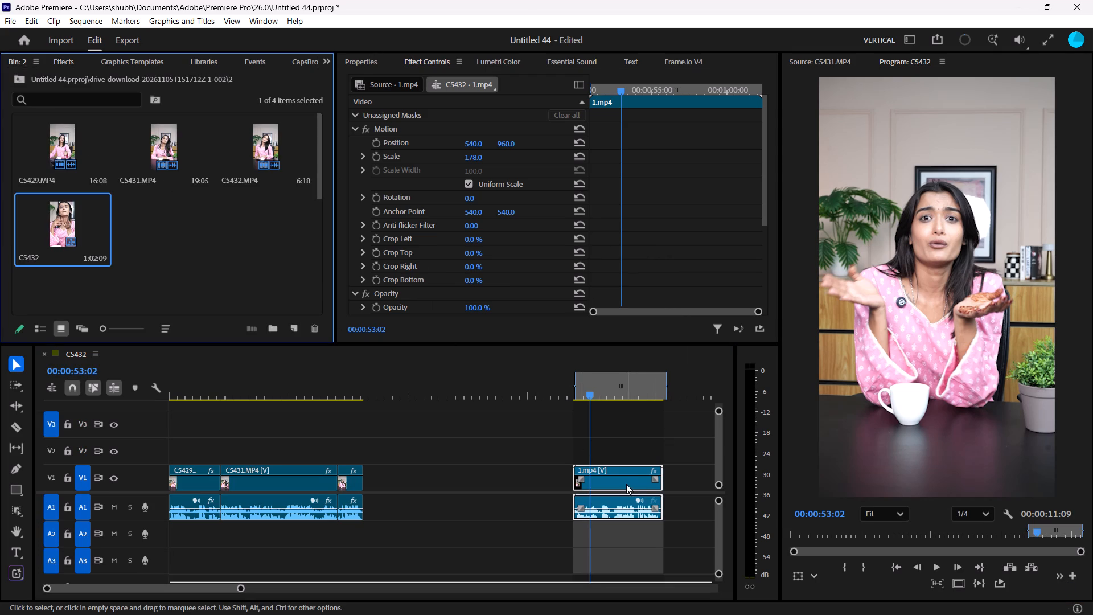
Select all clips in the C5432 sequence and move them about 10 minutes 34 seconds later, clearing the timeline's start.
left_click_drag(187, 432, 303, 544)
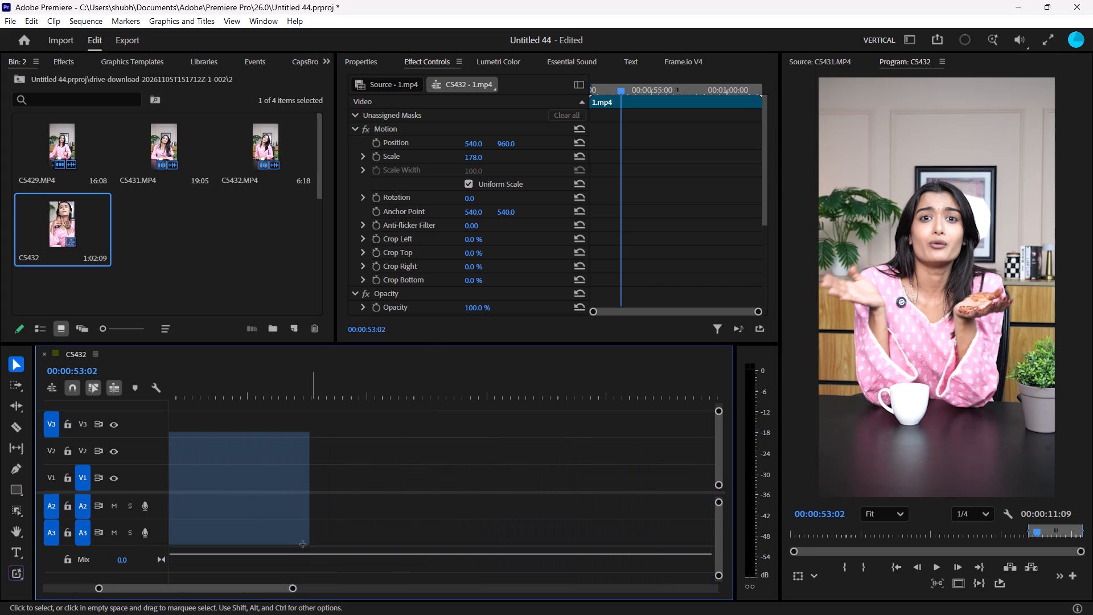
left_click_drag(303, 544, 295, 550)
left_click_drag(277, 588, 82, 595)
left_click_drag(716, 528, 713, 507)
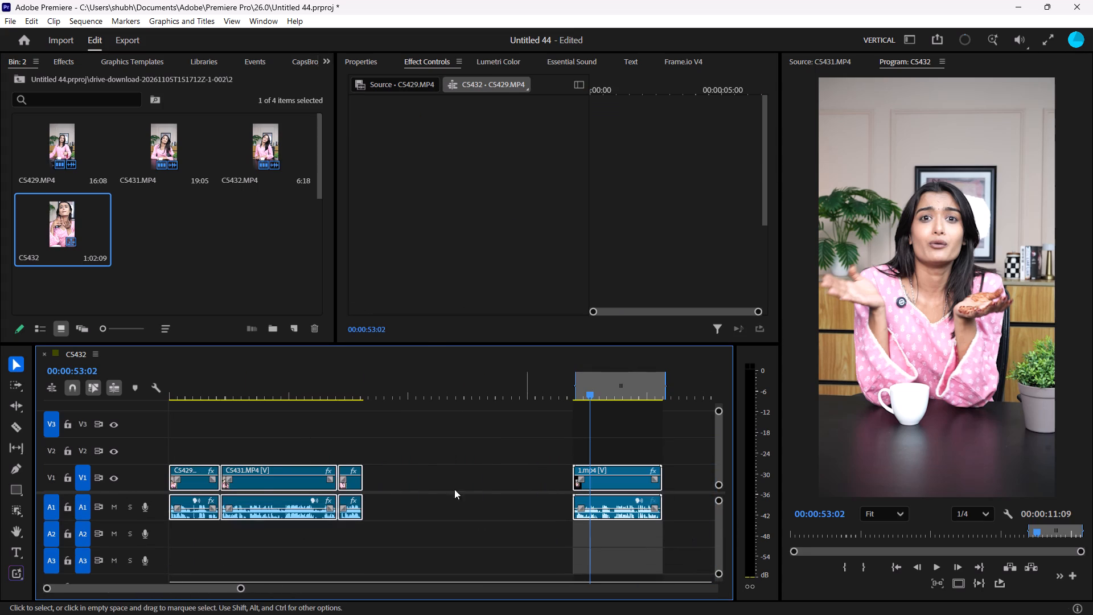
left_click_drag(271, 482, 497, 494)
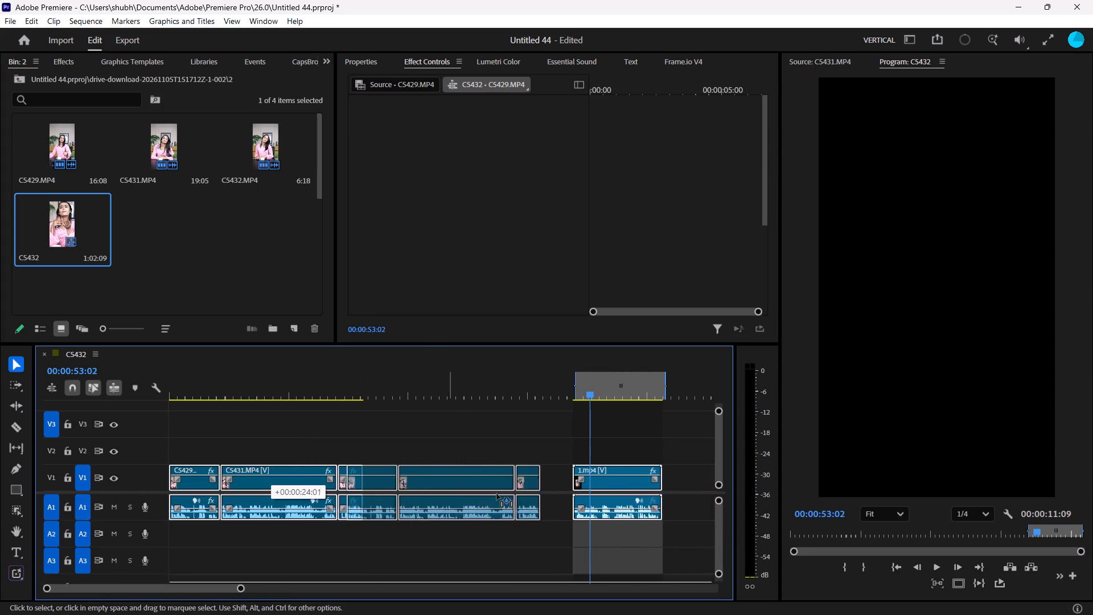
left_click_drag(497, 494, 734, 475)
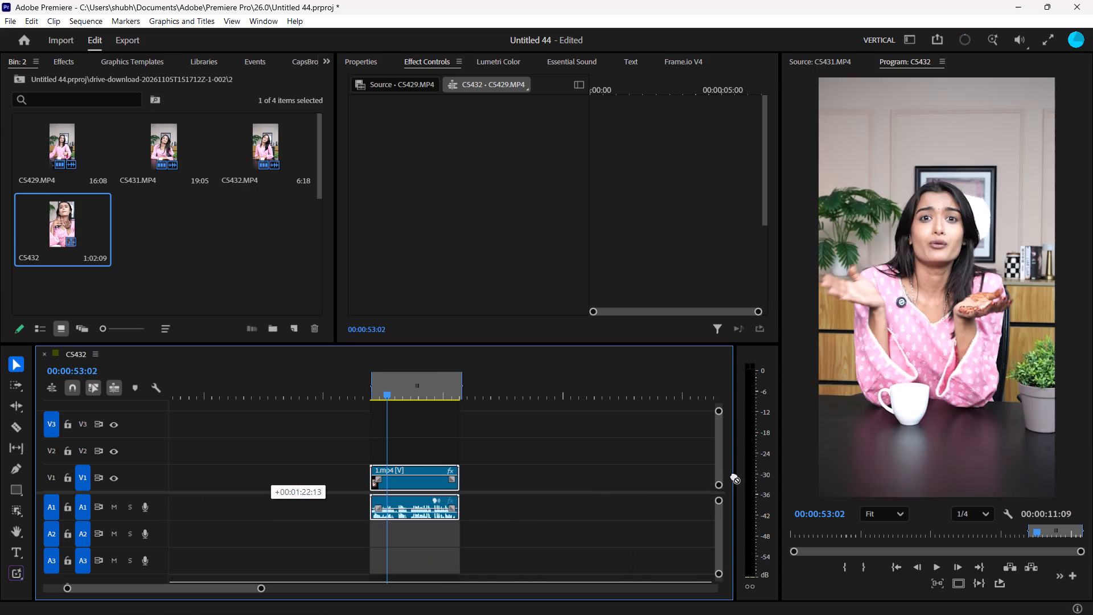
left_click_drag(734, 475, 716, 469)
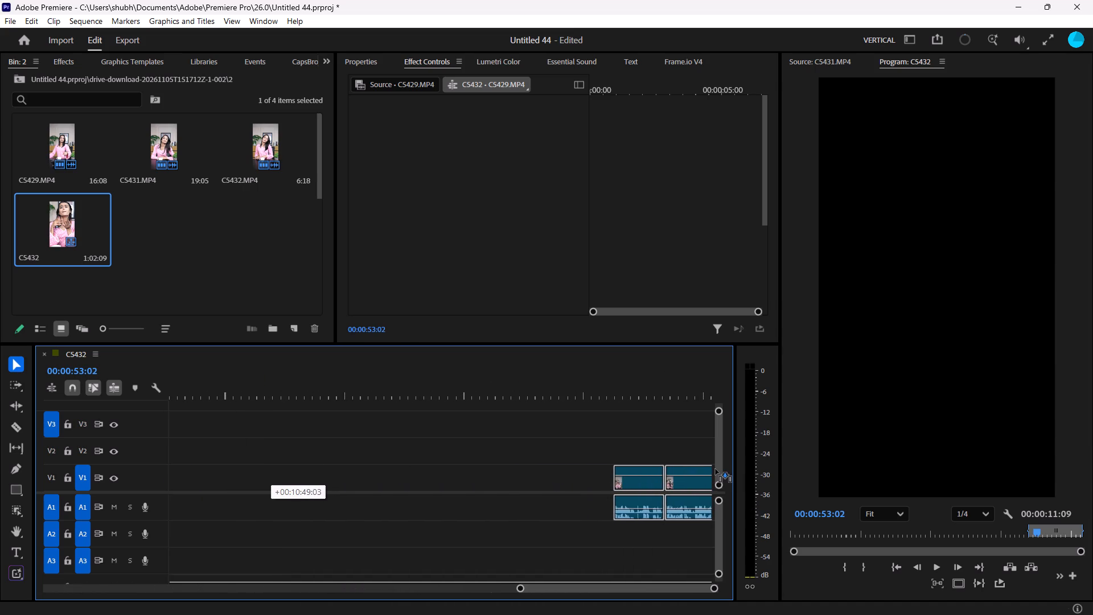
left_click_drag(716, 469, 704, 510)
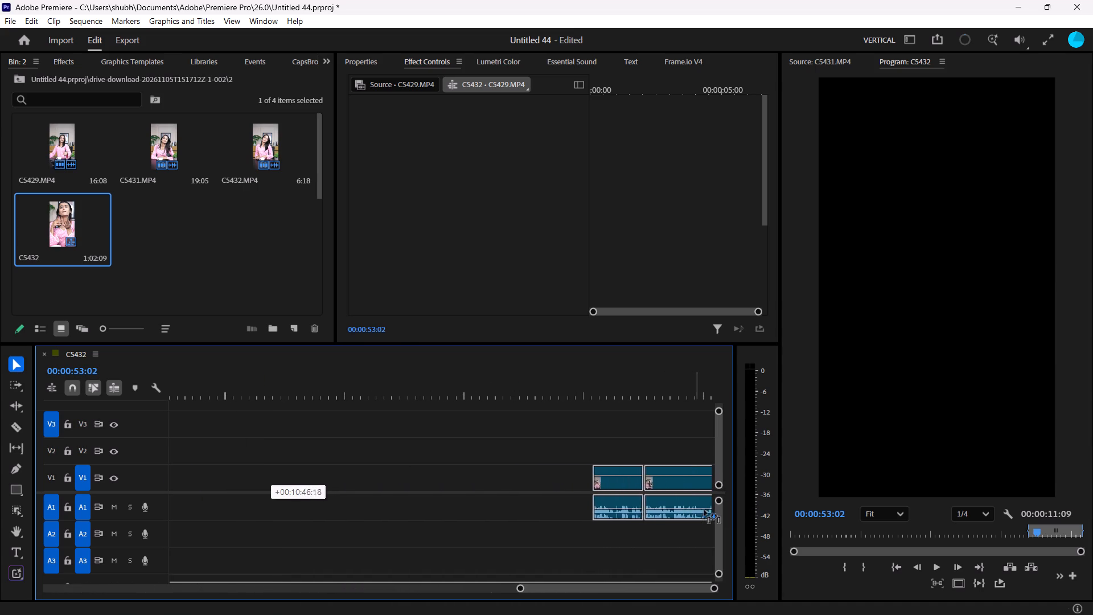
left_click_drag(704, 510, 622, 506)
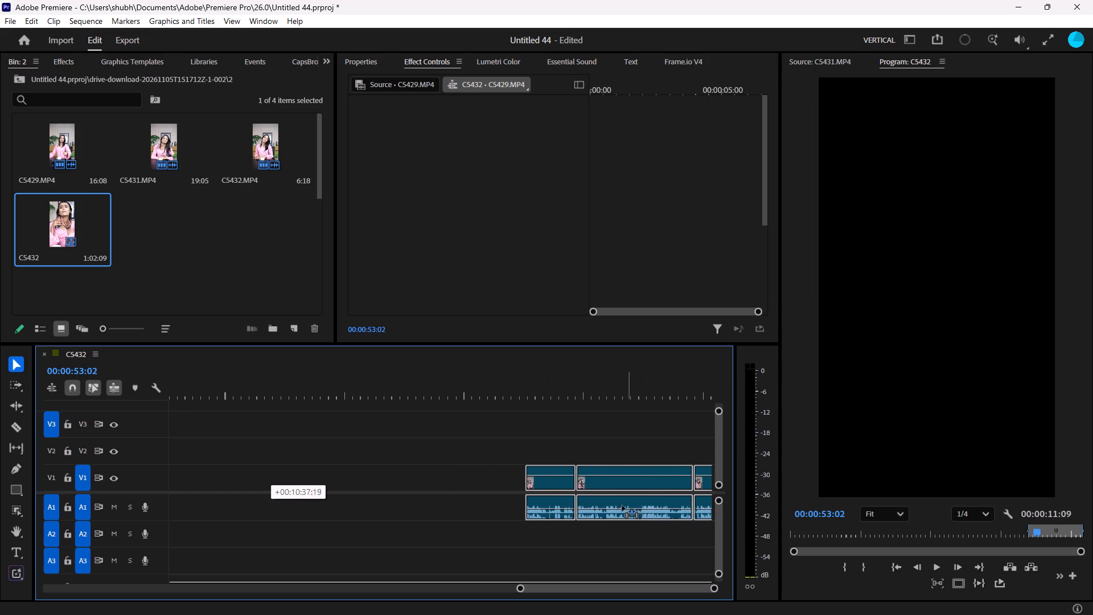
left_click_drag(622, 506, 599, 510)
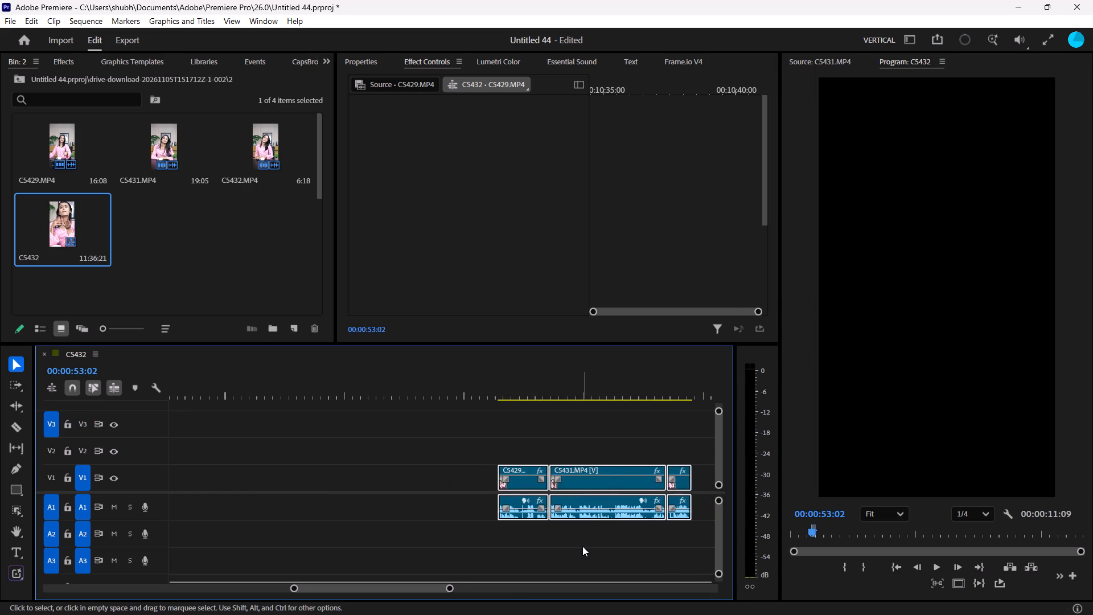
Return the playhead to the start of the C5432 sequence at 00:00:00:00.
scroll(582, 546, "down", 4)
scroll(585, 543, "up", 1, "alt")
scroll(591, 531, "down", 10, "alt")
scroll(699, 524, "up", 1, "alt")
scroll(705, 522, "down", 5)
scroll(575, 529, "down", 3, "alt")
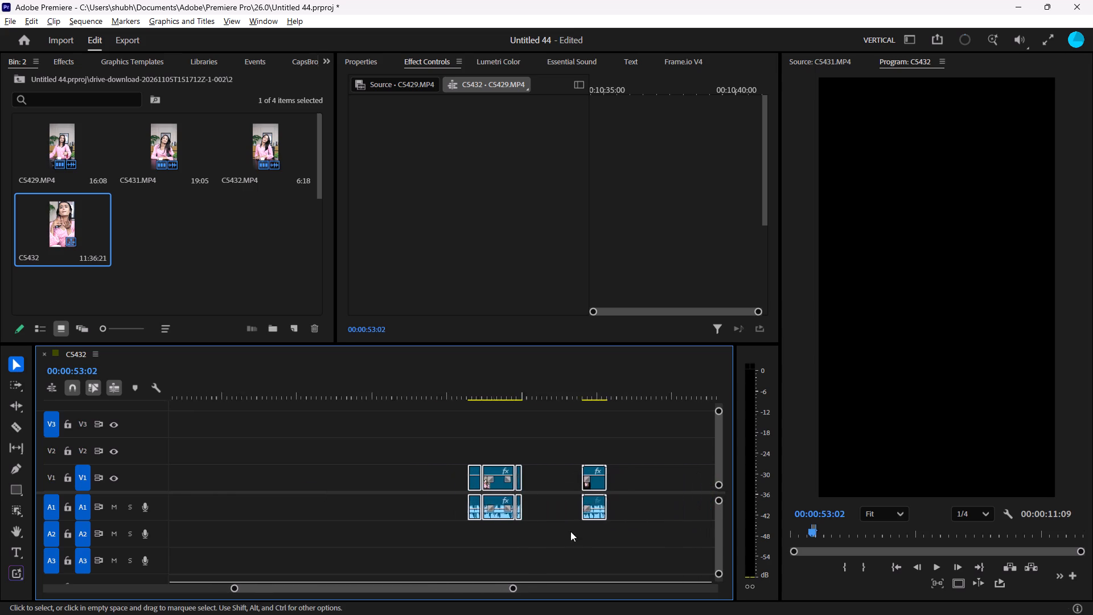
scroll(570, 531, "down", 2, "alt")
left_click_drag(388, 588, 68, 586)
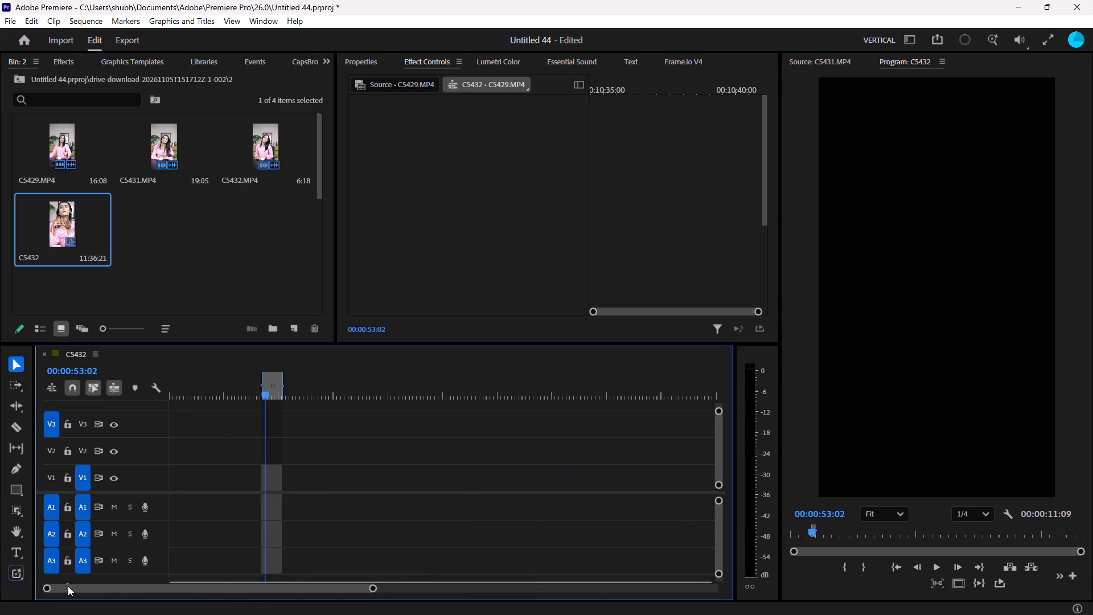
left_click_drag(68, 586, 14, 587)
scroll(213, 464, "up", 13, "alt")
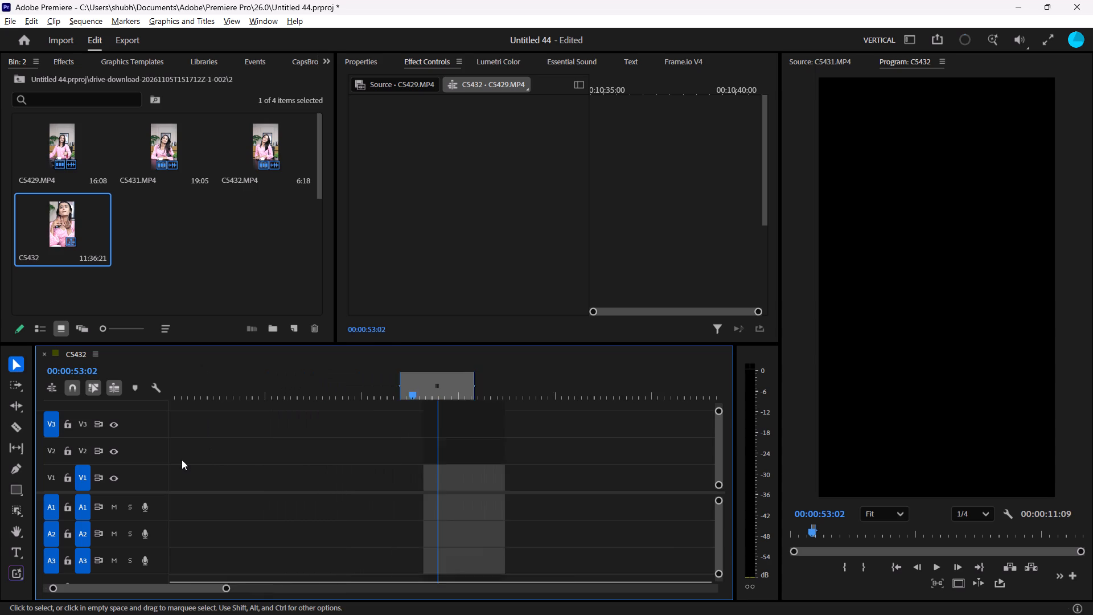
scroll(182, 460, "up", 8, "alt")
left_click(188, 385)
left_click(191, 391)
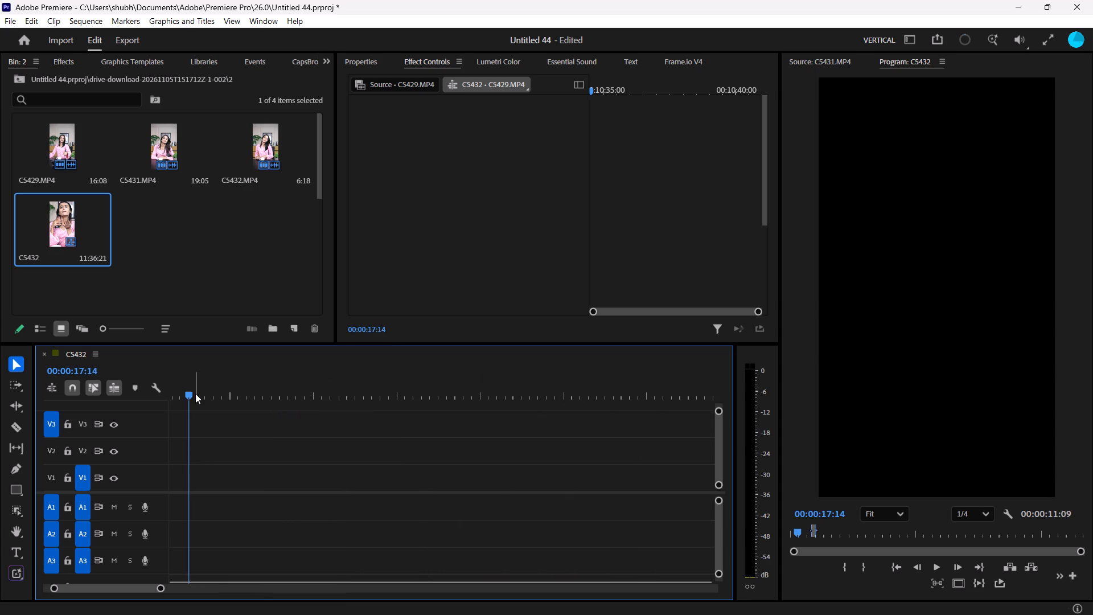
left_click_drag(186, 392, 59, 388)
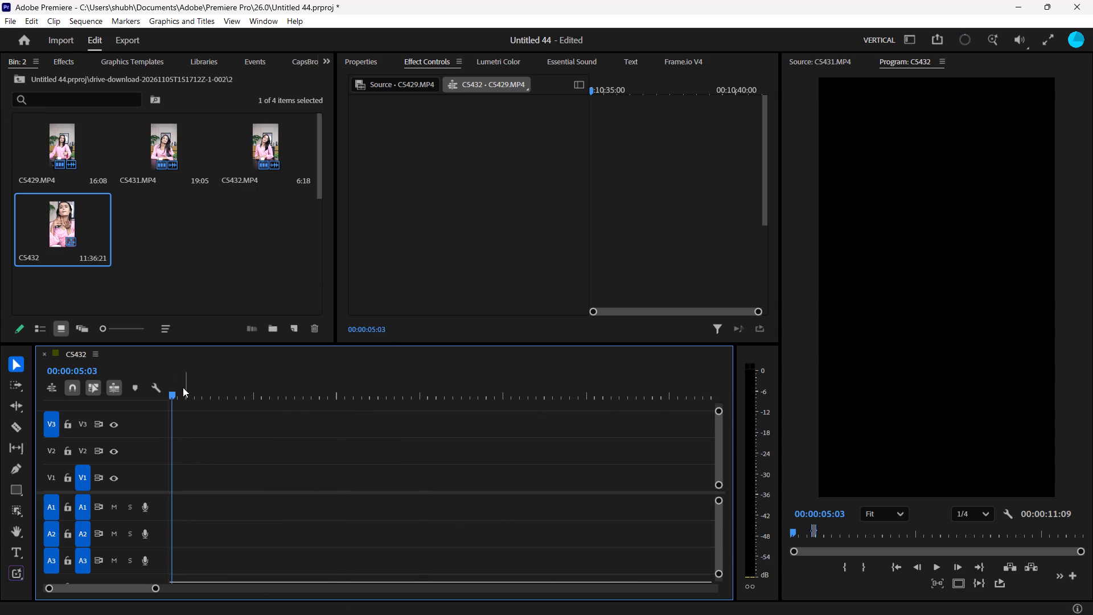
left_click_drag(172, 393, 60, 405)
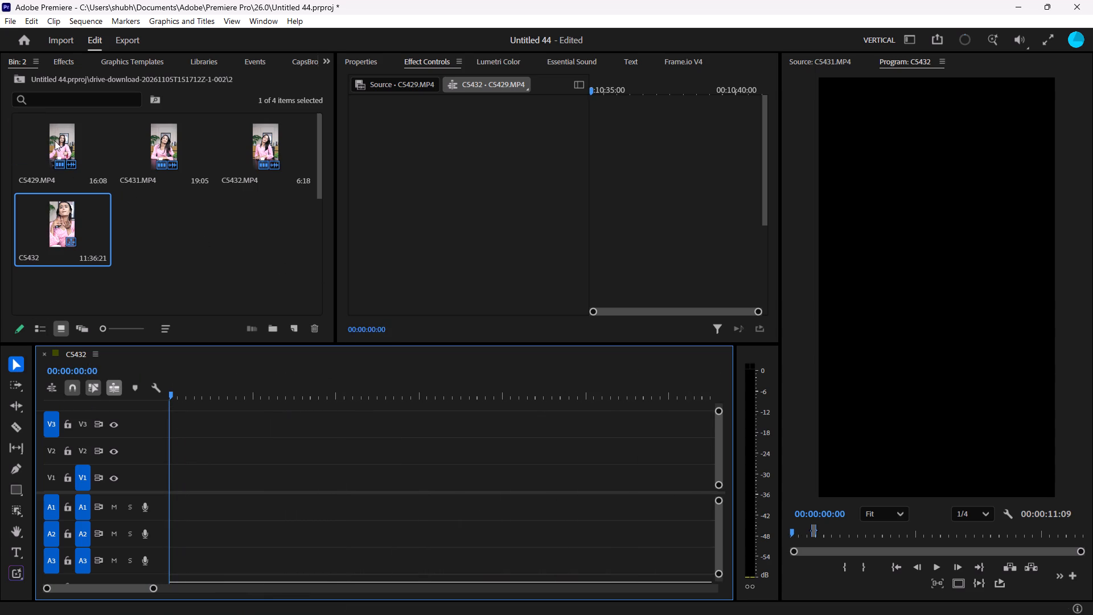
Place C5433.MP4, C5434.MP4 and C5435.MP4 from bin 3 in order at the start of tracks V1 and A1.
left_click(20, 75)
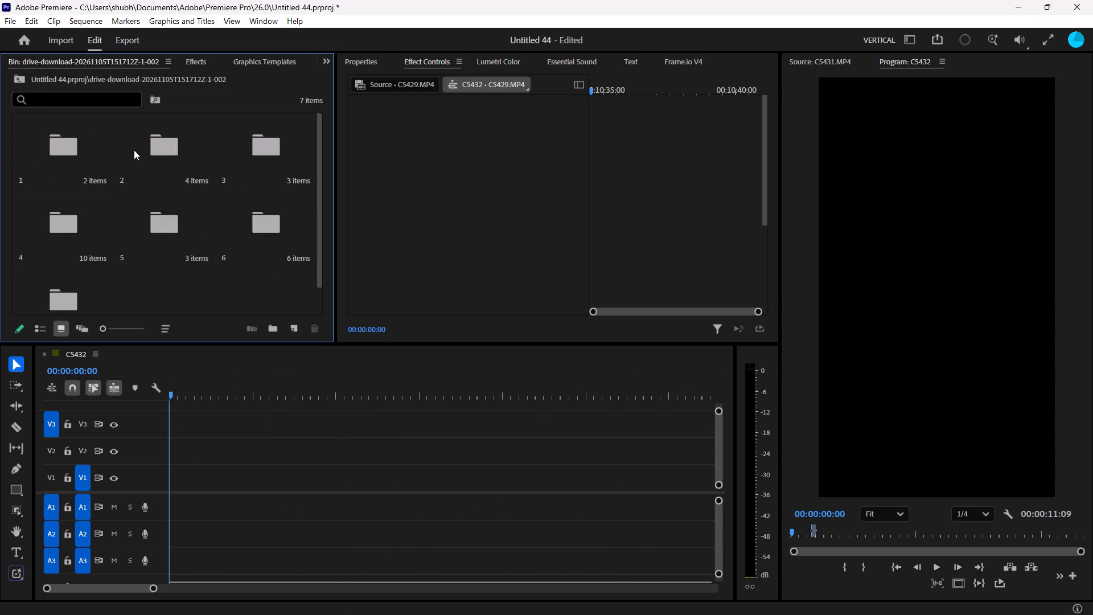
double_click(174, 154)
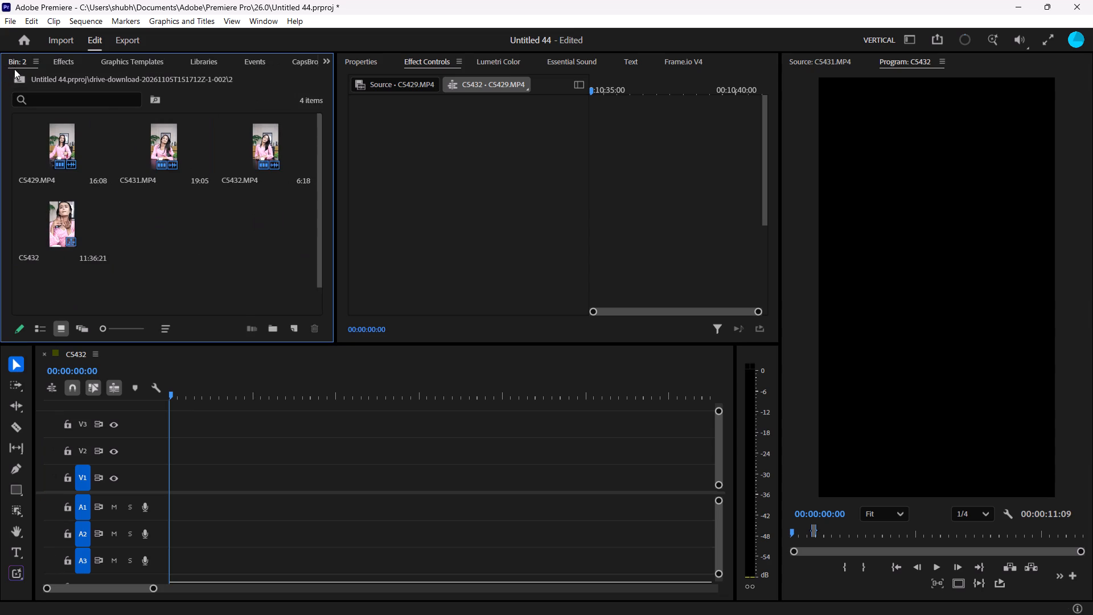
left_click(17, 75)
double_click(277, 154)
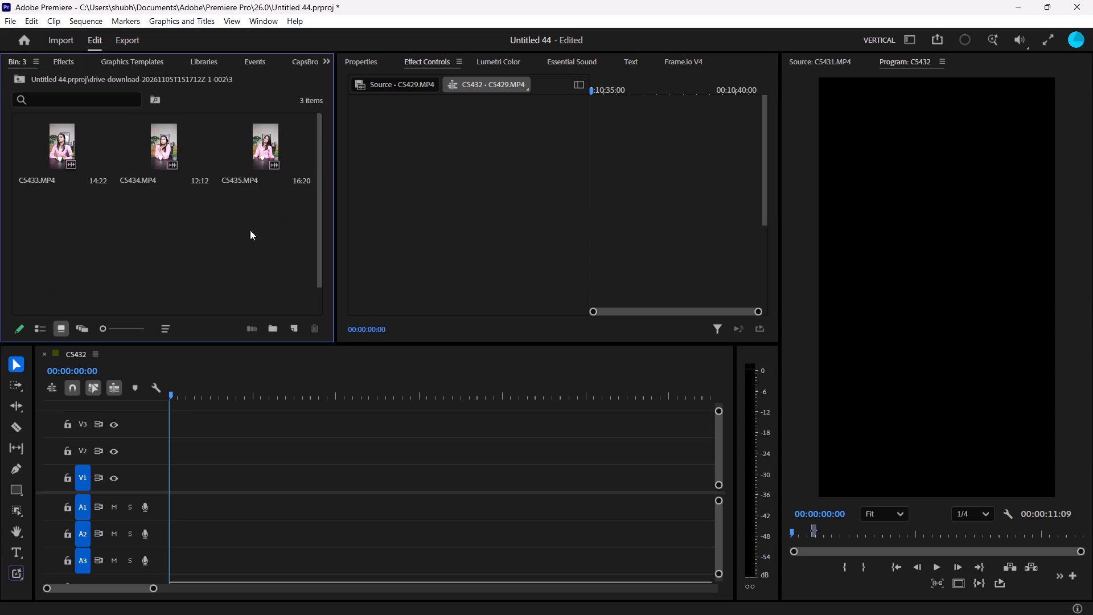
left_click_drag(302, 230, 18, 136)
left_click_drag(56, 132, 158, 504)
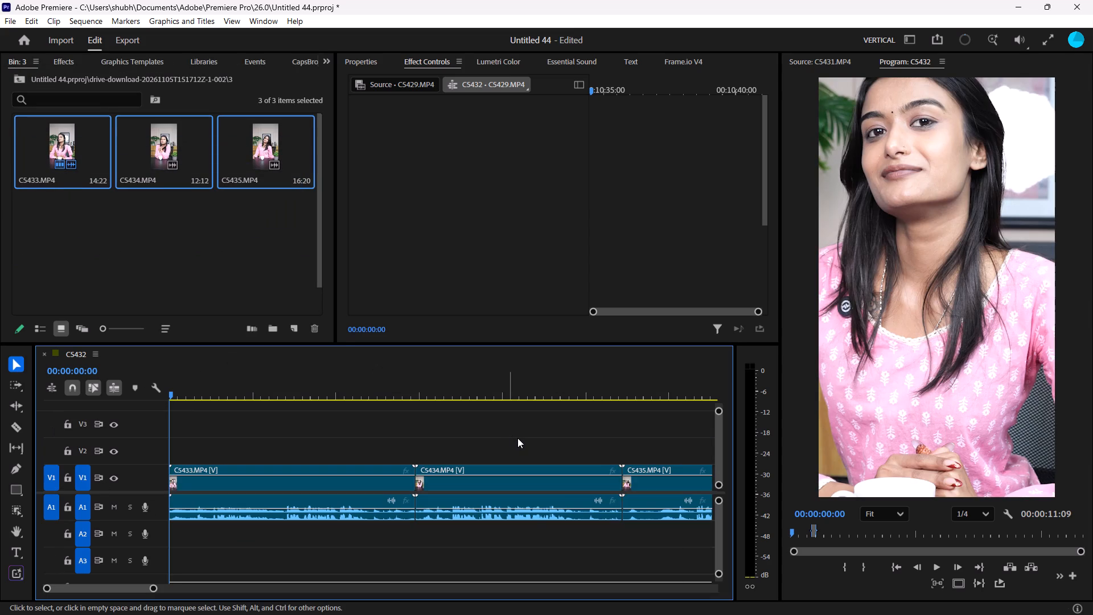
Fit the three newly placed clips, C5433, C5434 and C5435, to the vertical frame.
scroll(517, 437, "down", 9, "alt")
left_click_drag(468, 428, 99, 536)
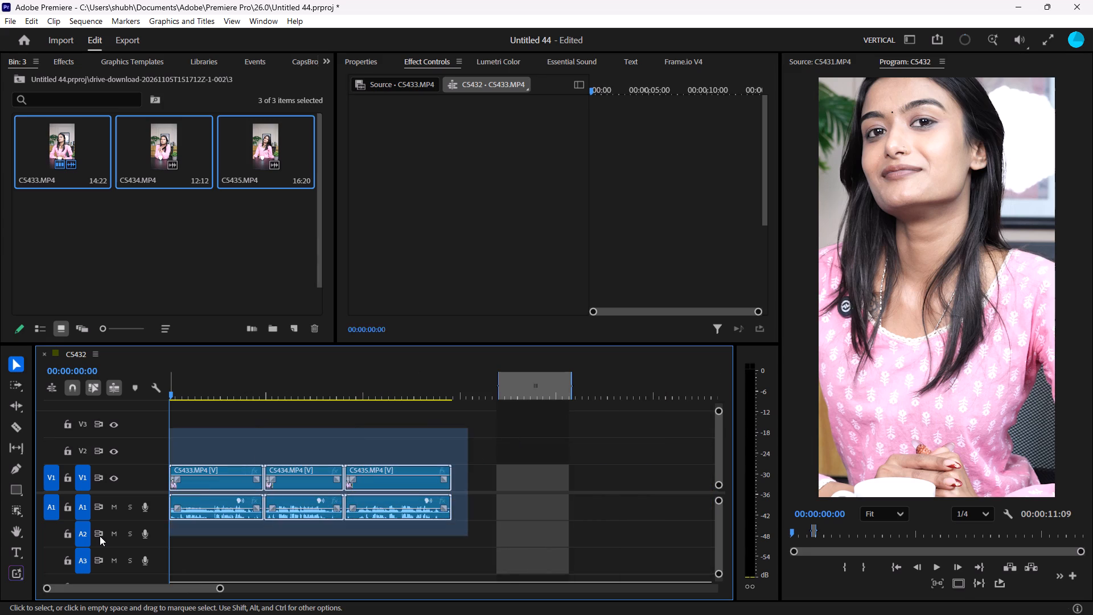
key("ctrl+h")
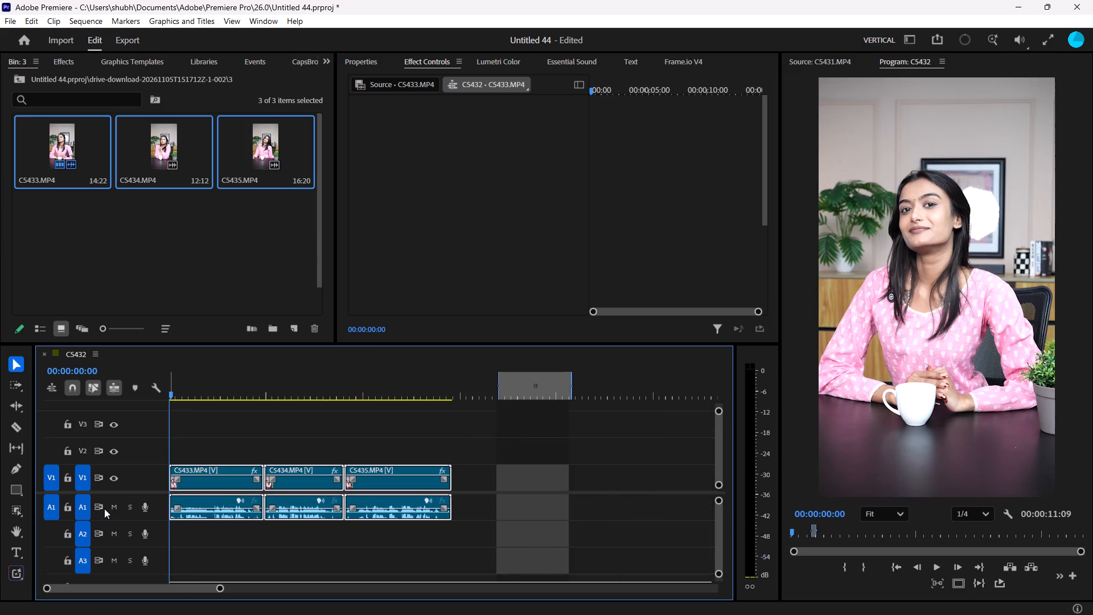
Play the opening of C5433.MP4 from the start and step back to 00:00:02:12 to check its first words.
left_click(191, 382)
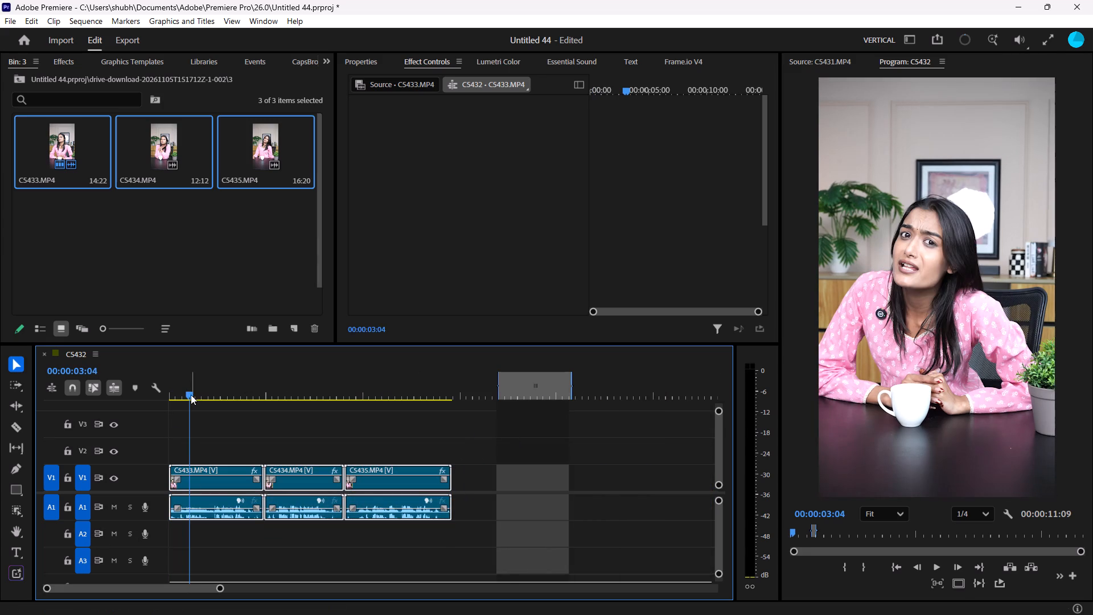
left_click_drag(189, 397, 151, 412)
key("space")
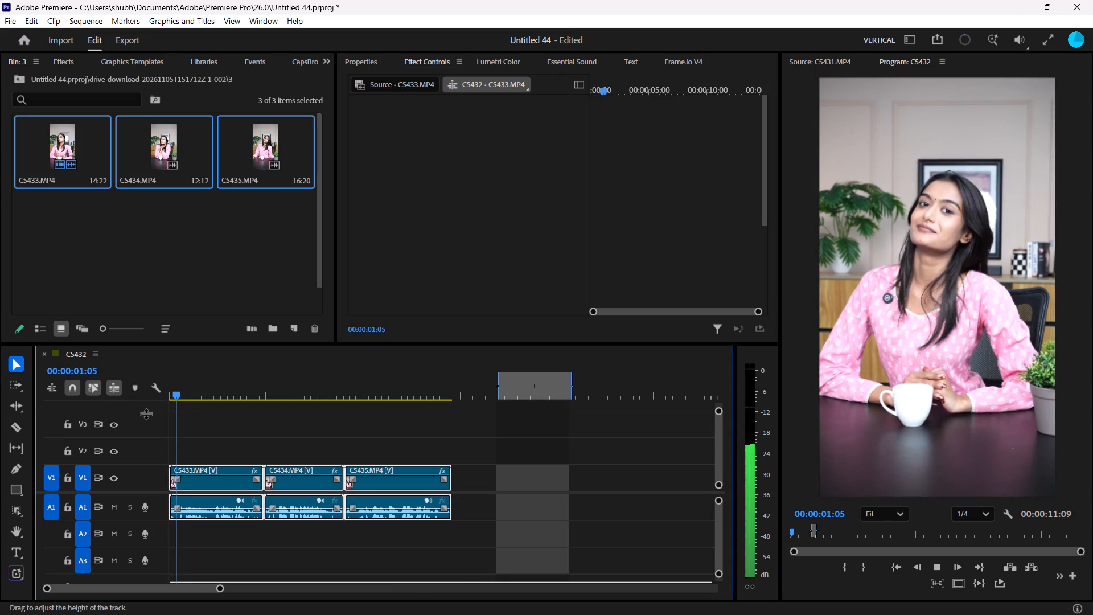
key("space")
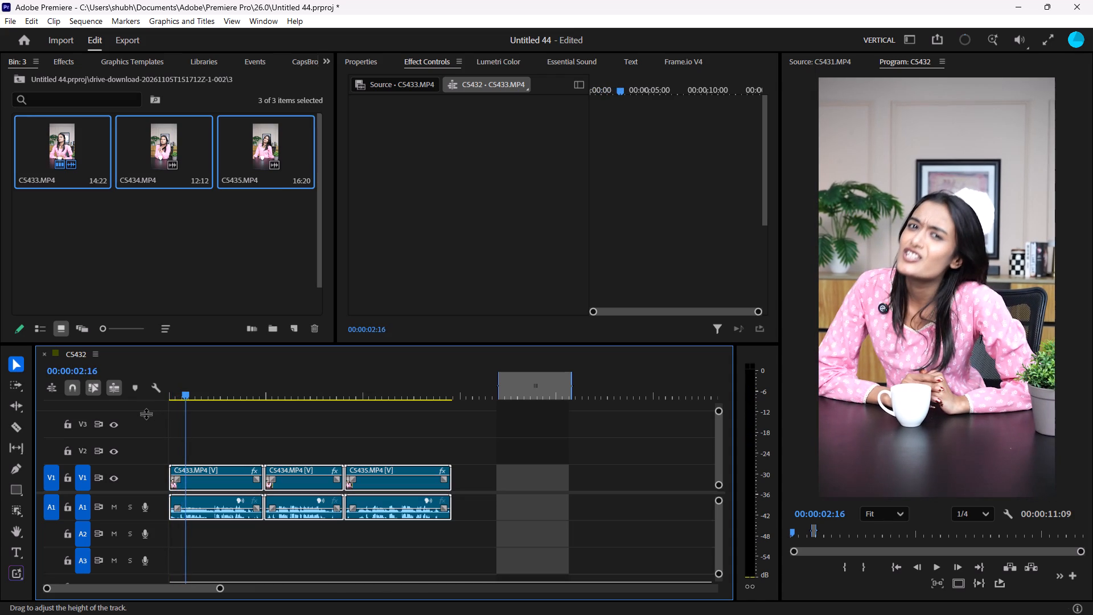
key("Left")
key("Left")
key("Left")
key("Left")
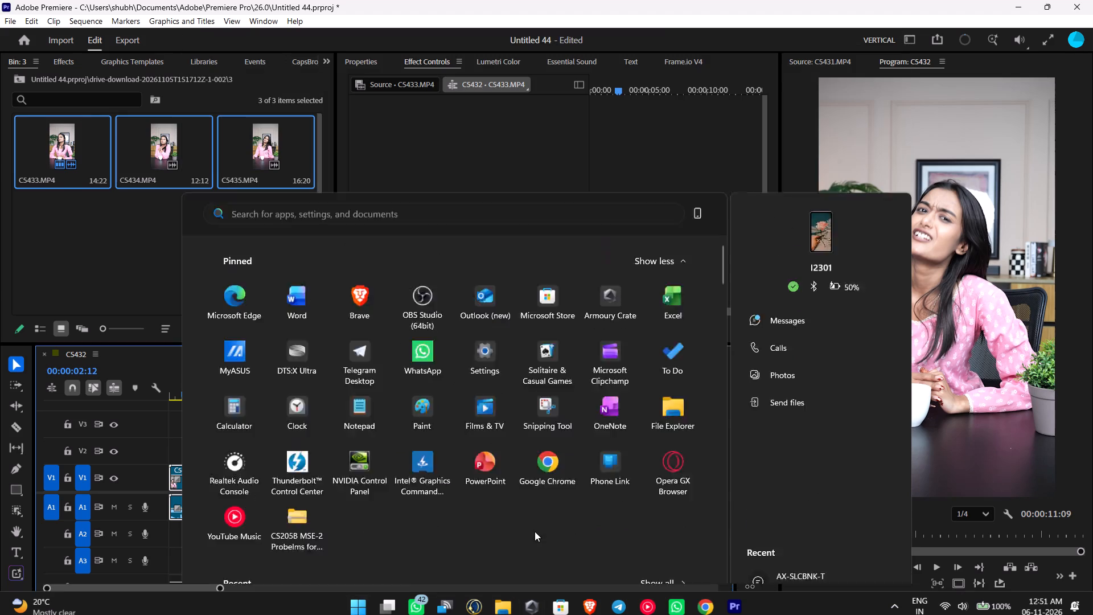
Search for Notepad and open it.
type("note")
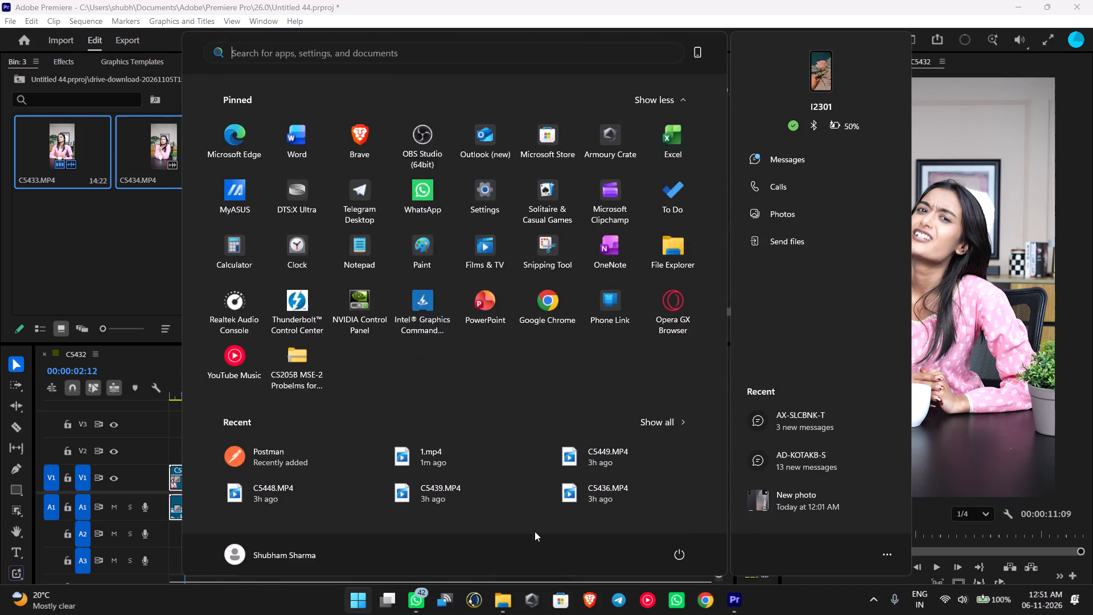
type("no")
type("te")
key("Return")
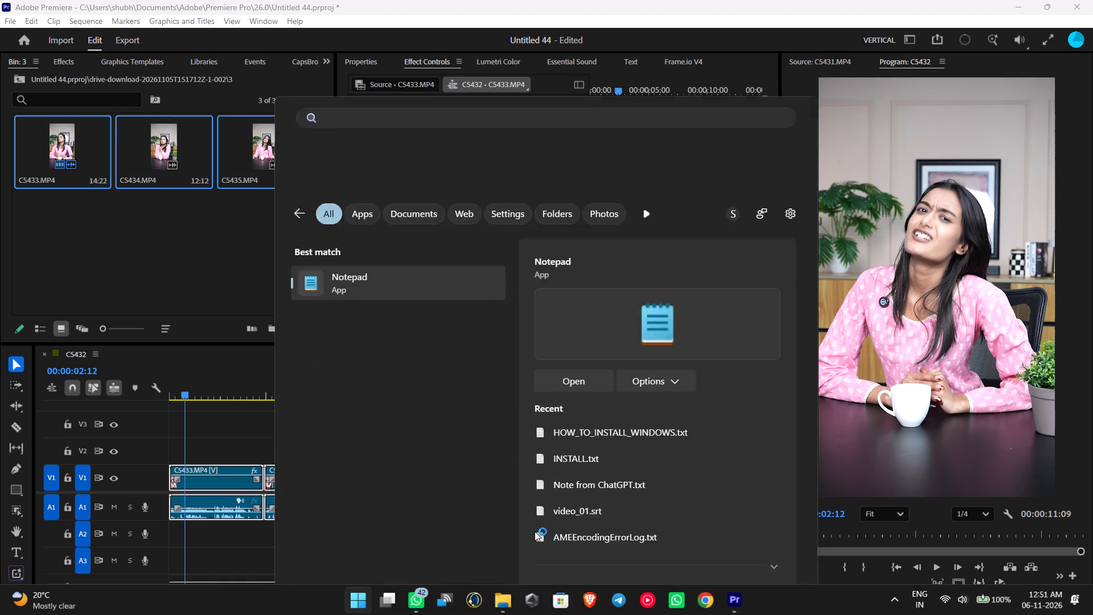
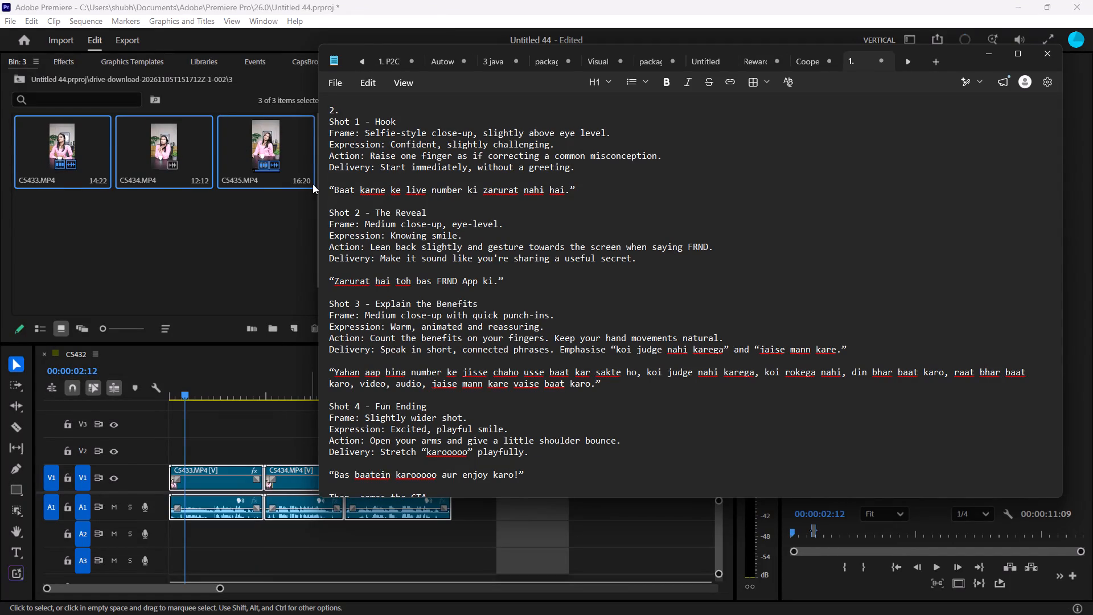
Return to Premiere, review C5433.MP4, and split it at 00:00:01:21, just before its first spoken words.
left_click(983, 56)
key("space")
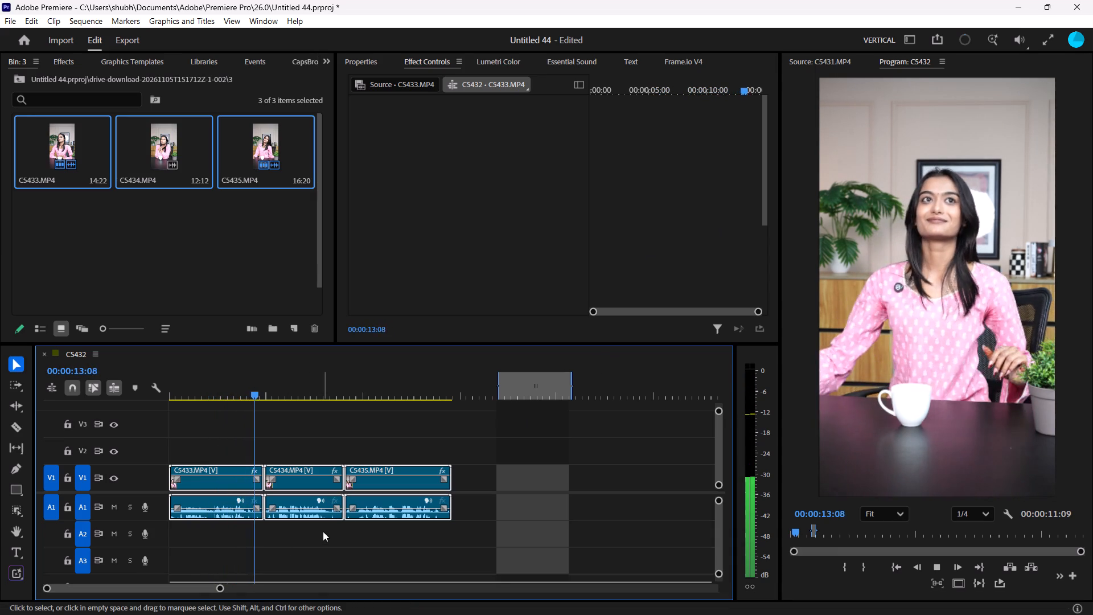
key("space")
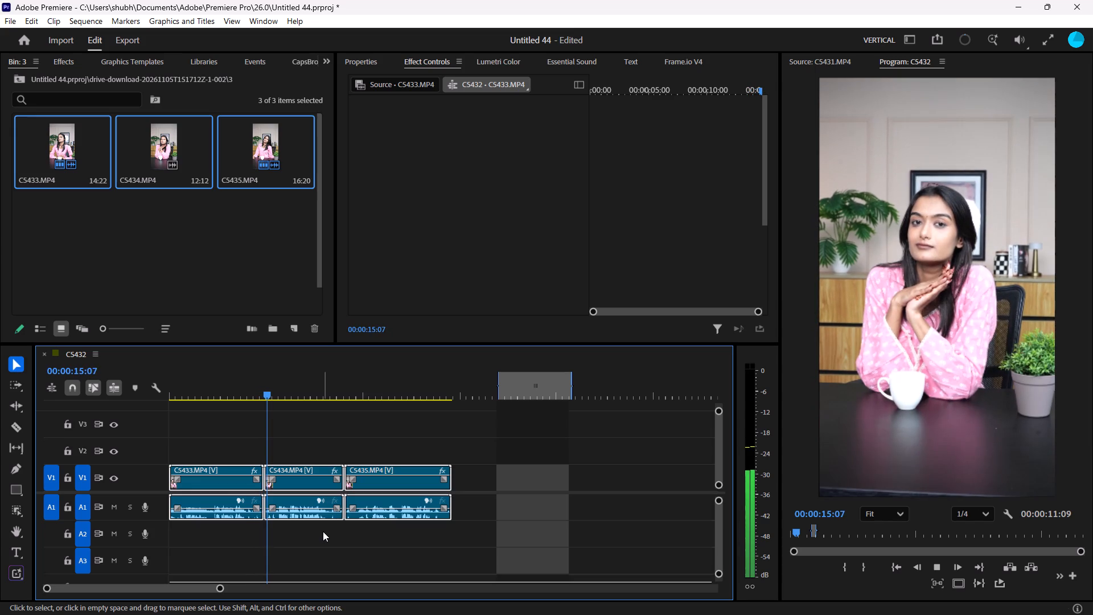
left_click(228, 379)
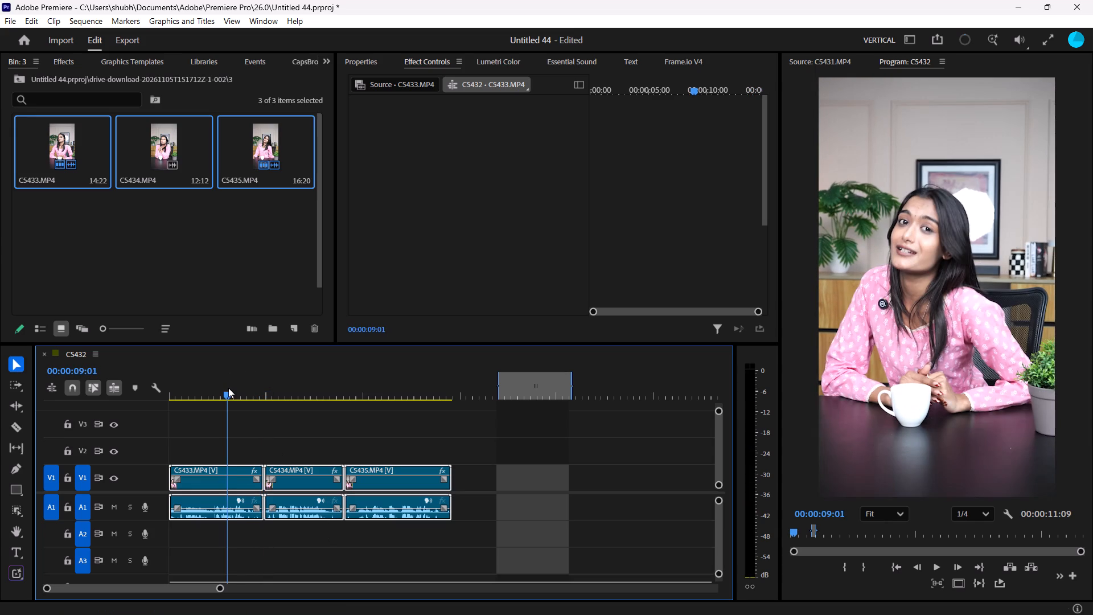
left_click_drag(225, 397, 159, 417)
key("space")
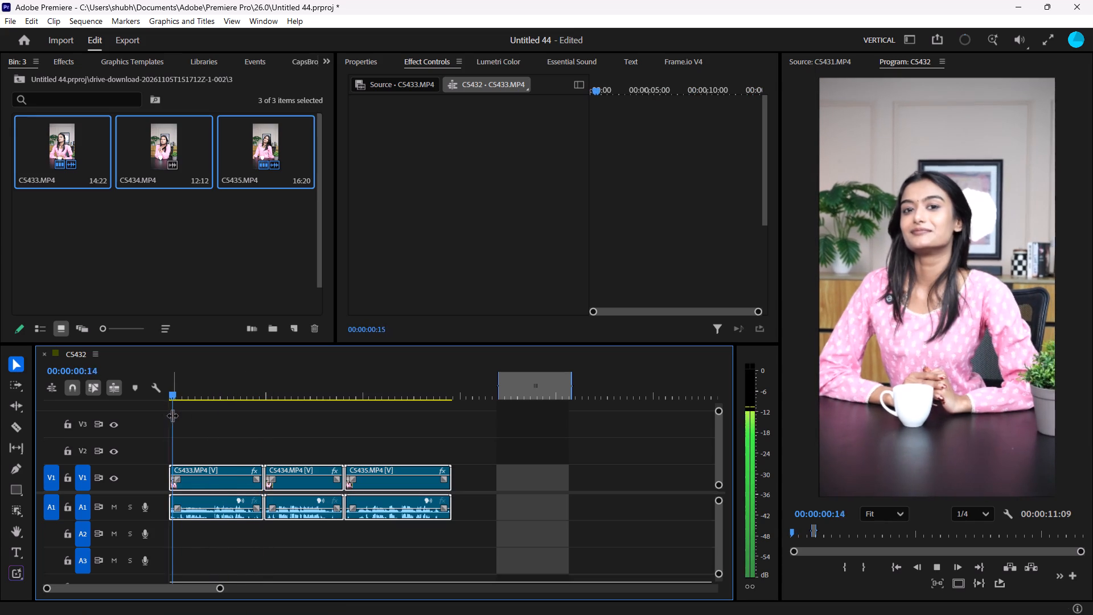
key("space")
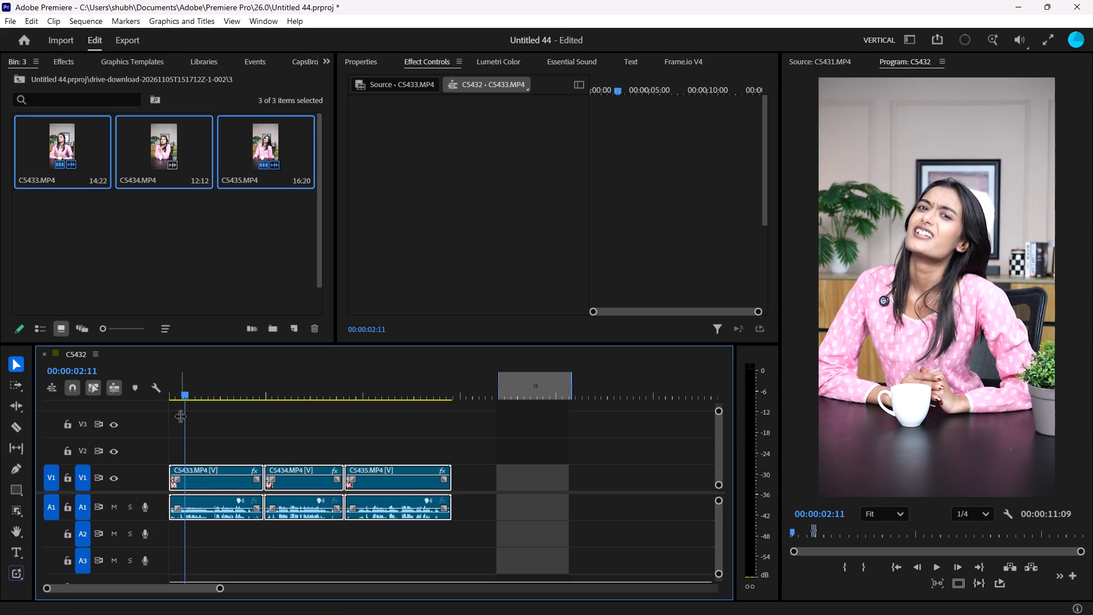
key("Left")
key("Left")
key("Left")
key("Left")
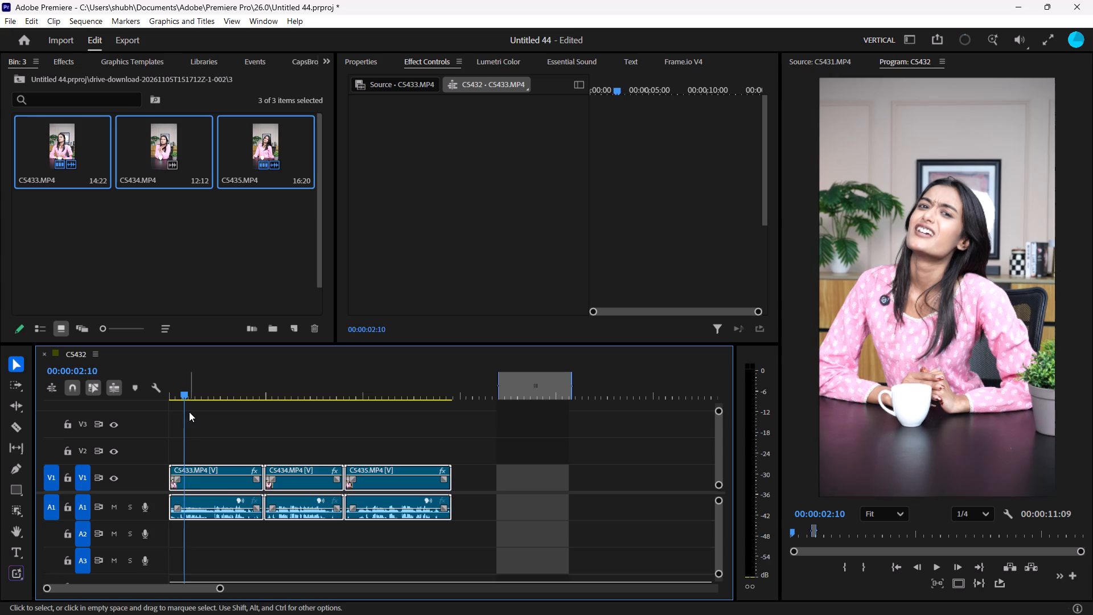
key("Left")
key("Left")
key("Left")
key("Left")
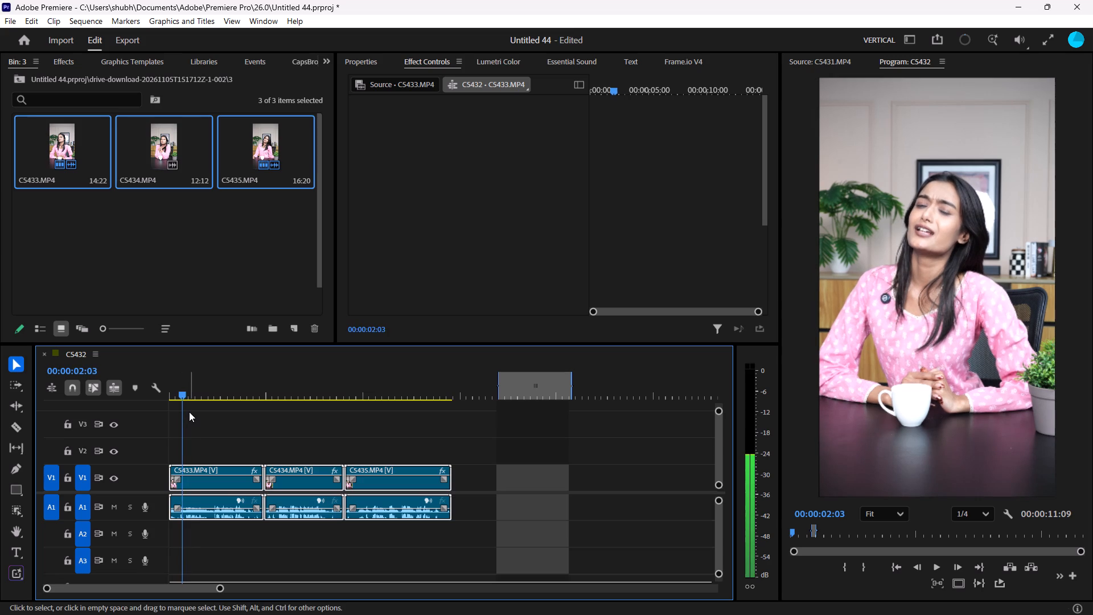
key("Left")
key("Left")
key("Left")
key("Left")
key("Left")
key("Left")
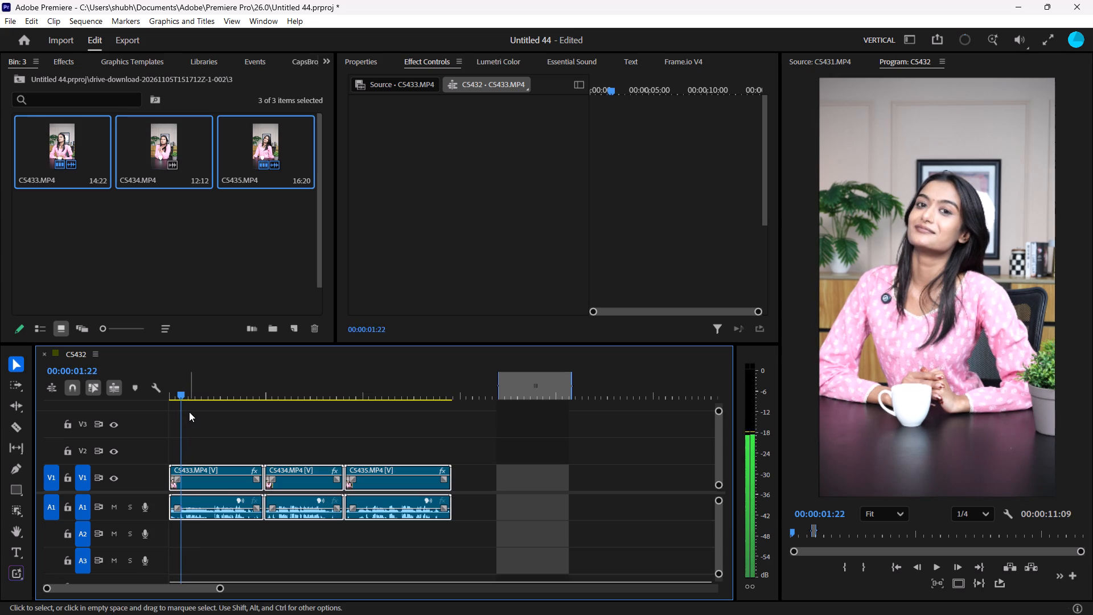
key("Right")
key("Left")
key("Left")
key("alt+b")
Add a short audio fade-in at the start of C5433.MP4's part after the split and play across the cut.
key("space")
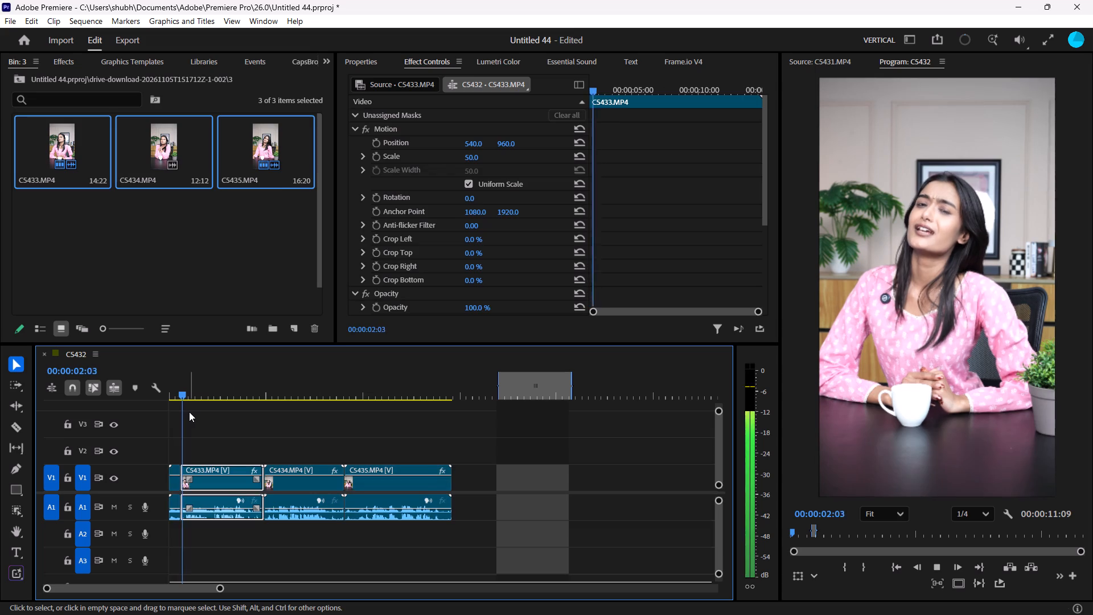
key("space")
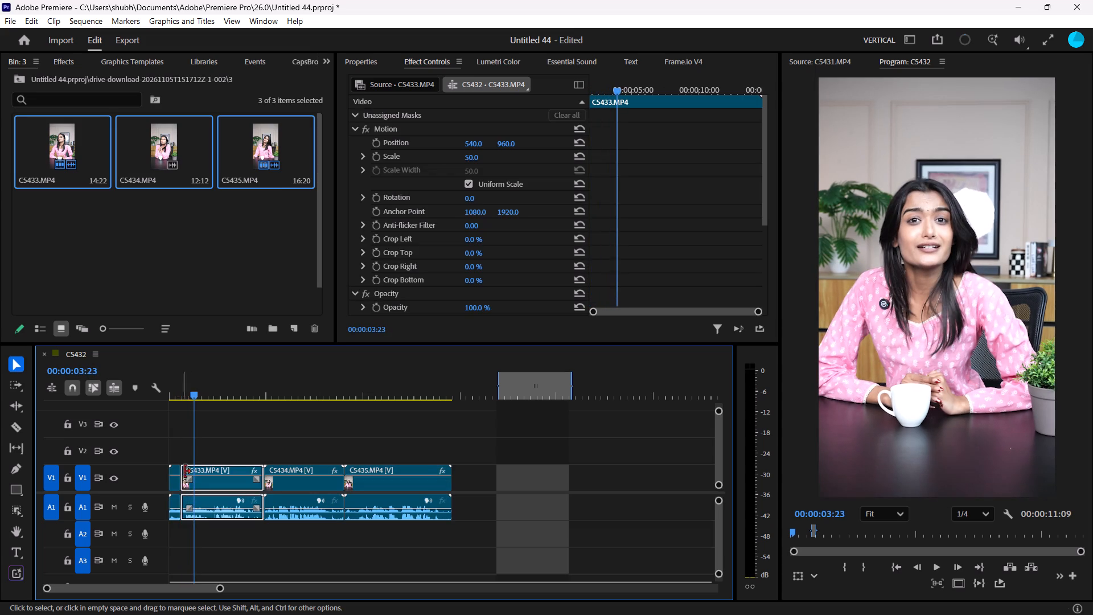
left_click_drag(191, 508, 193, 513)
left_click(179, 388)
key("space")
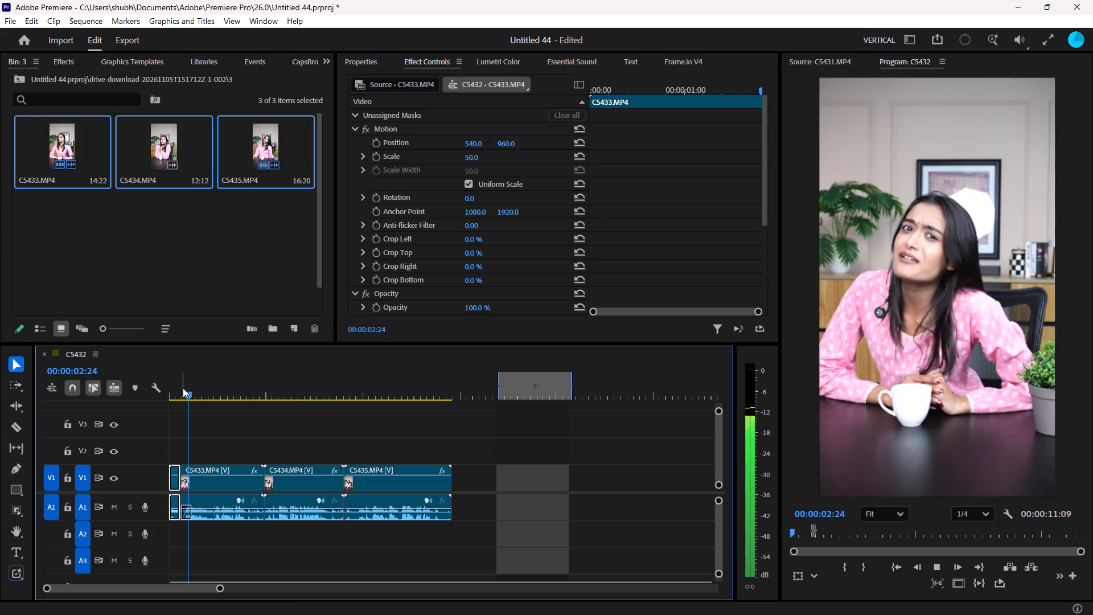
key("space")
Delete the short piece of C5433.MP4 before the split and close the gap at the sequence start.
left_click_drag(174, 437, 165, 546)
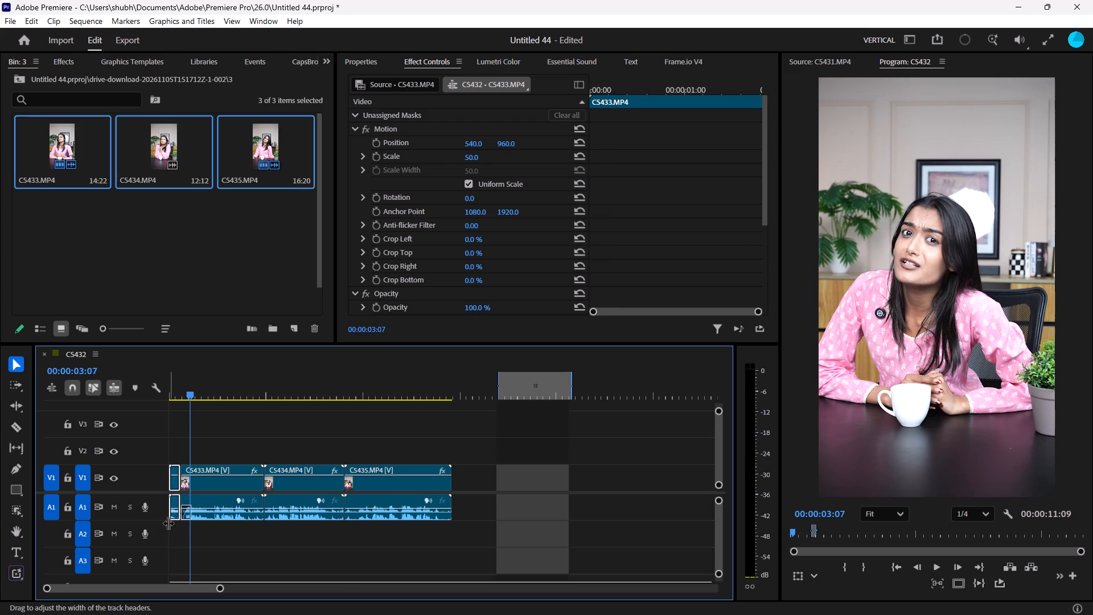
key("BackSpace")
key("BackSpace")
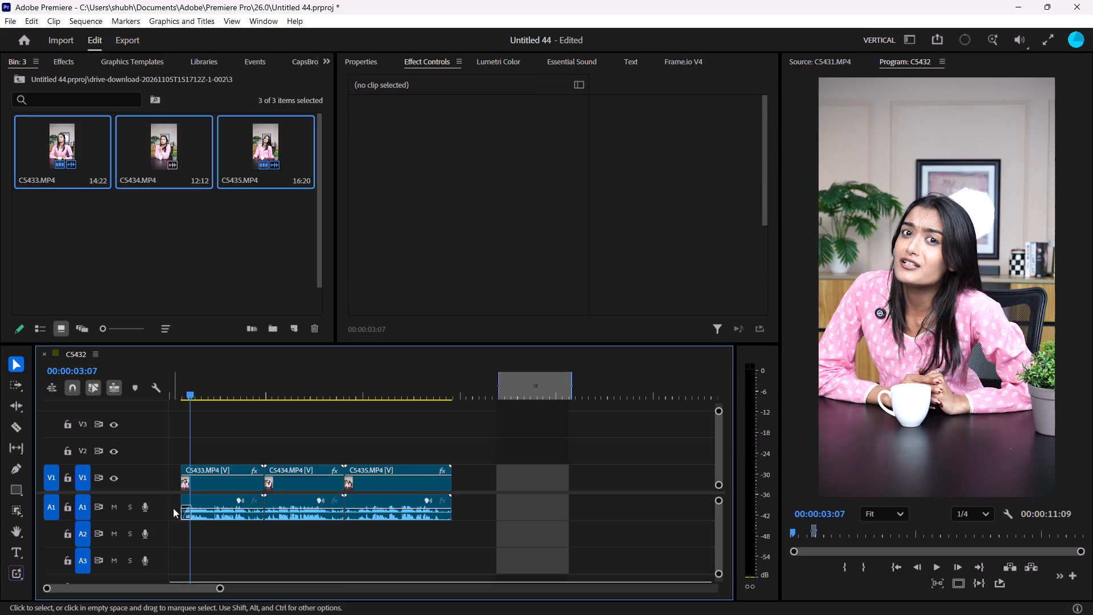
left_click(173, 508)
key("BackSpace")
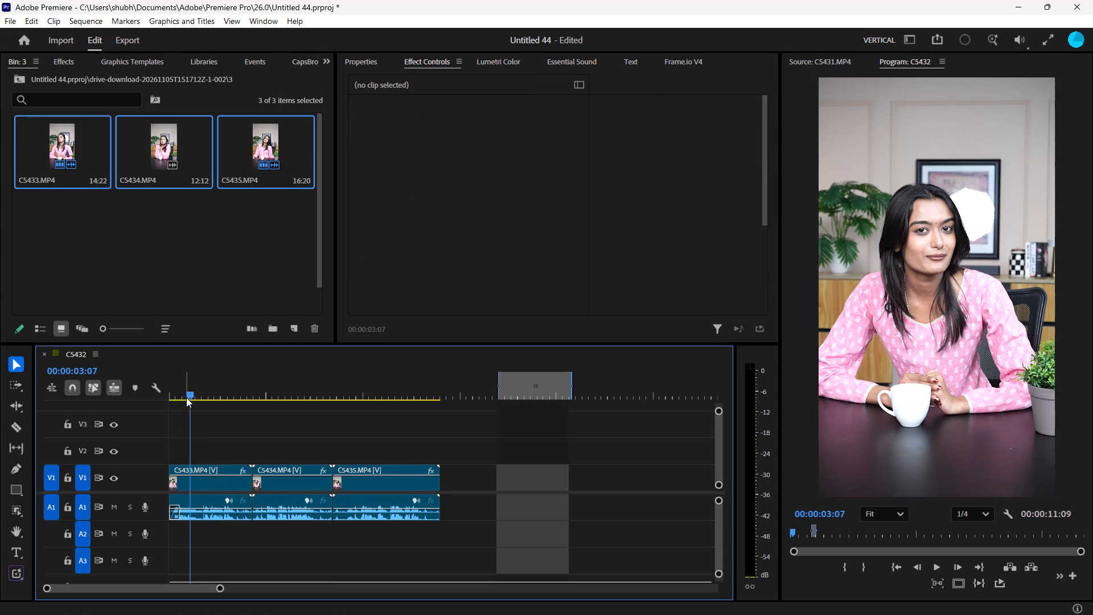
Play C5433.MP4 from the start and split it at 00:00:10:07, after its last spoken line.
left_click_drag(187, 397, 150, 405)
key("space")
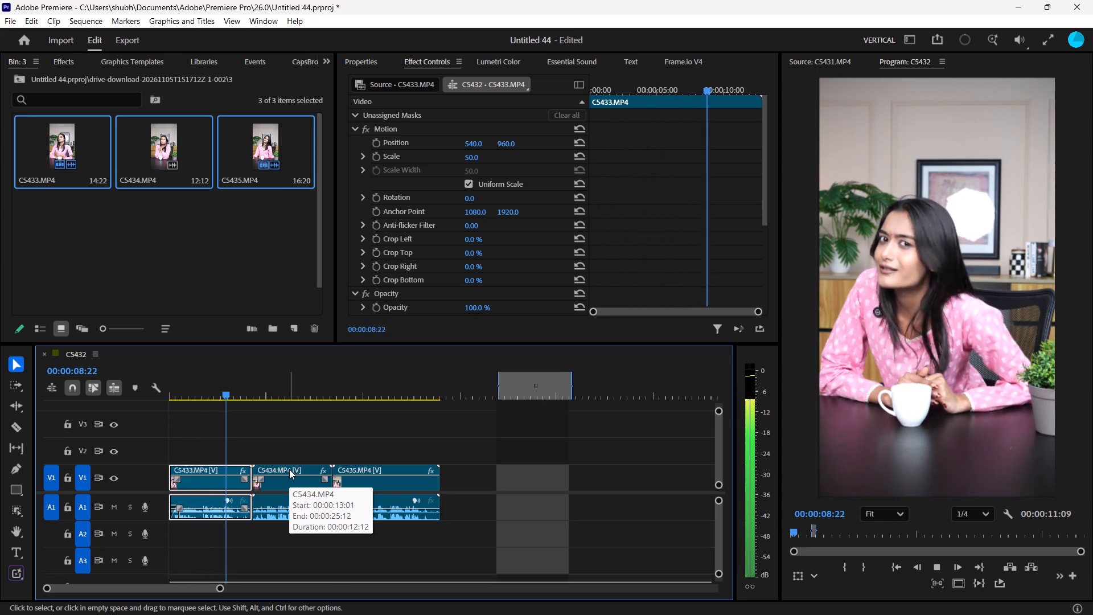
key("space")
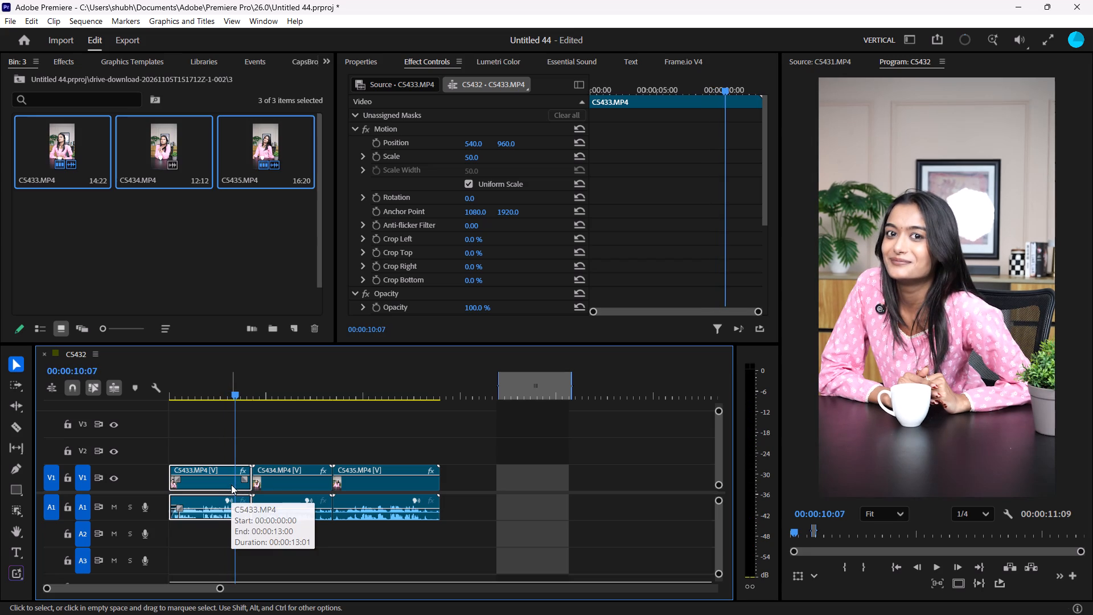
key("alt+b")
Play into C5434.MP4 and split it at 00:00:14:24, just before the speech begins.
key("space")
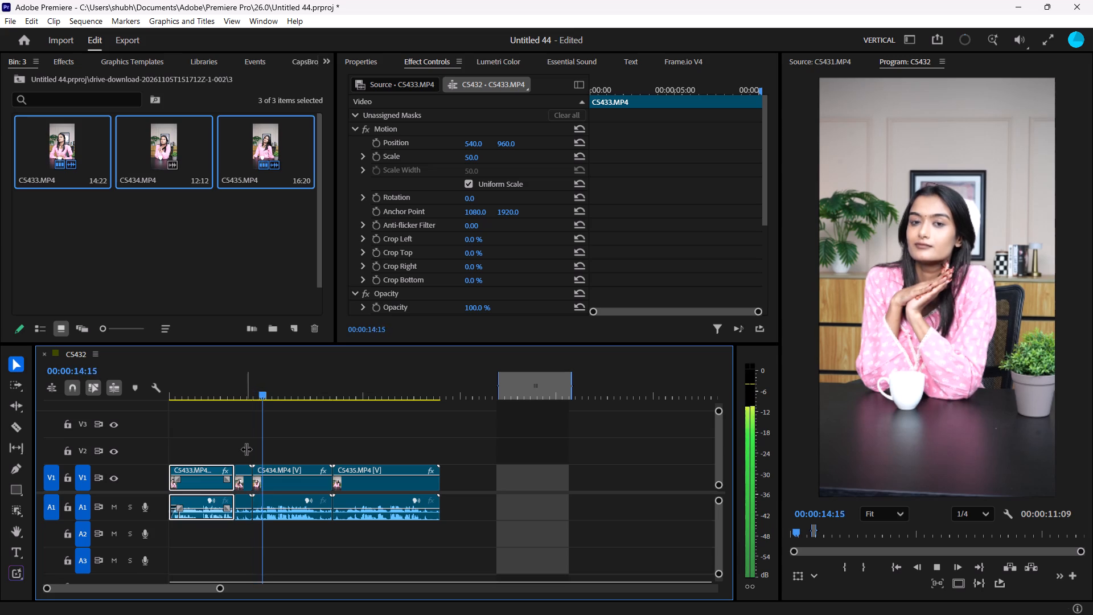
key("space")
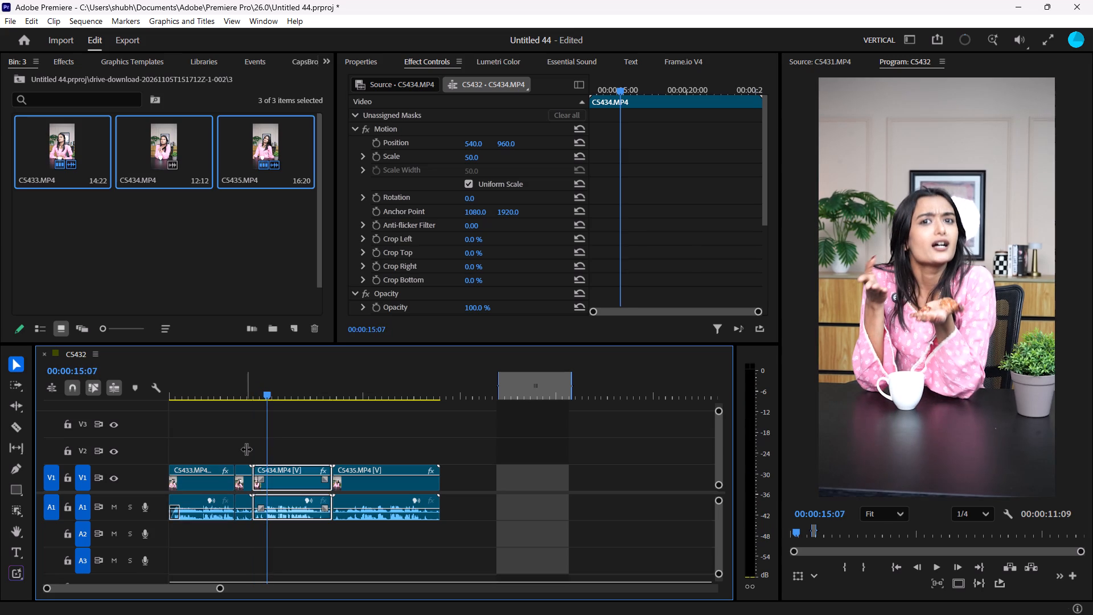
key("Left")
key("Left")
key("Left")
key("Left")
key("Left")
key("Left")
key("Left")
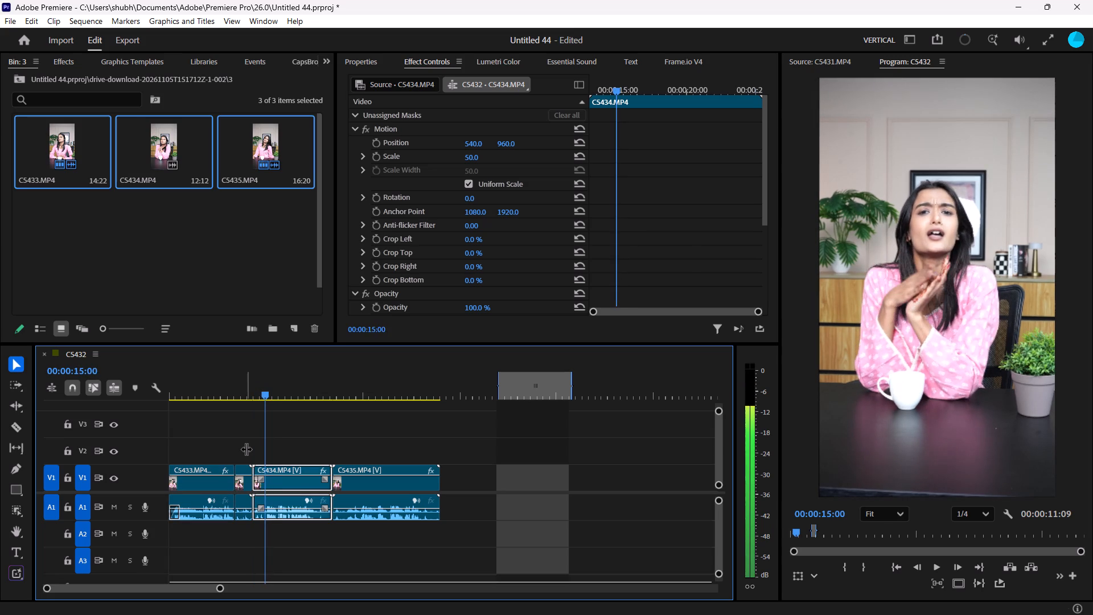
key("Left")
key("alt+b")
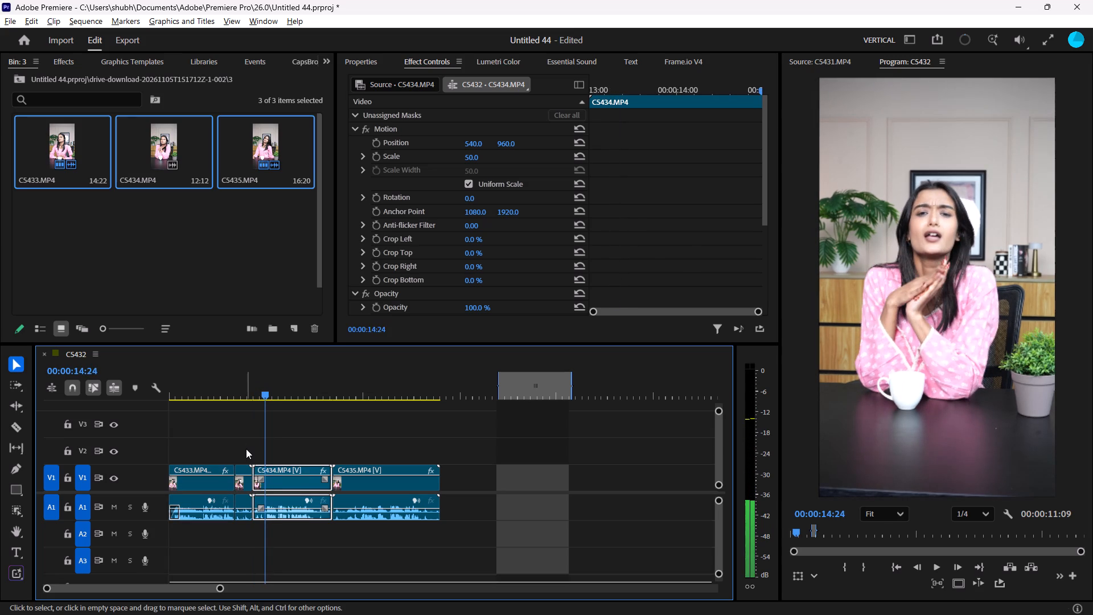
Play through C5434.MP4's dialogue and split the clip at 00:00:22:21, where the spoken part ends.
key("space")
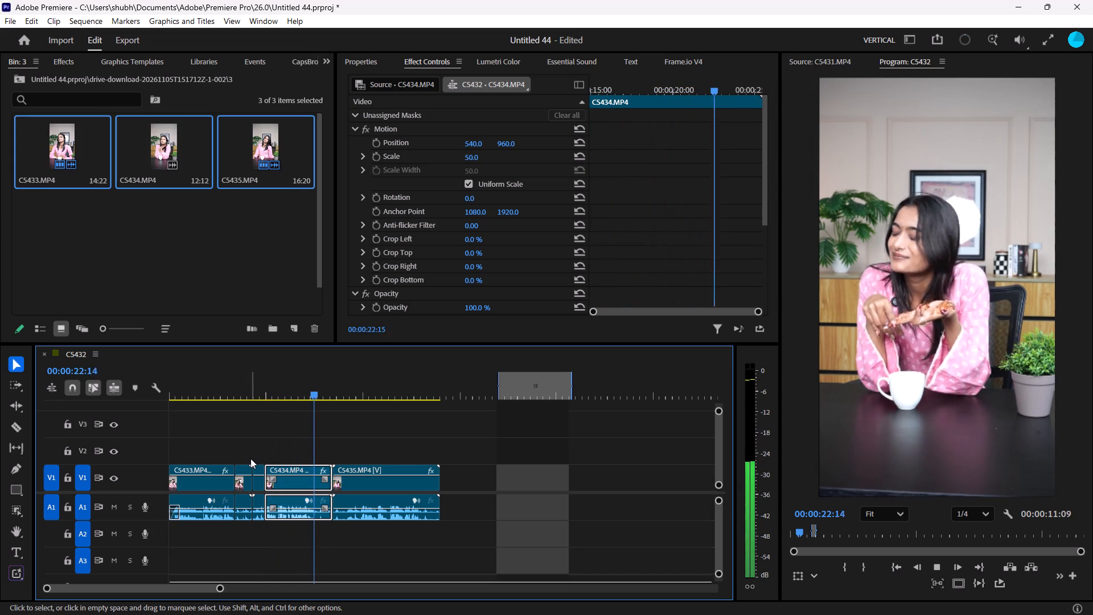
key("space")
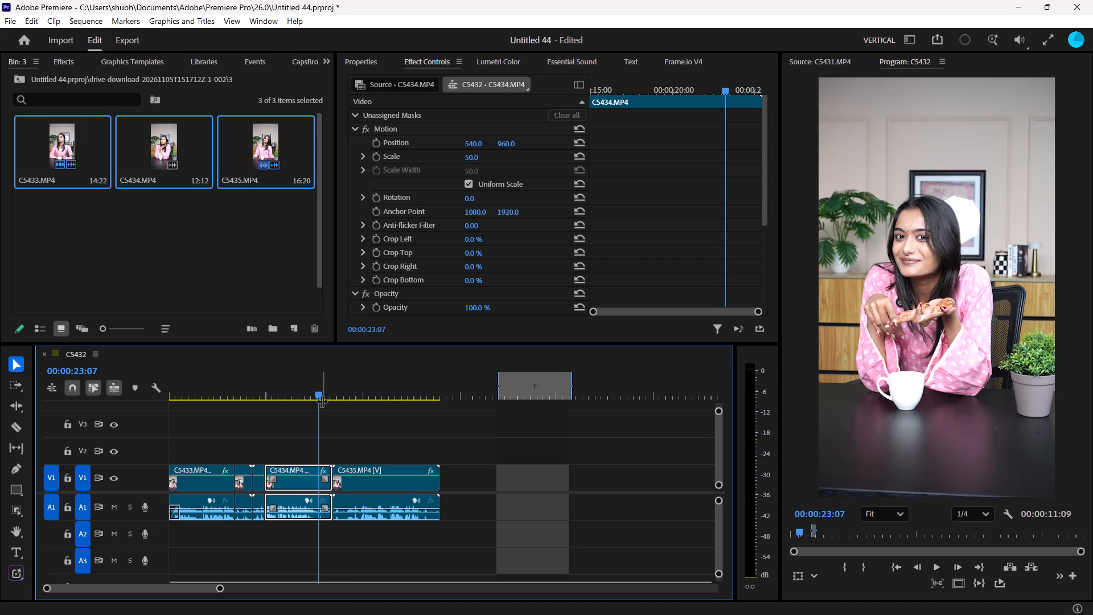
left_click_drag(318, 393, 311, 394)
key("space")
key("space")
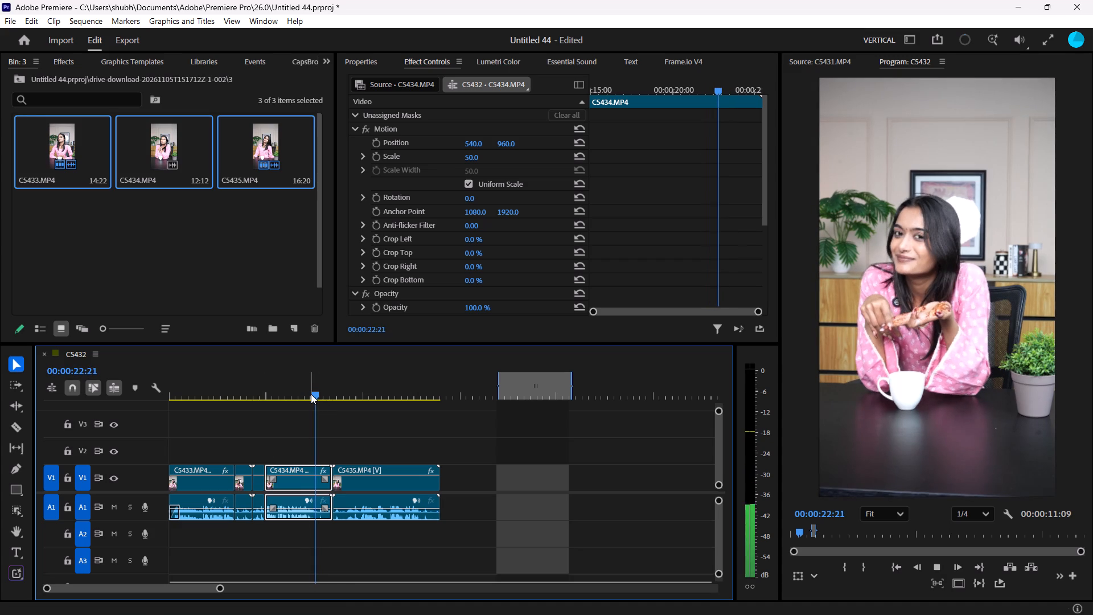
key("alt+b")
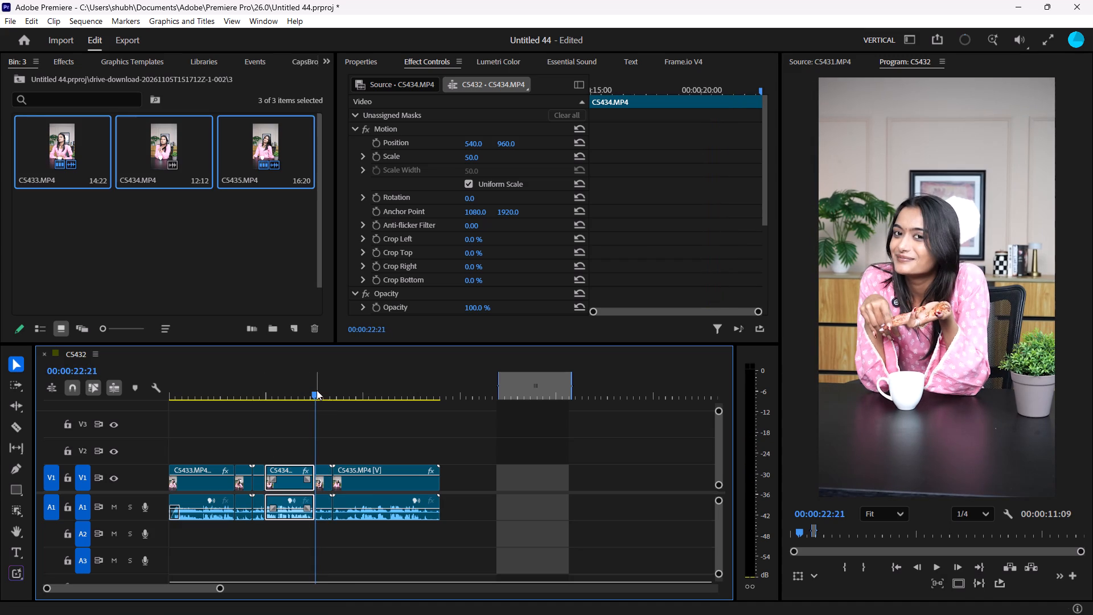
Play into C5435.MP4, find where its speech begins, and split the clip there at 00:00:29:16.
key("space")
left_click(335, 389)
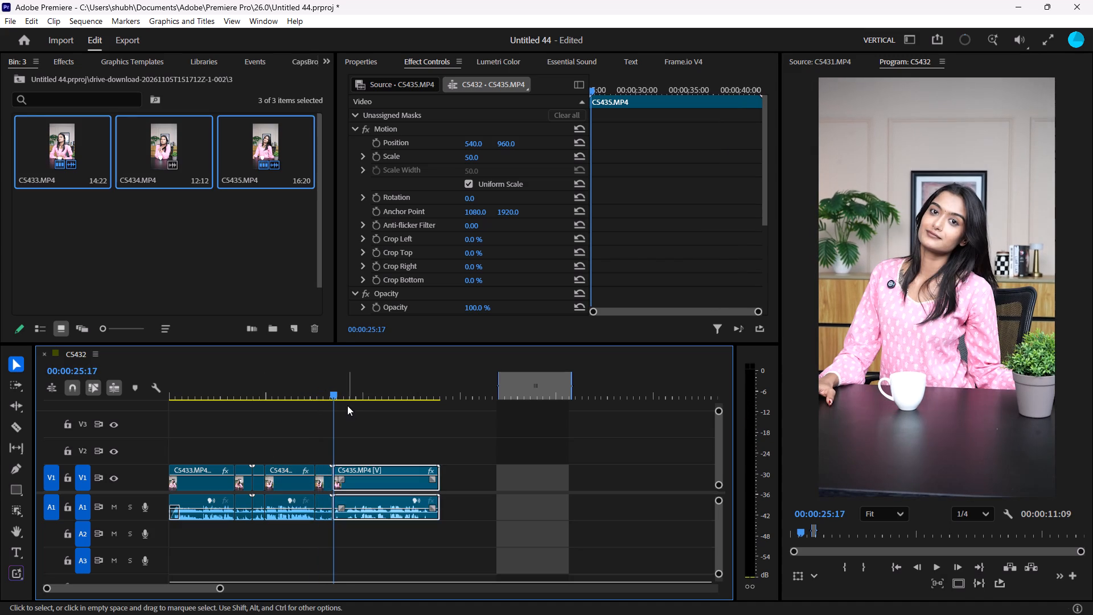
left_click(347, 390)
key("space")
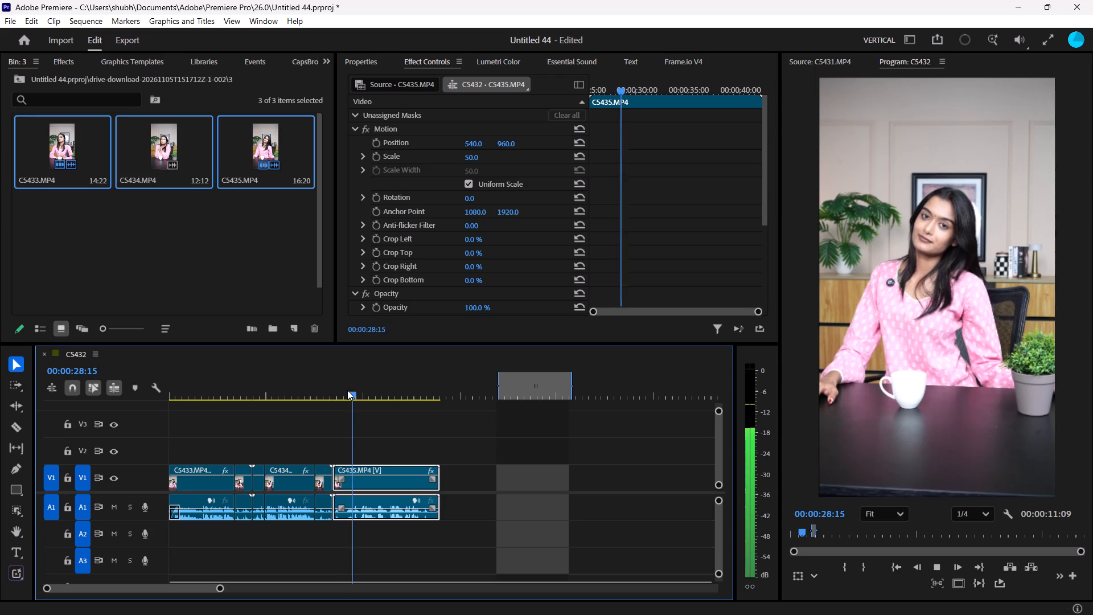
key("space")
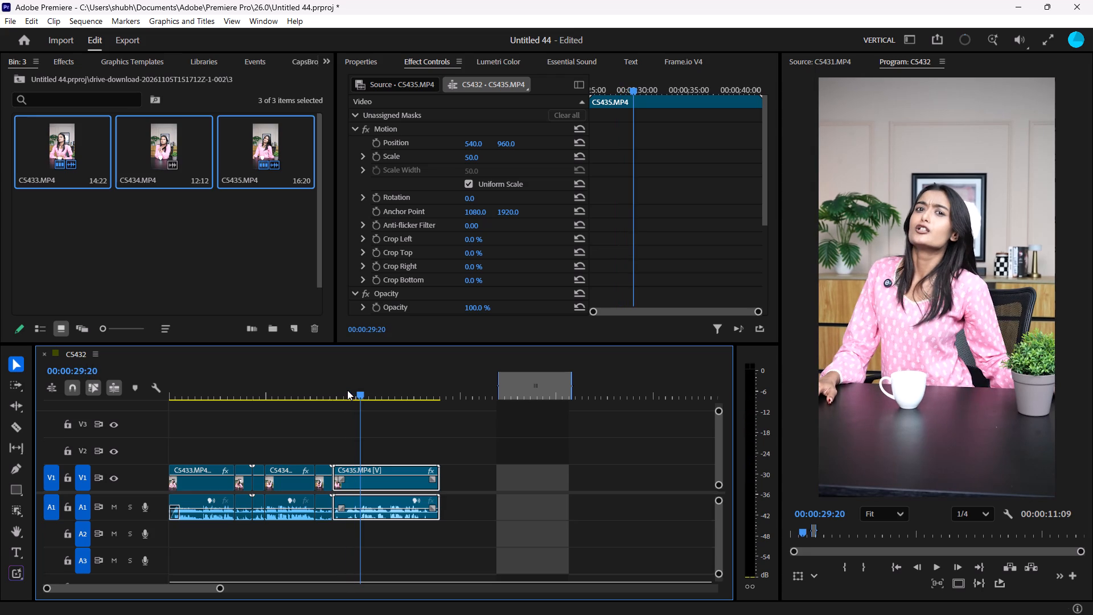
key("Left")
key("Left")
key("Left")
key("Left")
key("Left")
key("Left")
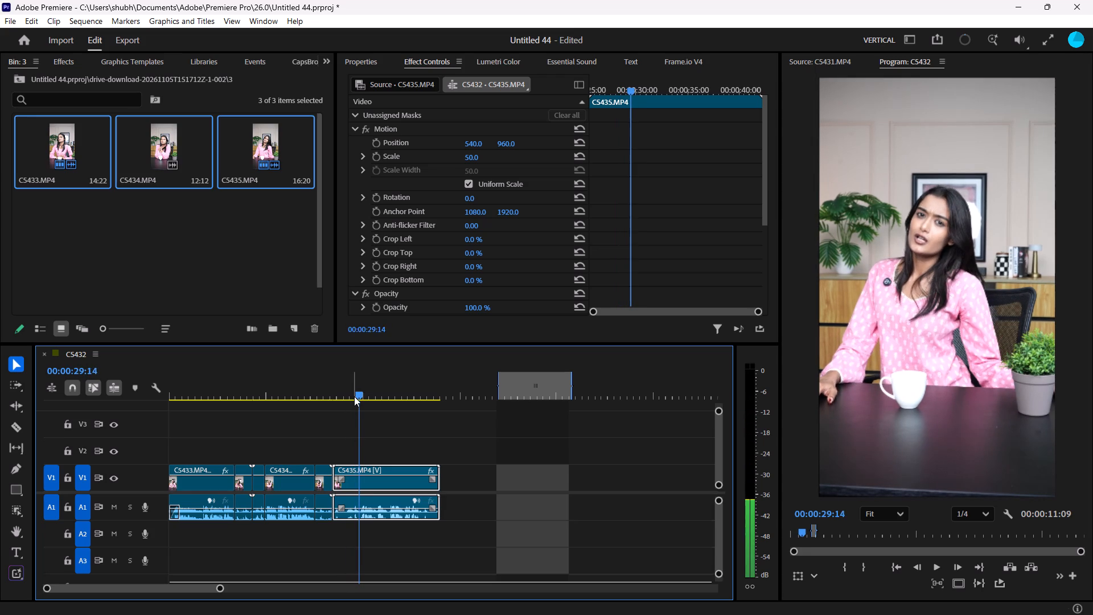
key("Left")
key("Left")
key("space")
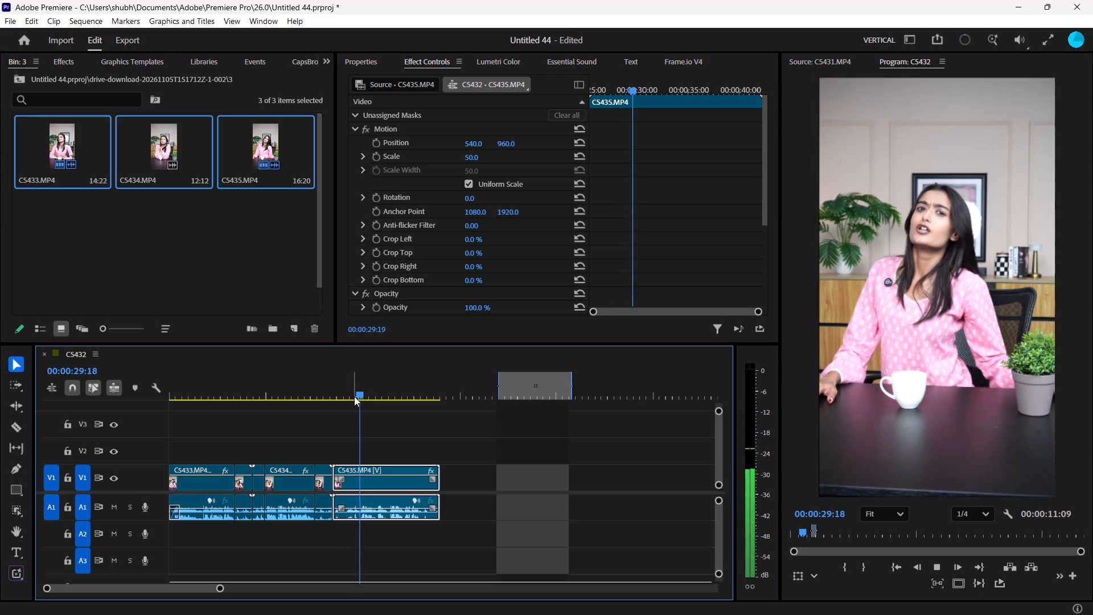
key("space")
key("space")
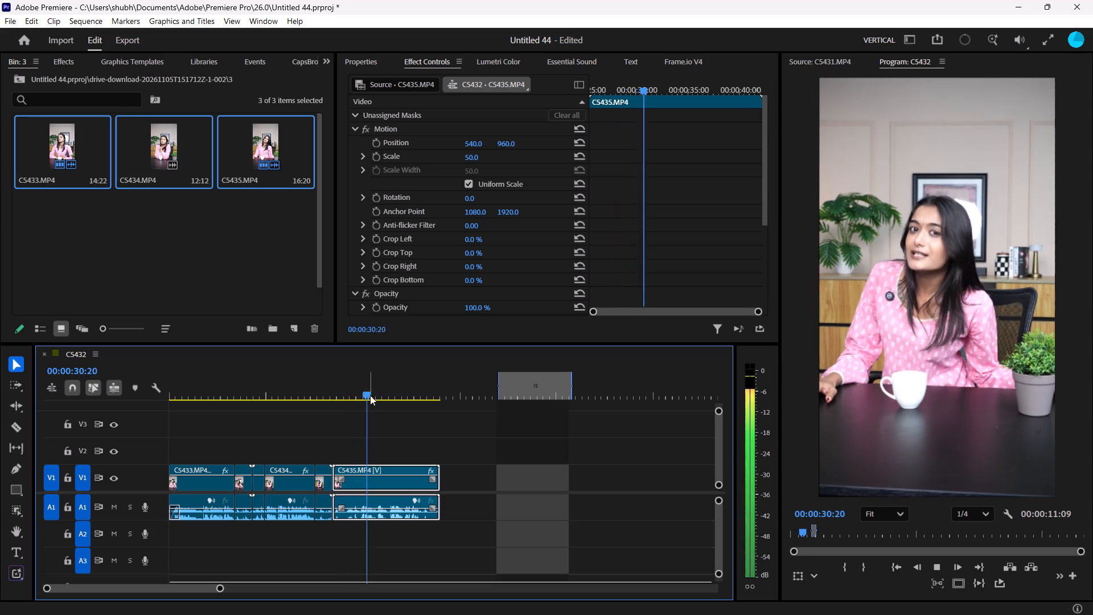
left_click(352, 394)
key("space")
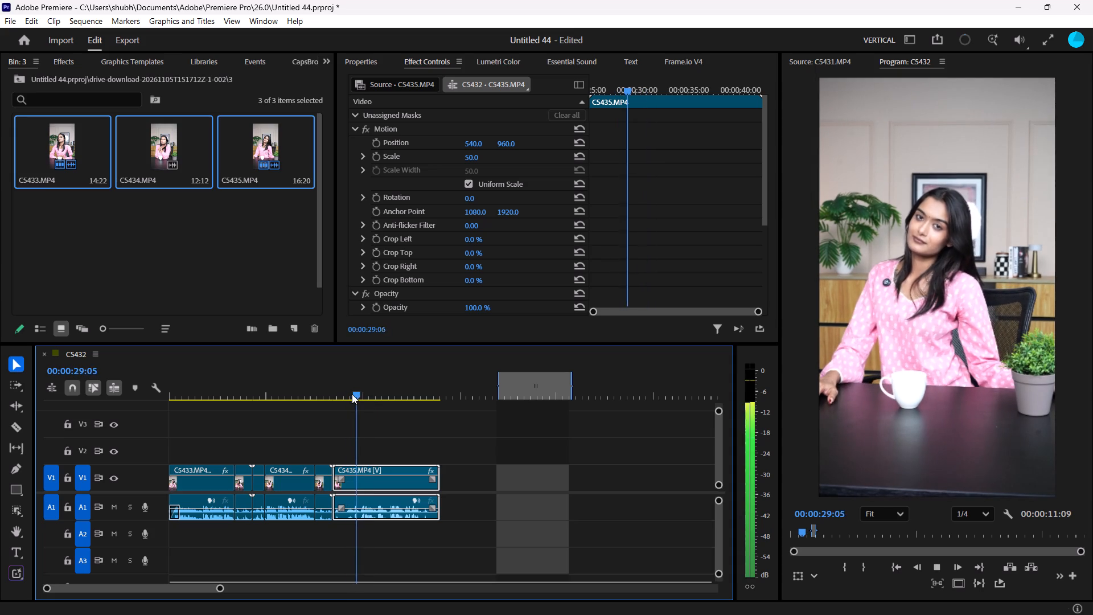
key("space")
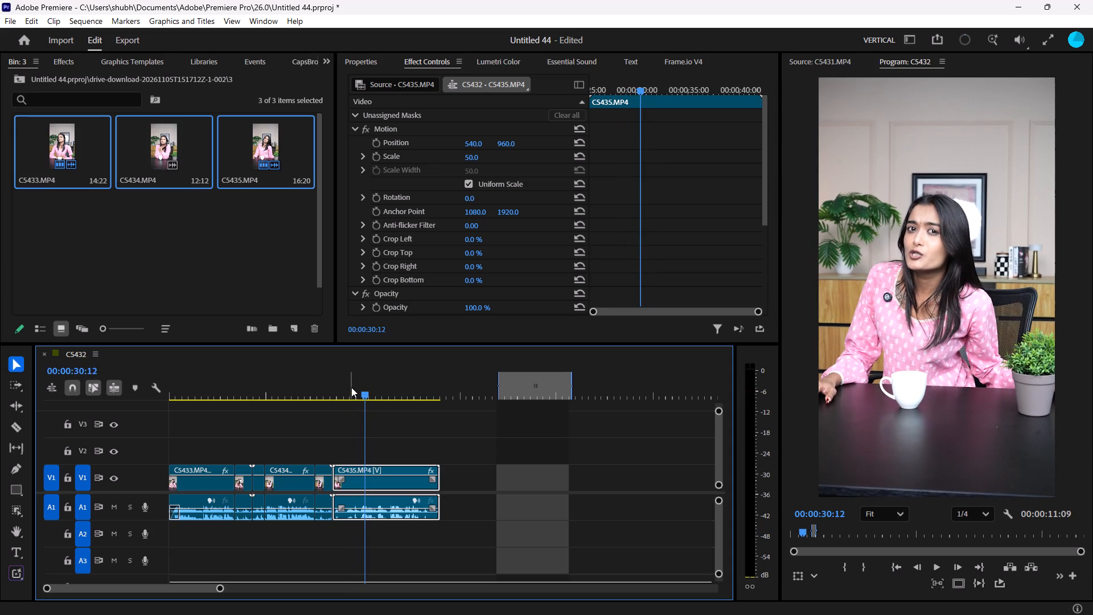
left_click(355, 392)
key("space")
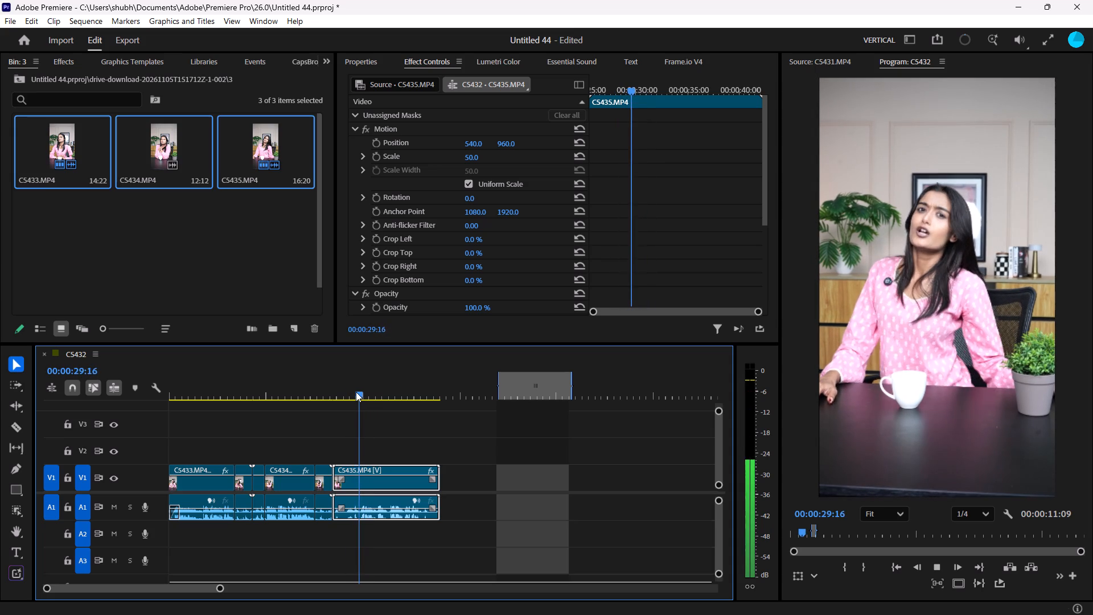
key("space")
key("space")
key("space")
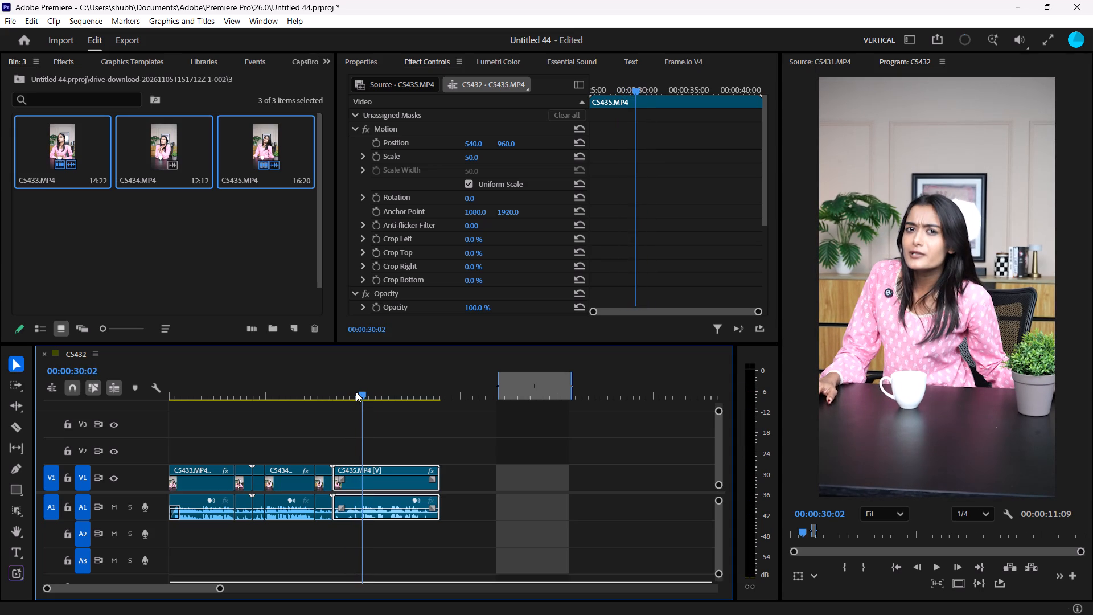
left_click(364, 392)
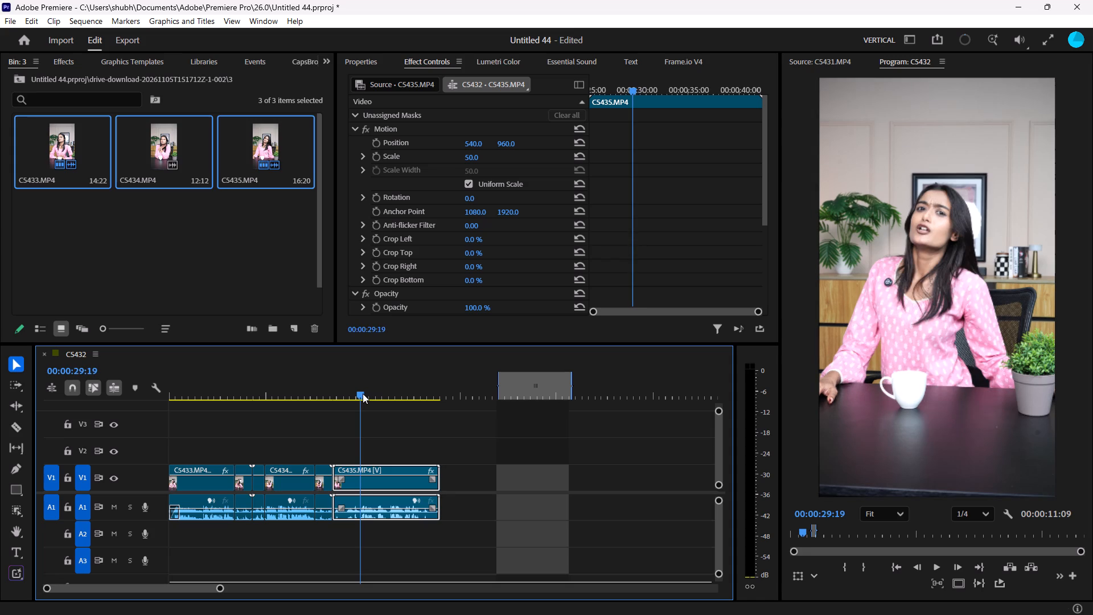
key("space")
key("space")
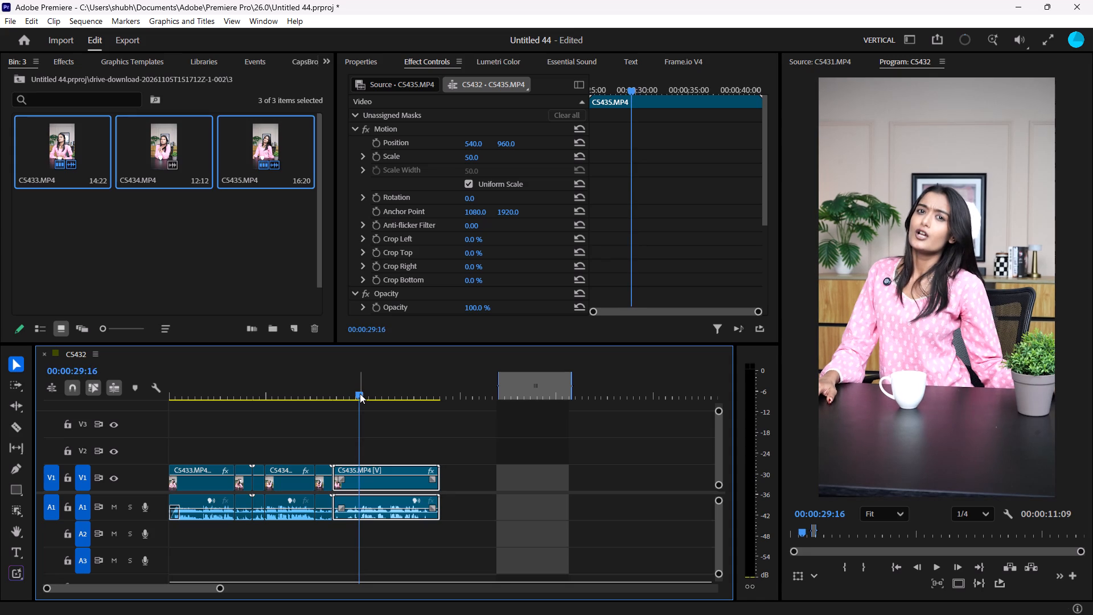
key("alt+b")
Play through C5435.MP4's dialogue and split the clip at 00:00:39:14, after its last spoken line.
key("space")
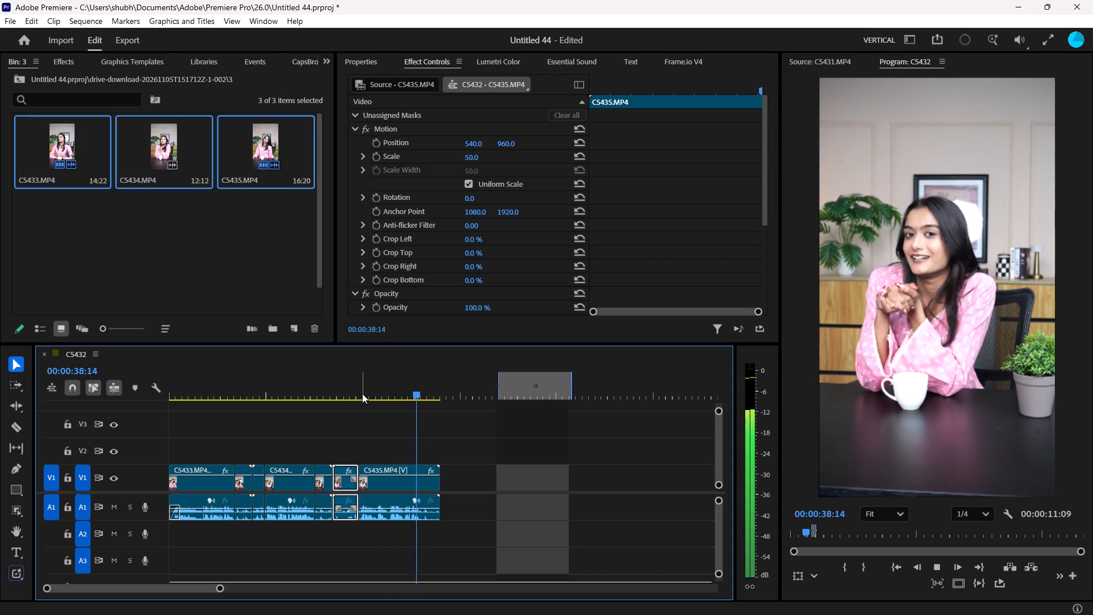
key("space")
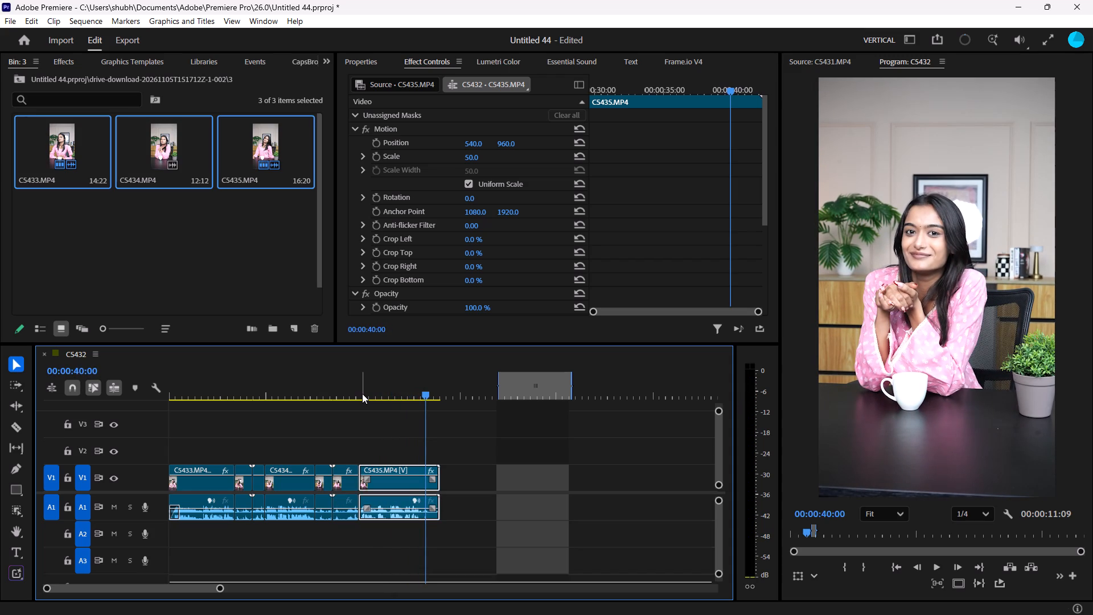
left_click_drag(424, 393, 414, 393)
key("space")
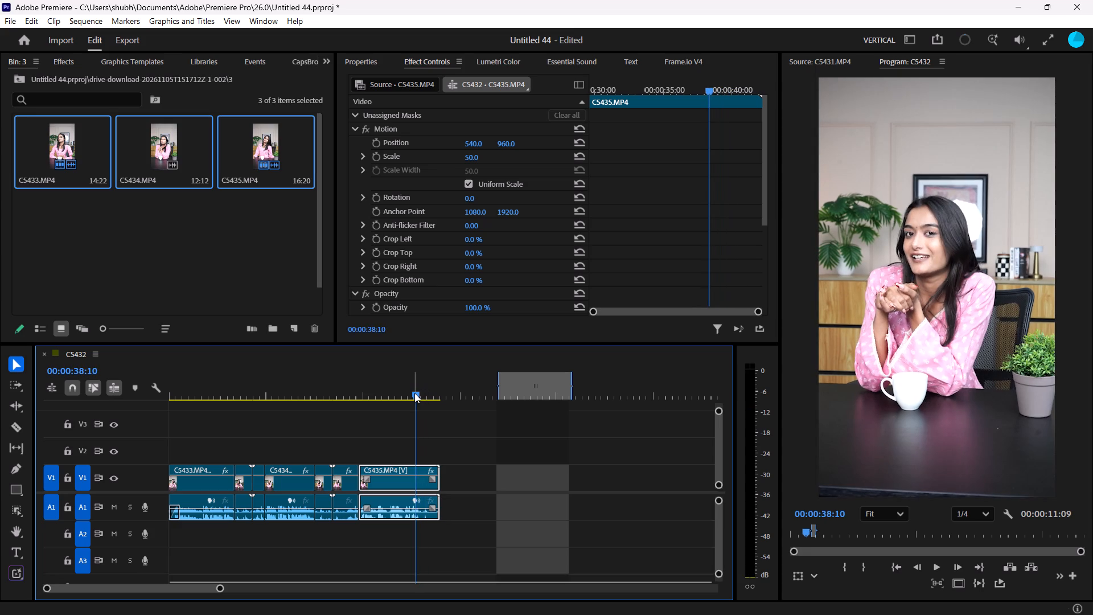
key("space")
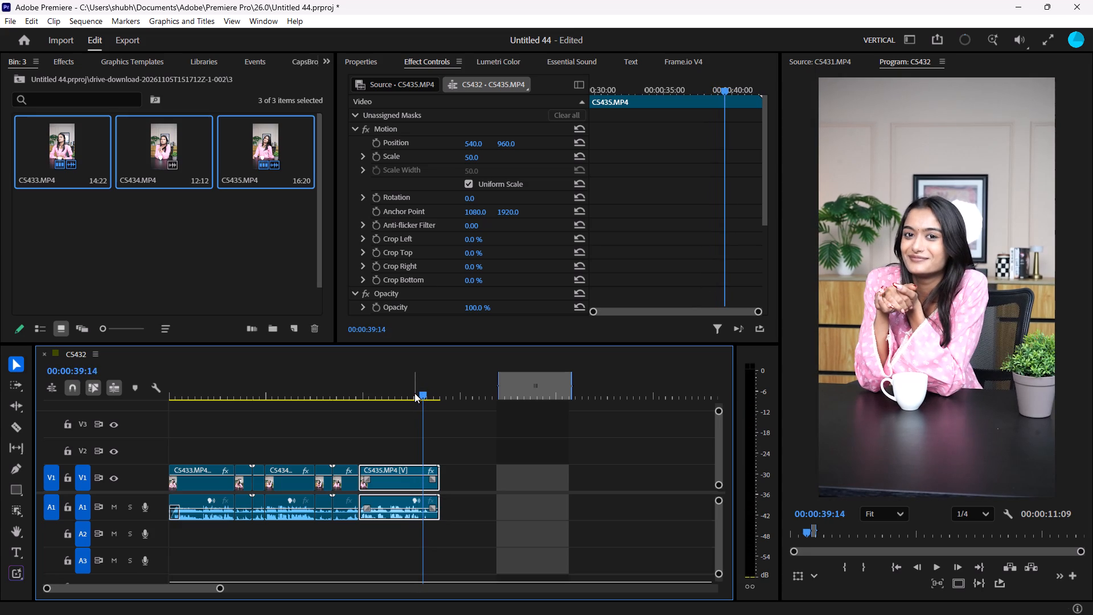
key("alt+b")
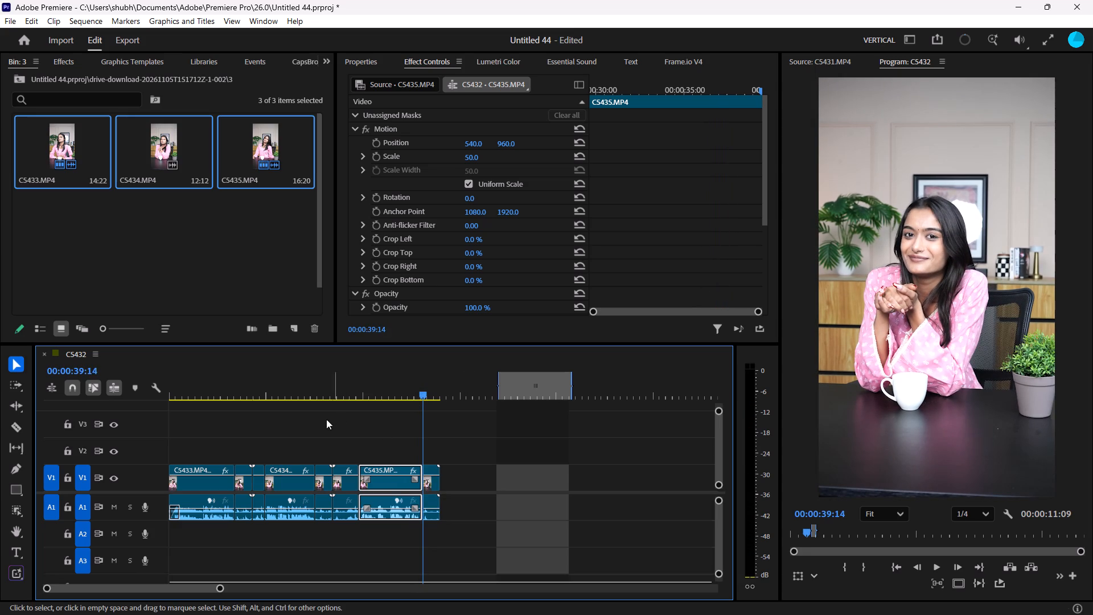
Delete the unspoken pieces after C5433's dialogue and before and after the dialogue of C5434 and C5435.
left_click_drag(266, 429, 248, 493)
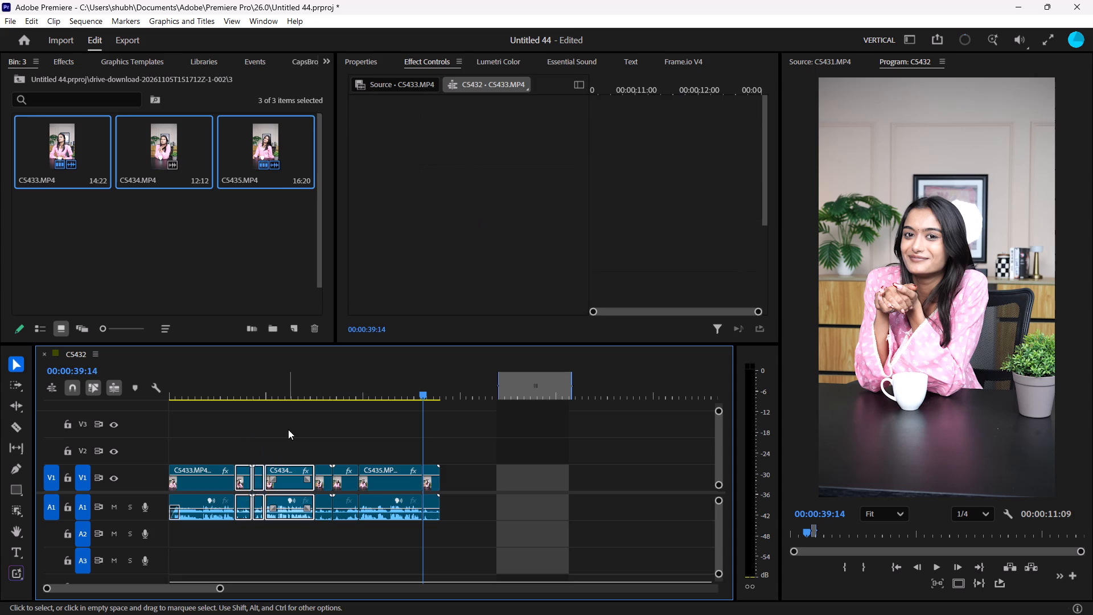
left_click(265, 440)
left_click_drag(262, 436, 243, 493)
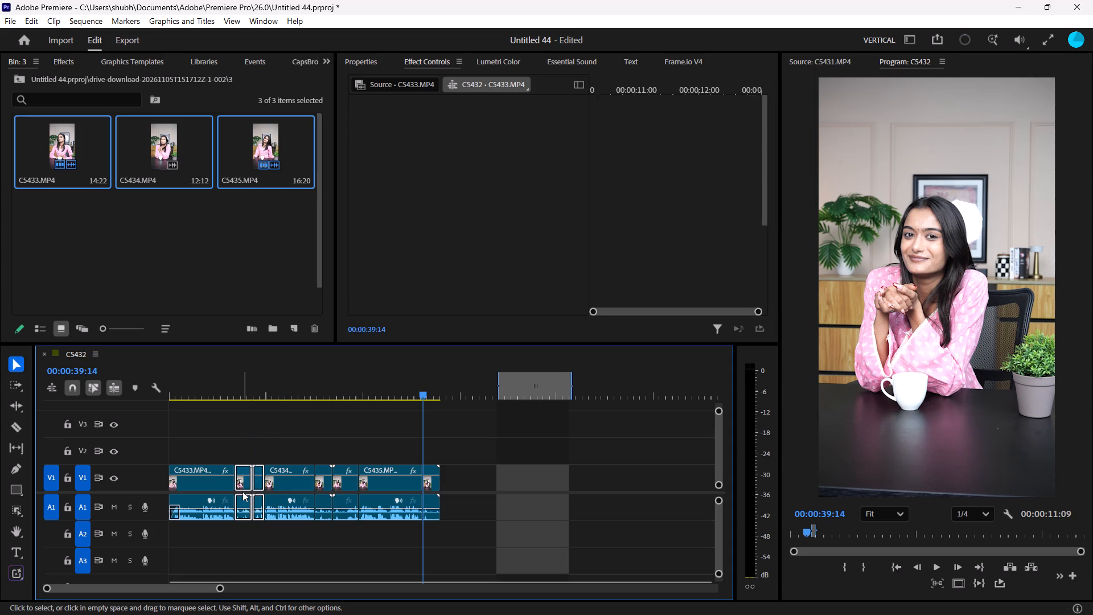
key("Delete")
left_click_drag(358, 434, 324, 499)
key("Delete")
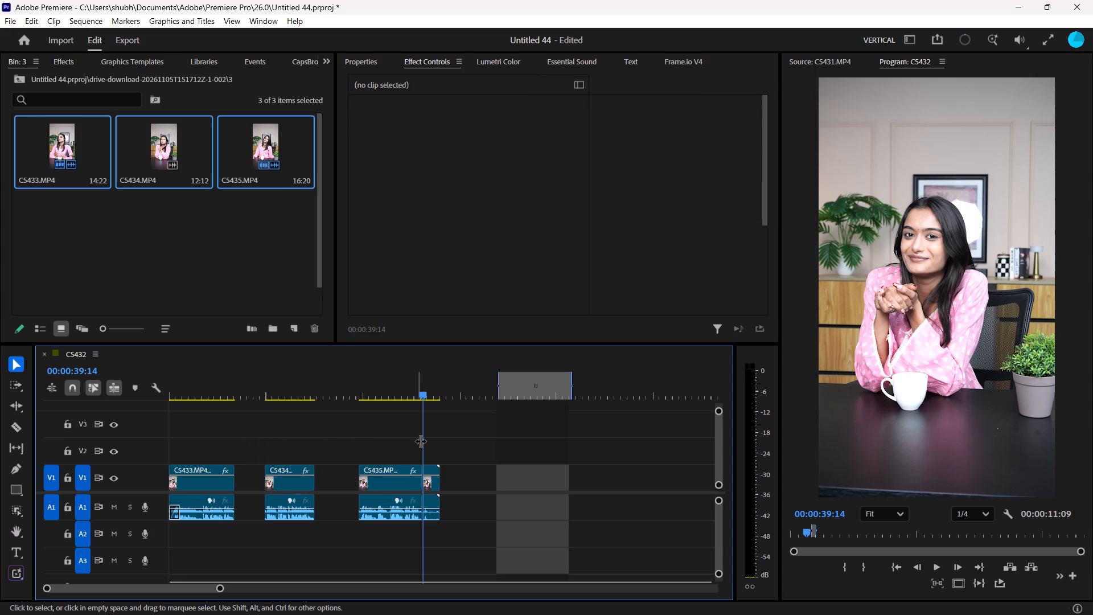
left_click_drag(442, 440, 437, 540)
key("Delete")
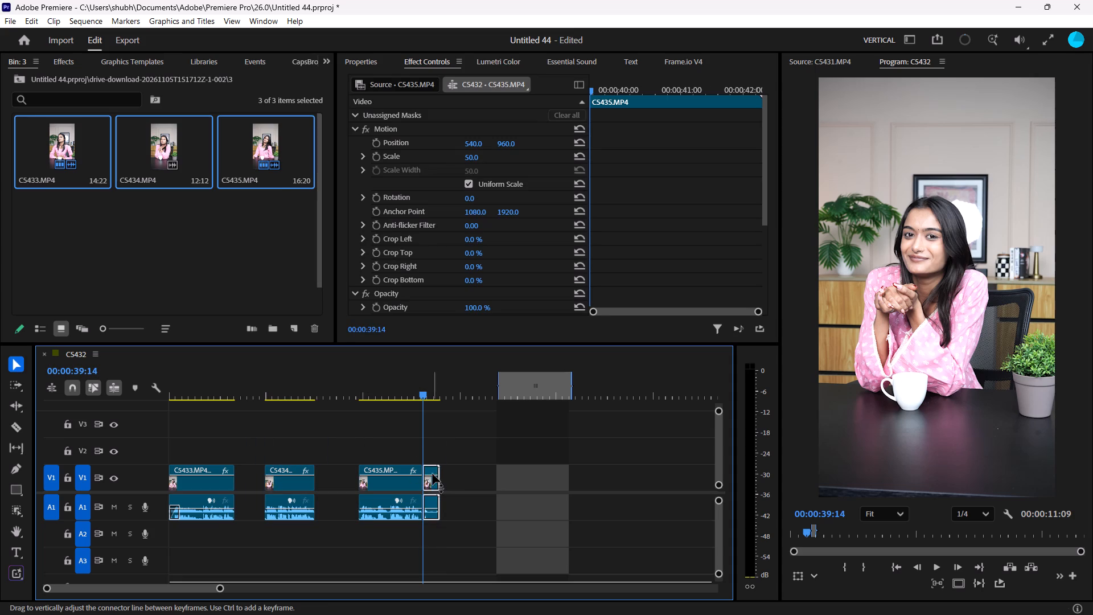
key("BackSpace")
Close the gaps between the three remaining clips and return the playhead to the sequence start.
left_click_drag(429, 426, 149, 576)
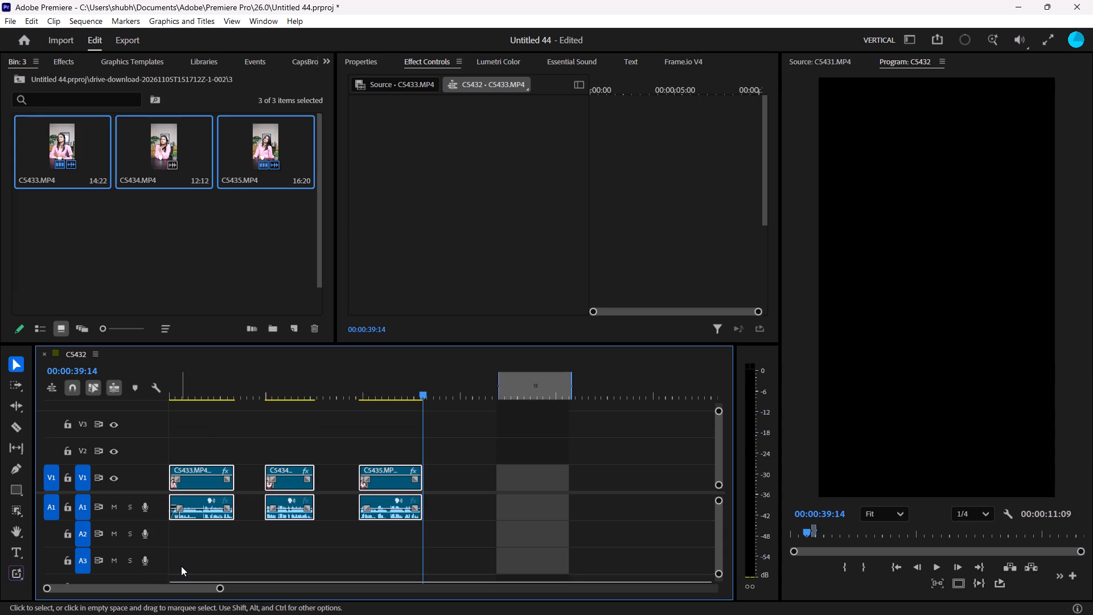
key("alt+v")
left_click(180, 378)
left_click_drag(180, 392, 146, 418)
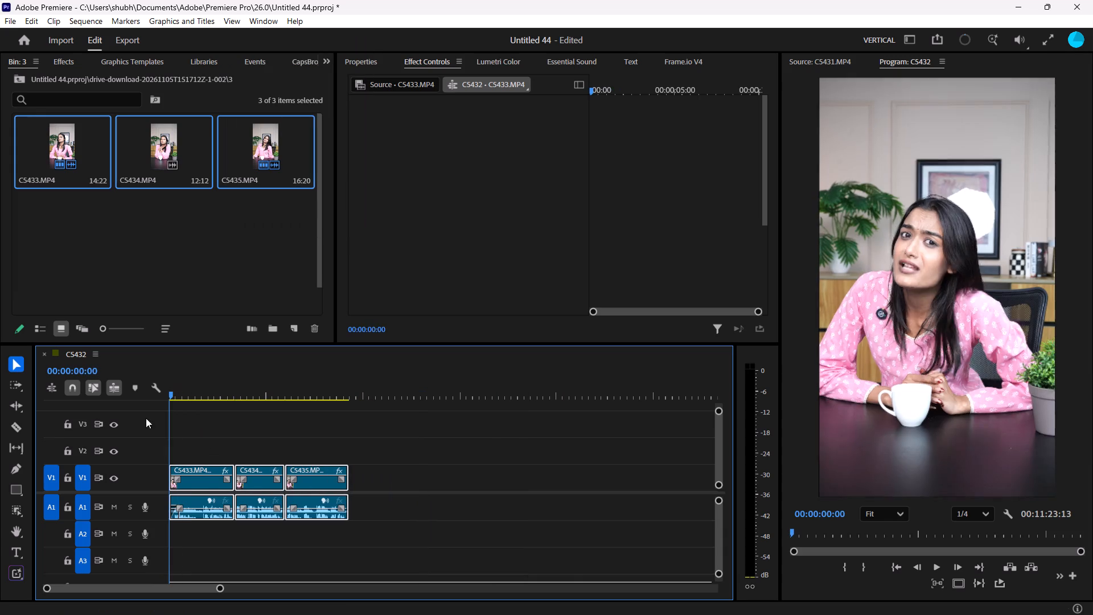
left_click_drag(146, 418, 137, 427)
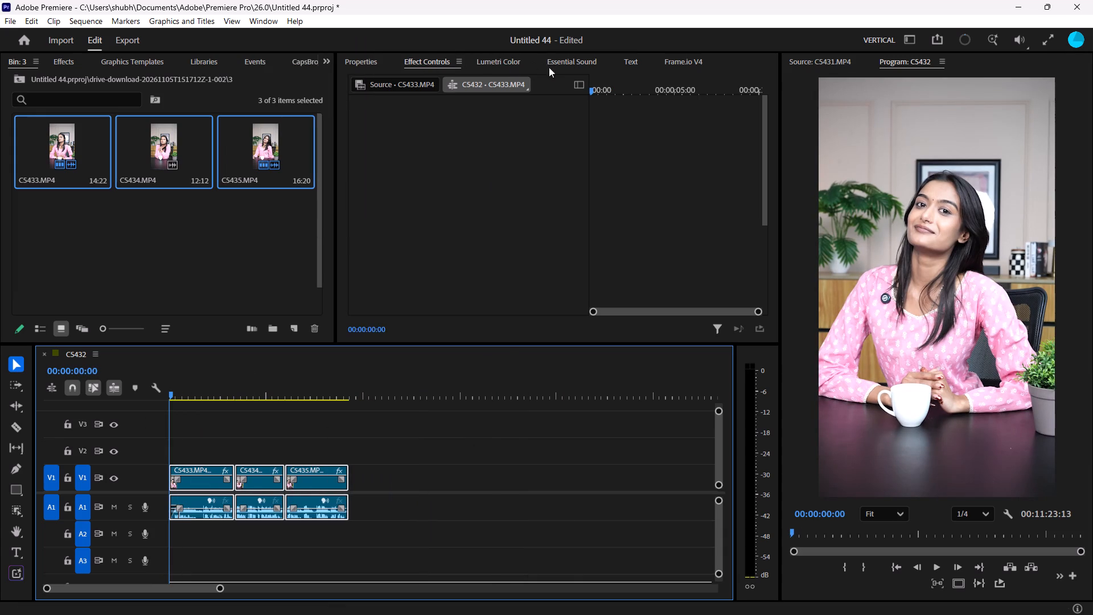
Apply the Clean Up Noisy Dialogue preset from Essential Sound to the three selected clips.
left_click(564, 65)
left_click(515, 150)
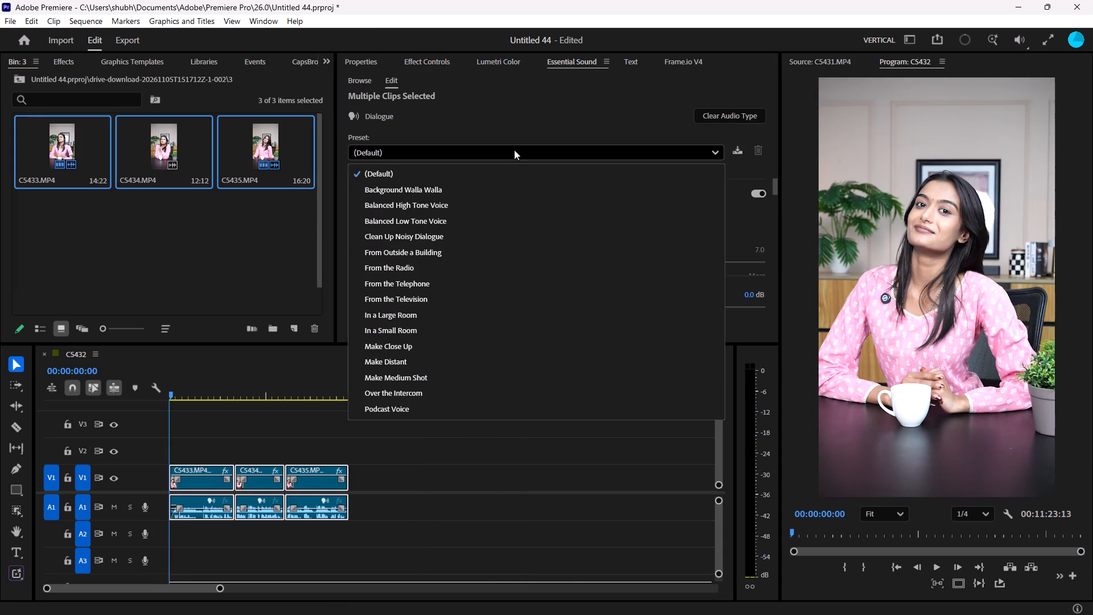
left_click(434, 237)
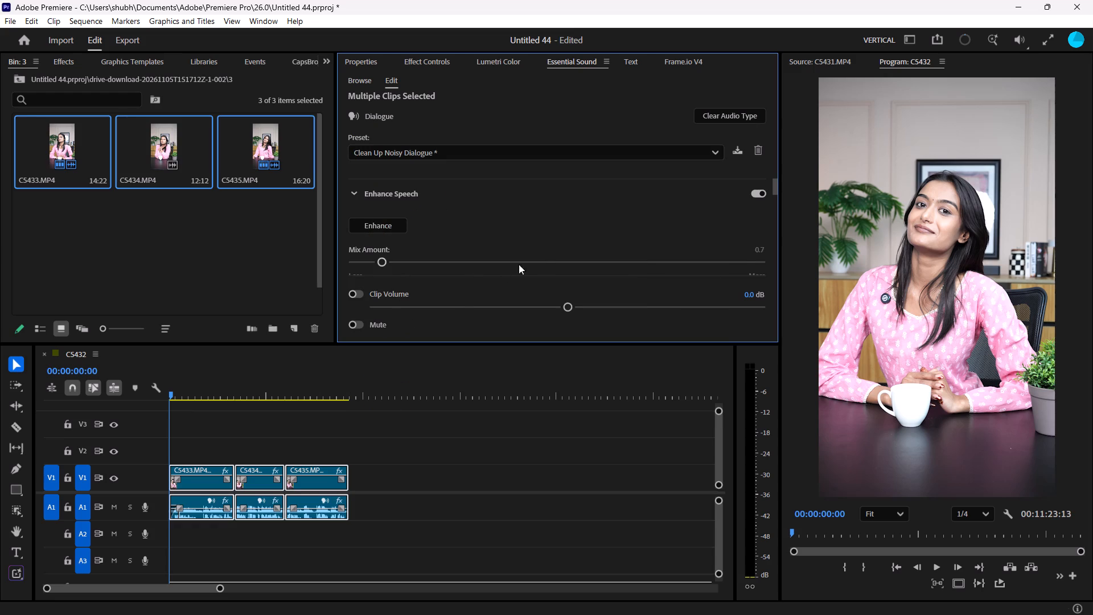
Increase the dialogue's Reduce Noise amount and set Reduce Rumble to 6.2.
left_click_drag(774, 184, 774, 198)
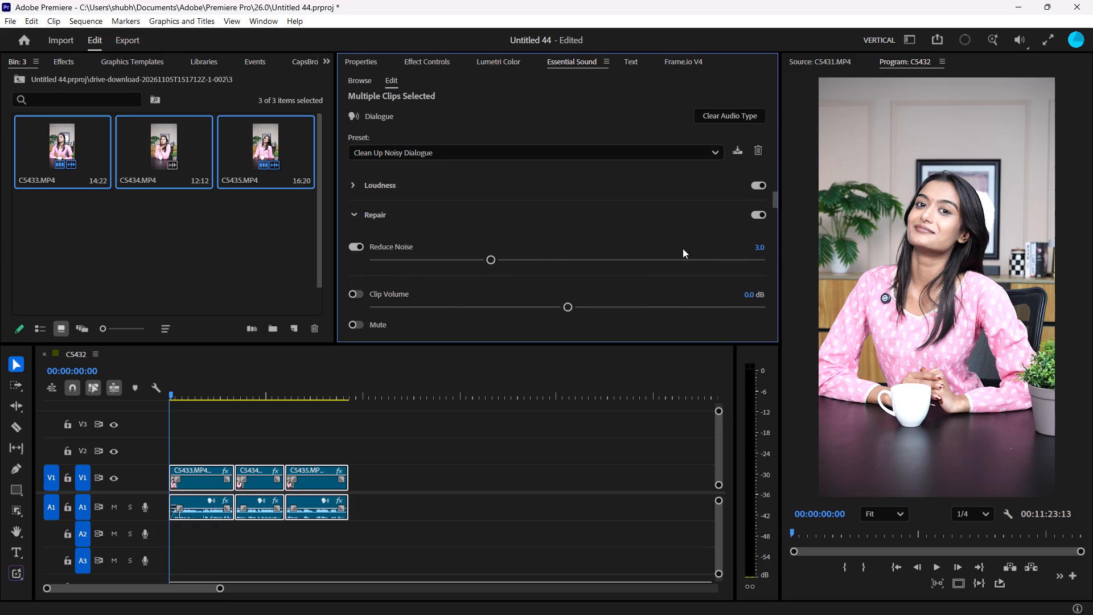
left_click_drag(493, 259, 634, 269)
left_click_drag(775, 201, 775, 210)
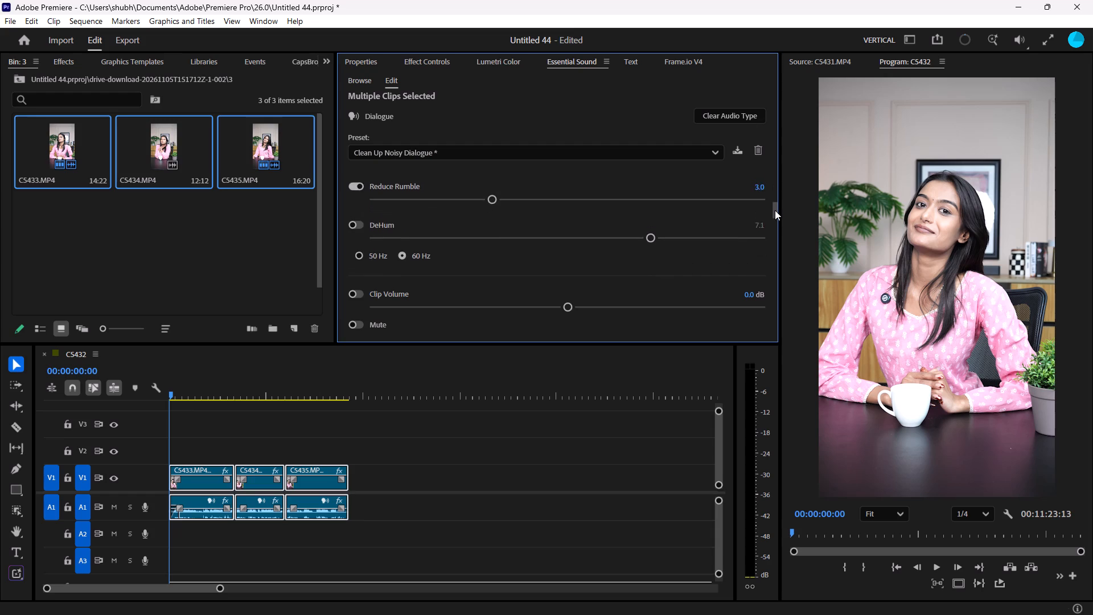
left_click_drag(775, 210, 775, 210)
left_click_drag(493, 221, 521, 221)
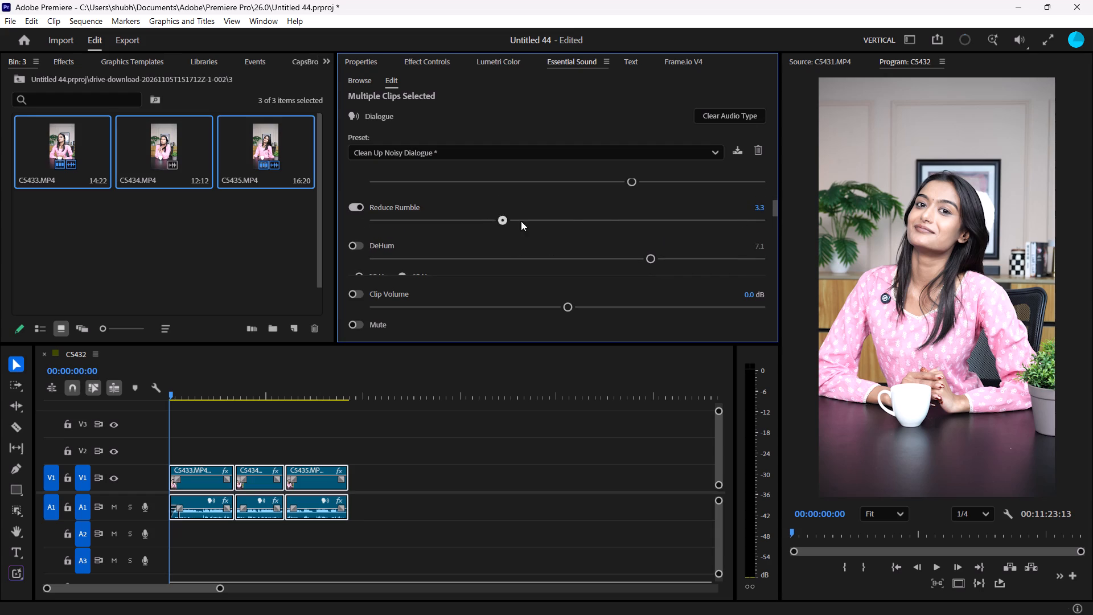
left_click_drag(521, 221, 615, 223)
Listen to the sequence start, set the three clips' volume to 9.4 dB, and play the sequence again.
key("space")
key("space")
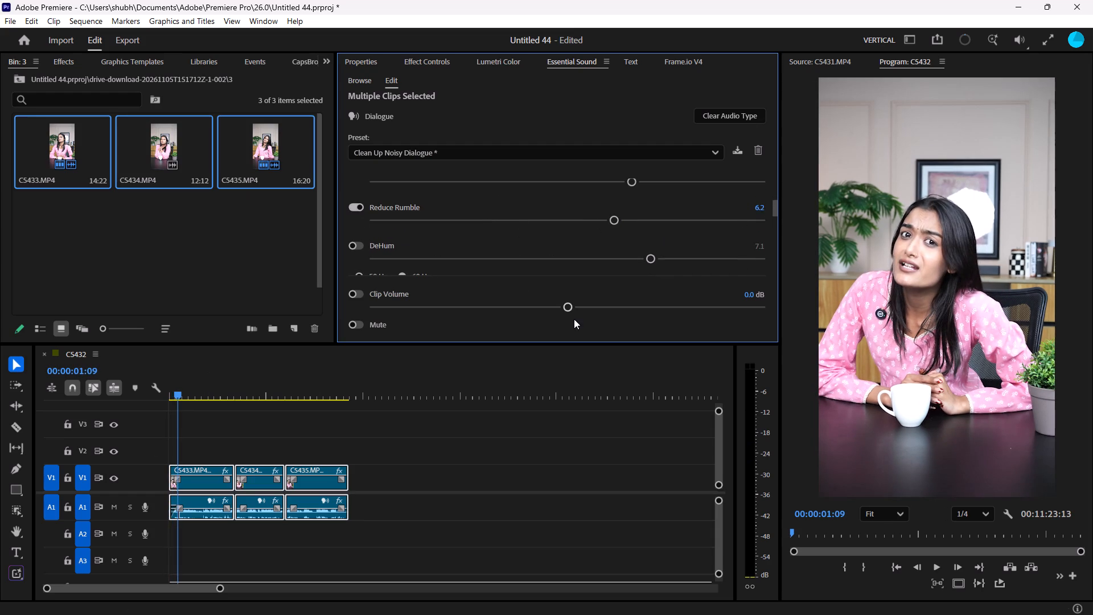
left_click_drag(567, 308, 720, 307)
key("space")
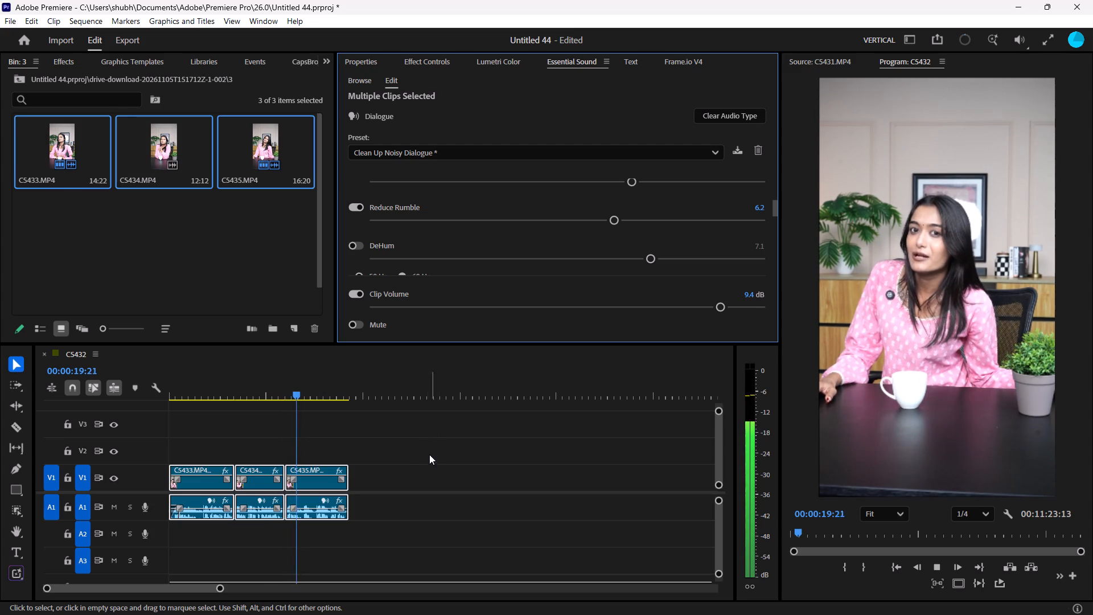
Stop playback and switch off the computer's Bluetooth connection to the earbuds.
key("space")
key("super+a")
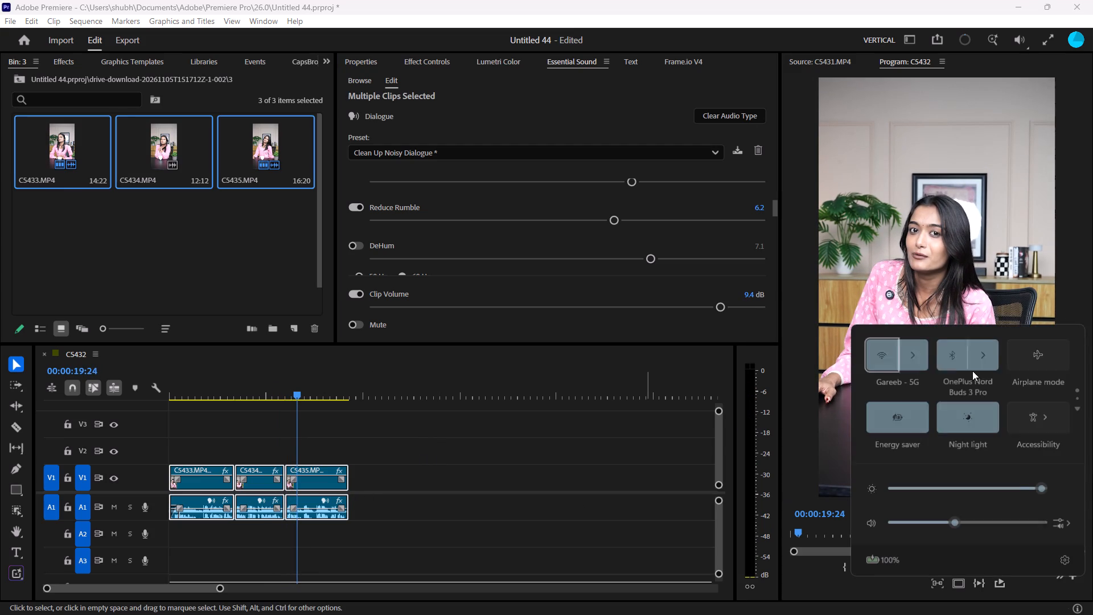
left_click(939, 355)
Move the playhead back near the sequence start and play through the first clips to check the cleaned-up dialogue.
left_click(189, 391)
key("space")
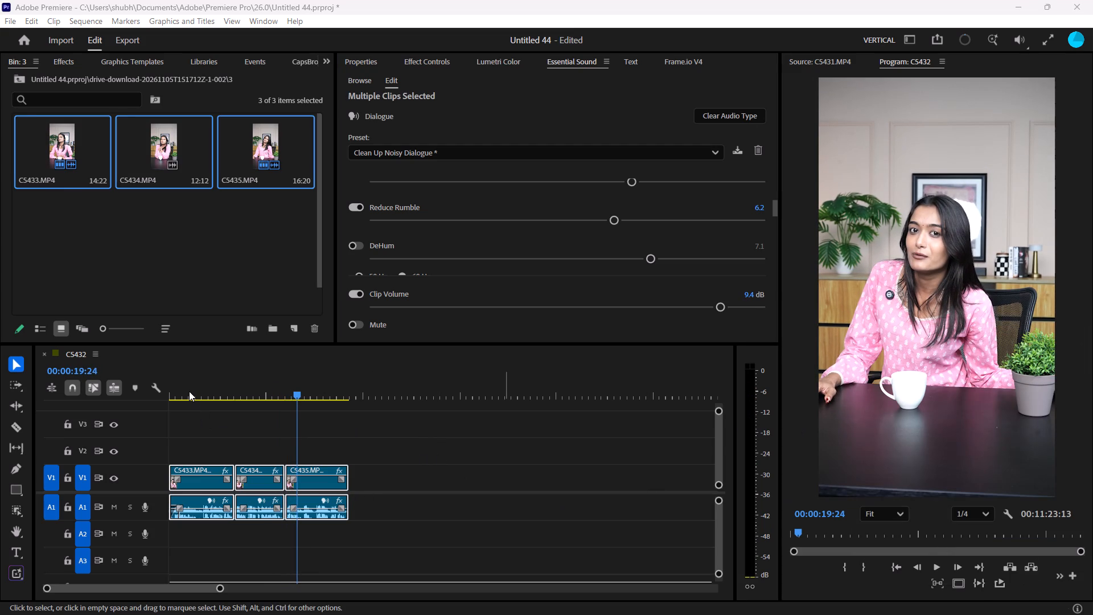
left_click(189, 391)
triple_click(179, 389)
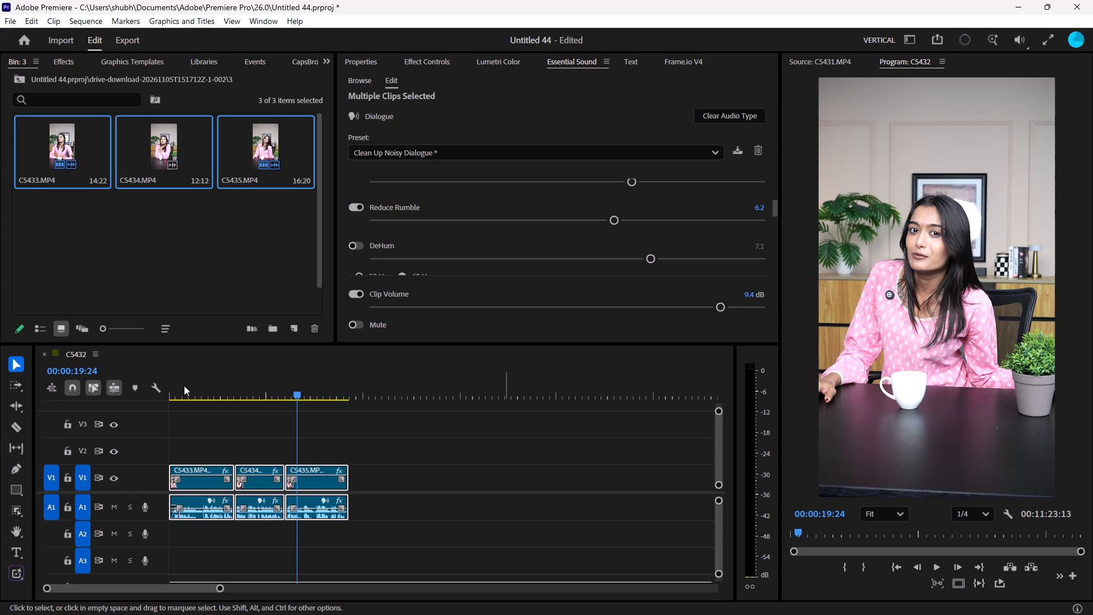
left_click(186, 384)
left_click_drag(296, 396, 223, 391)
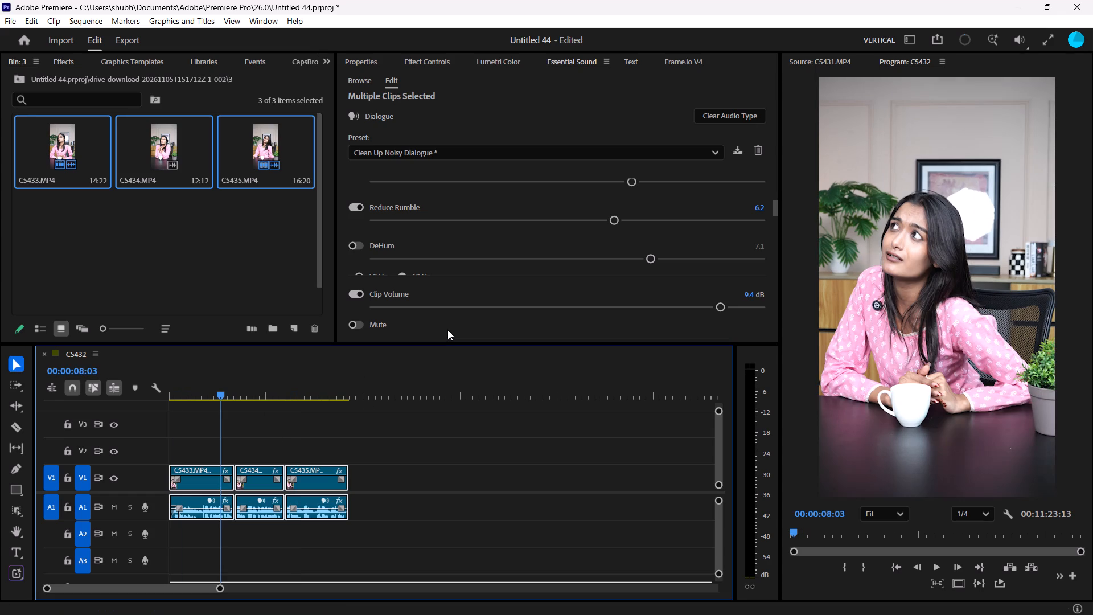
left_click(177, 388)
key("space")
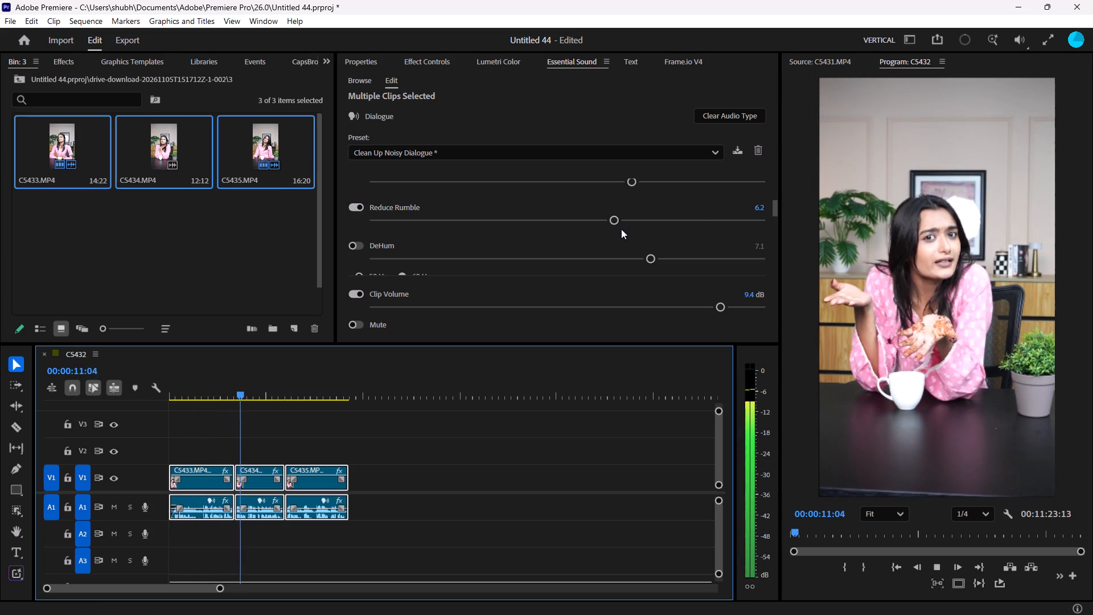
Raise the Reduce Rumble amount further for the three dialogue clips.
left_click_drag(617, 222, 672, 243)
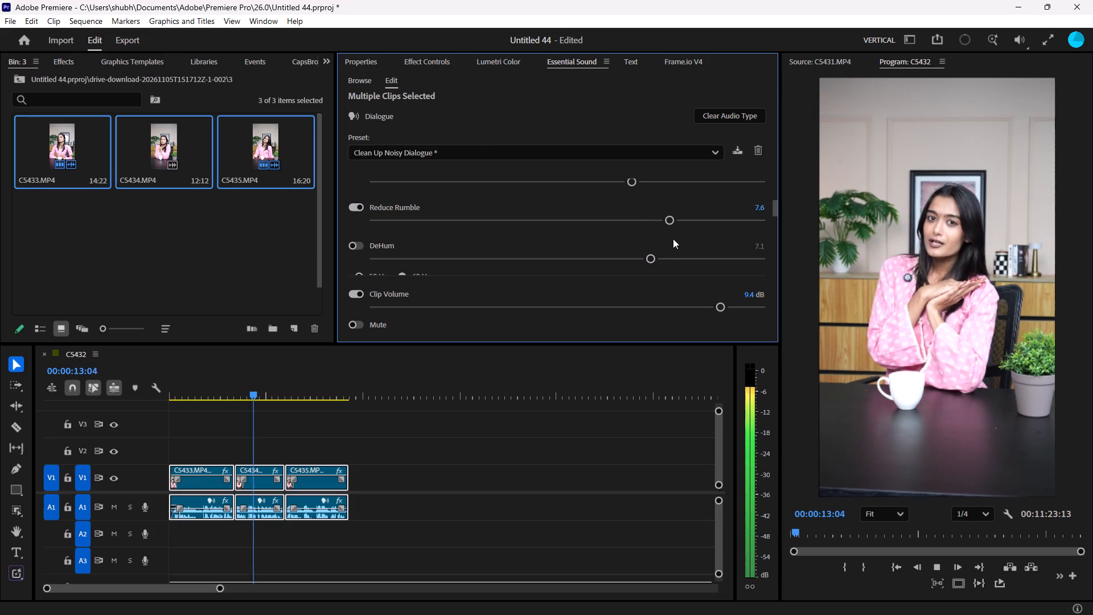
Raise the Reduce Noise amount further for the three dialogue clips and listen through to the end of the last clip.
left_click_drag(631, 180, 667, 198)
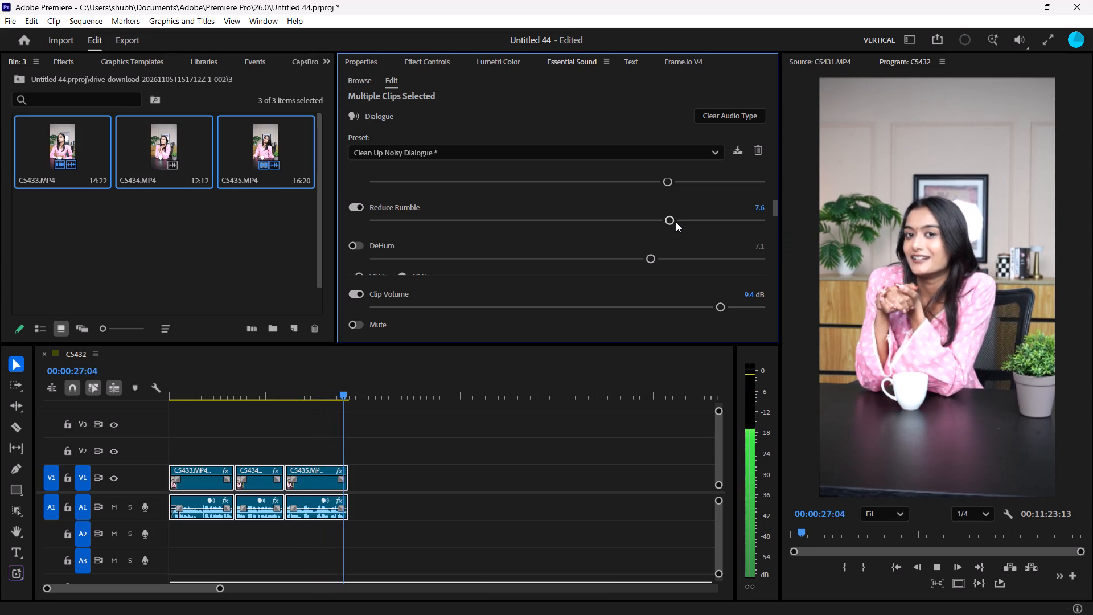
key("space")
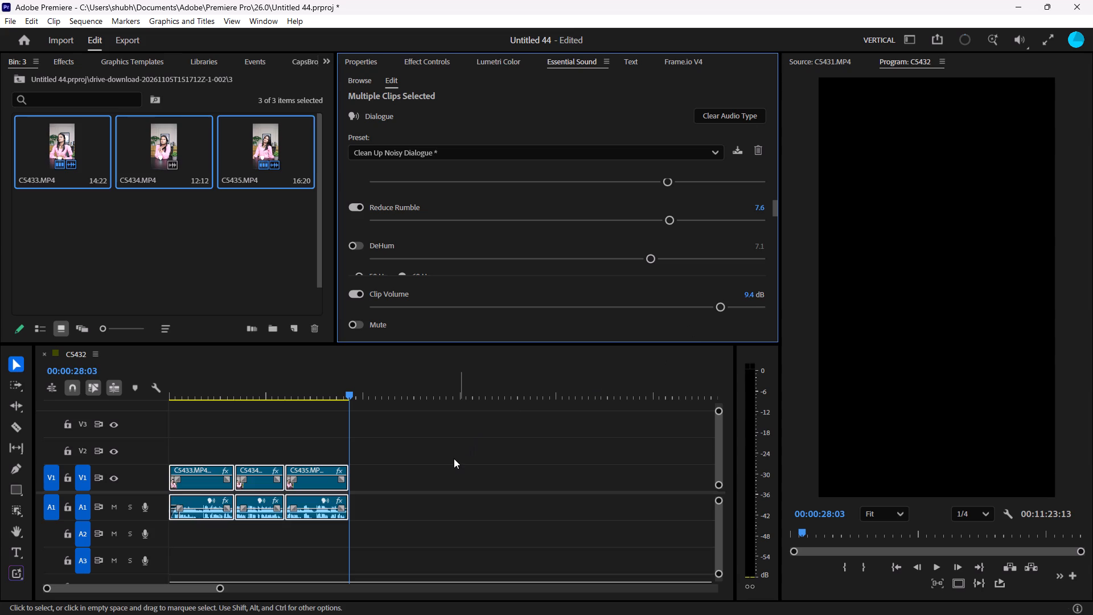
Mark the in-to-out range around the three selected clips and export it as a media file named 3.
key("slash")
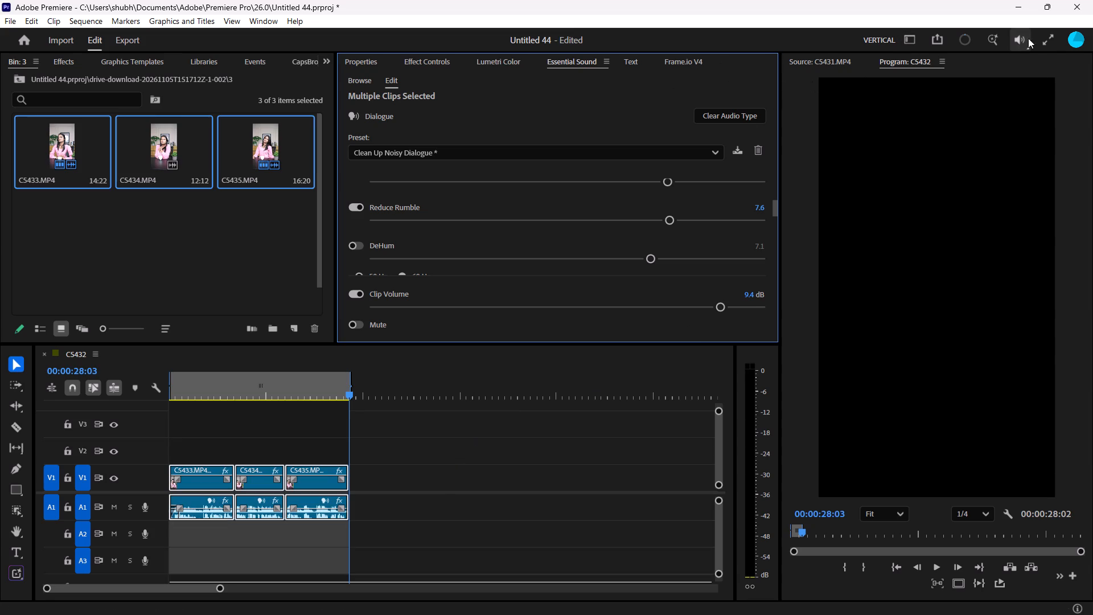
left_click(135, 44)
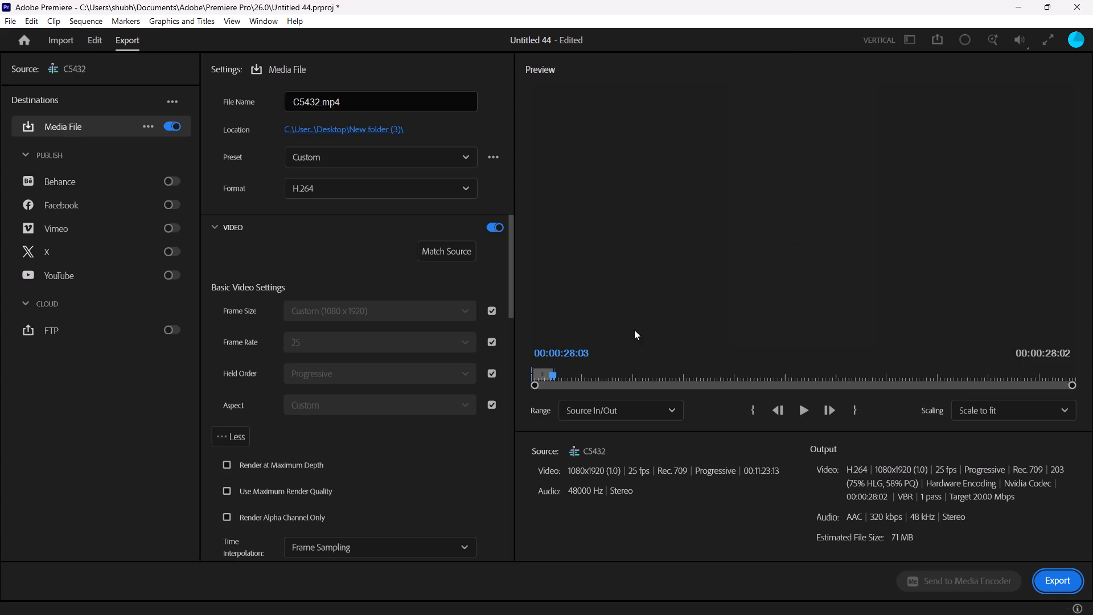
left_click_drag(373, 104, 143, 96)
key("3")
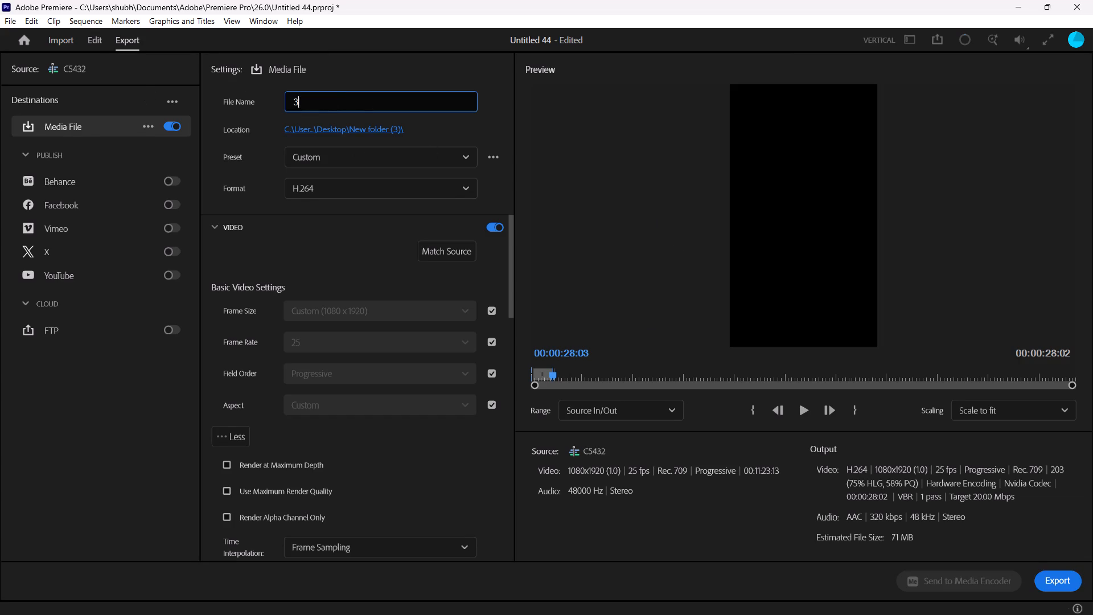
key("Return")
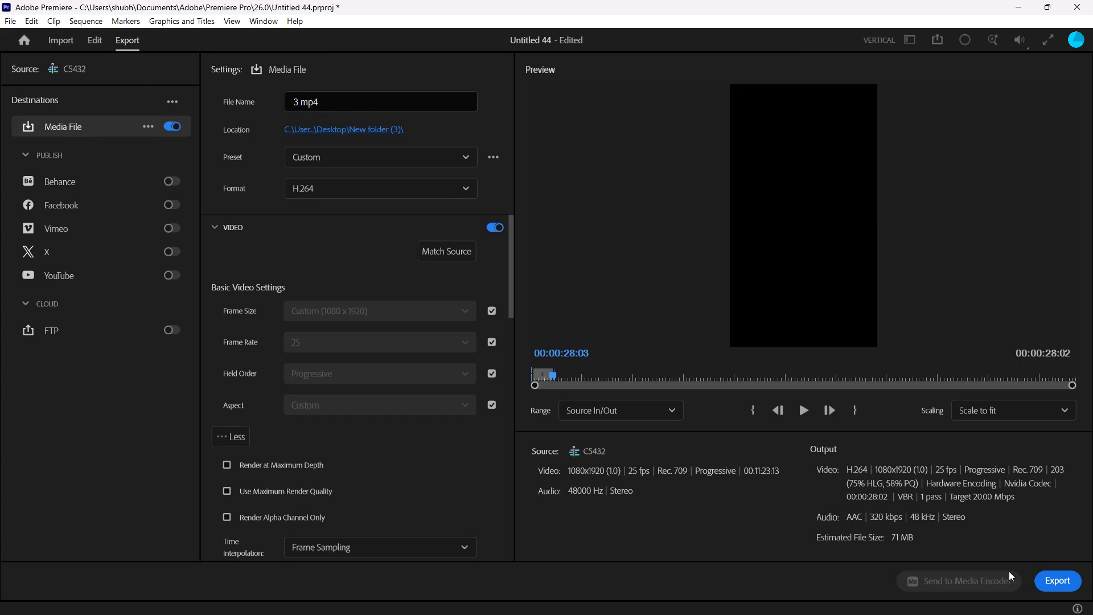
left_click(1051, 580)
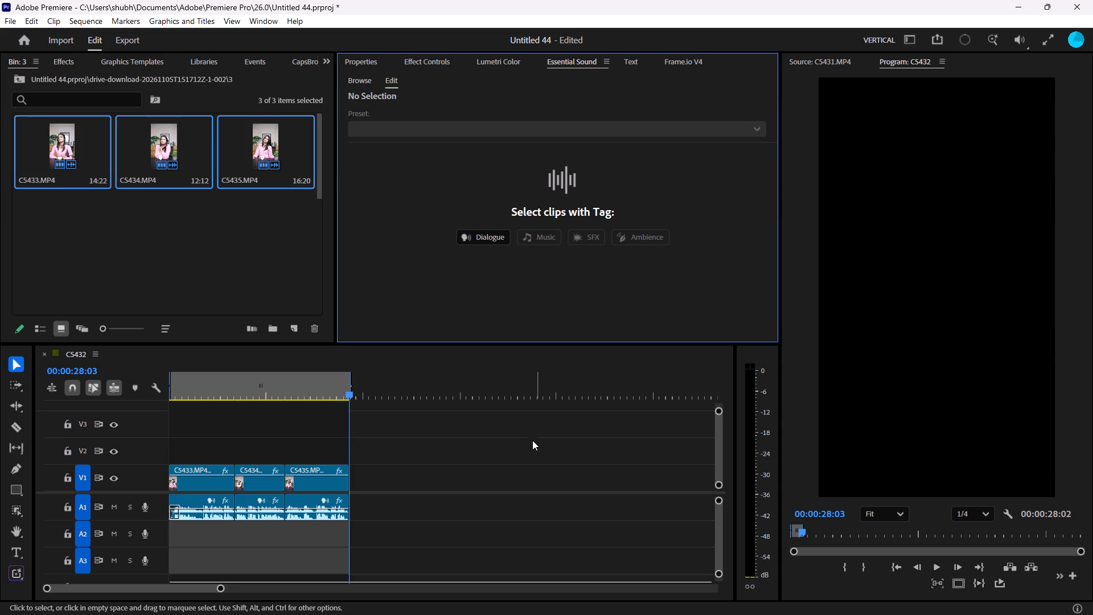
Move the three cleaned-up dialogue clips far along the timeline, placing them after the two previously edited clip groups.
left_click_drag(433, 427, 93, 611)
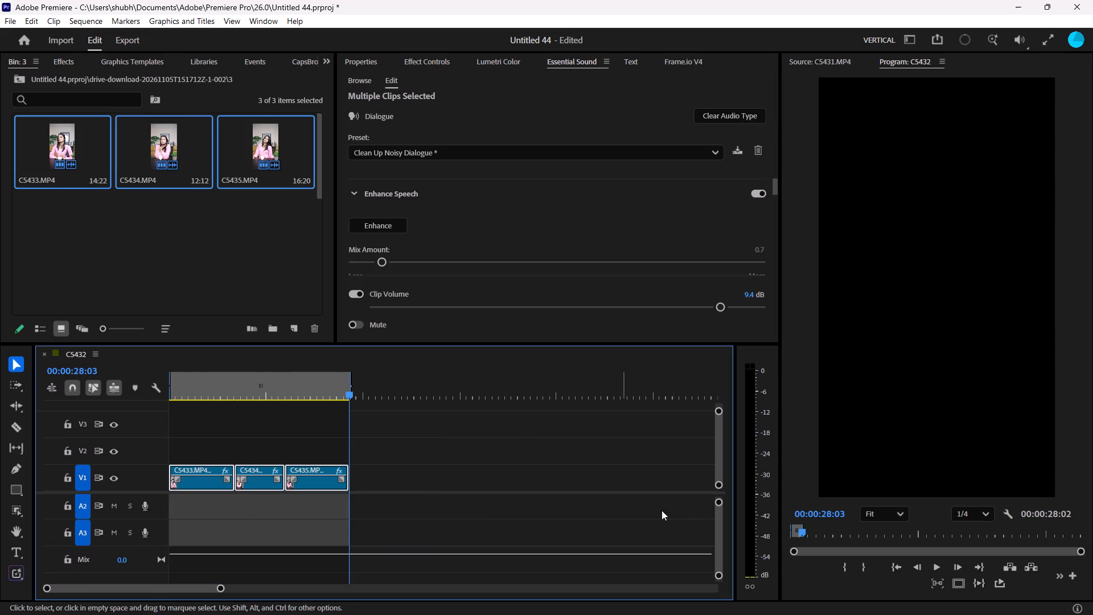
left_click_drag(720, 539, 720, 506)
scroll(391, 508, "down", 4, "ctrl")
scroll(391, 508, "up", 4, "ctrl")
scroll(391, 508, "down", 12, "alt")
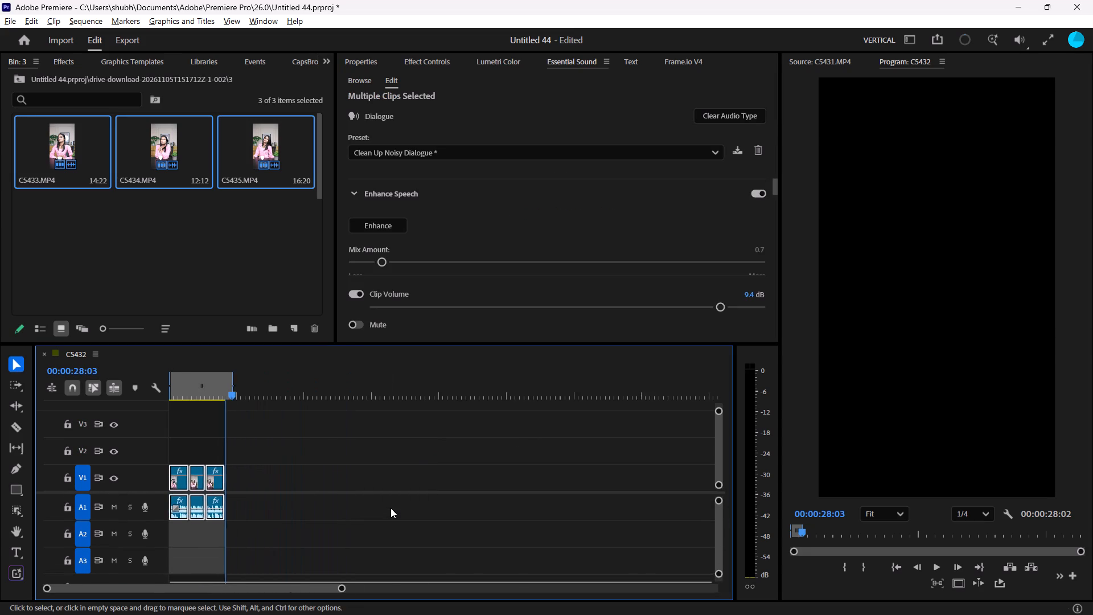
scroll(391, 508, "down", 10, "alt")
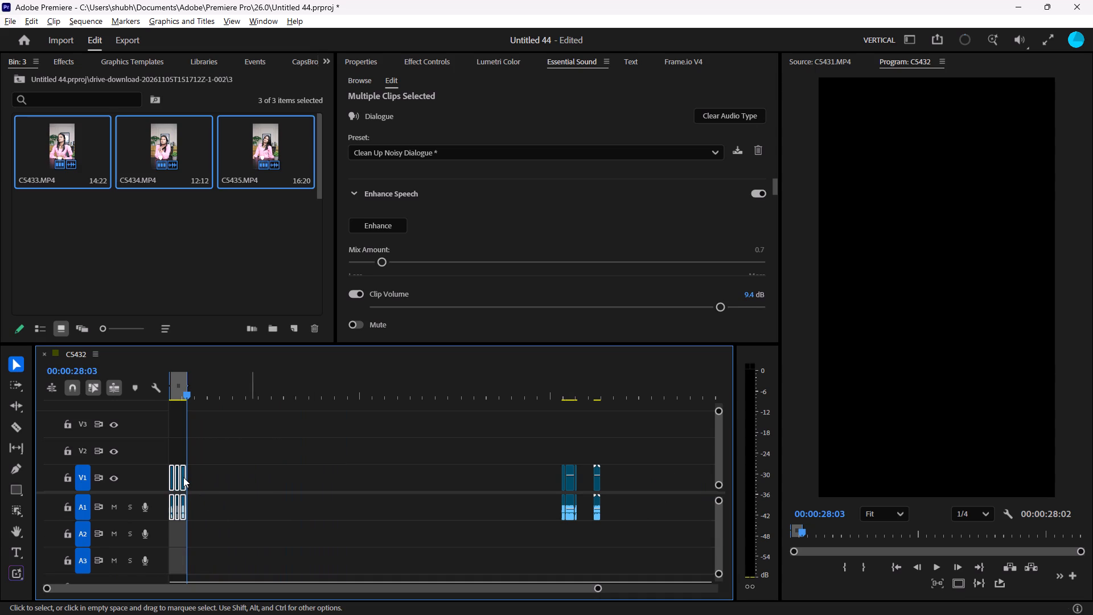
left_click_drag(183, 477, 334, 482)
left_click_drag(334, 482, 340, 430)
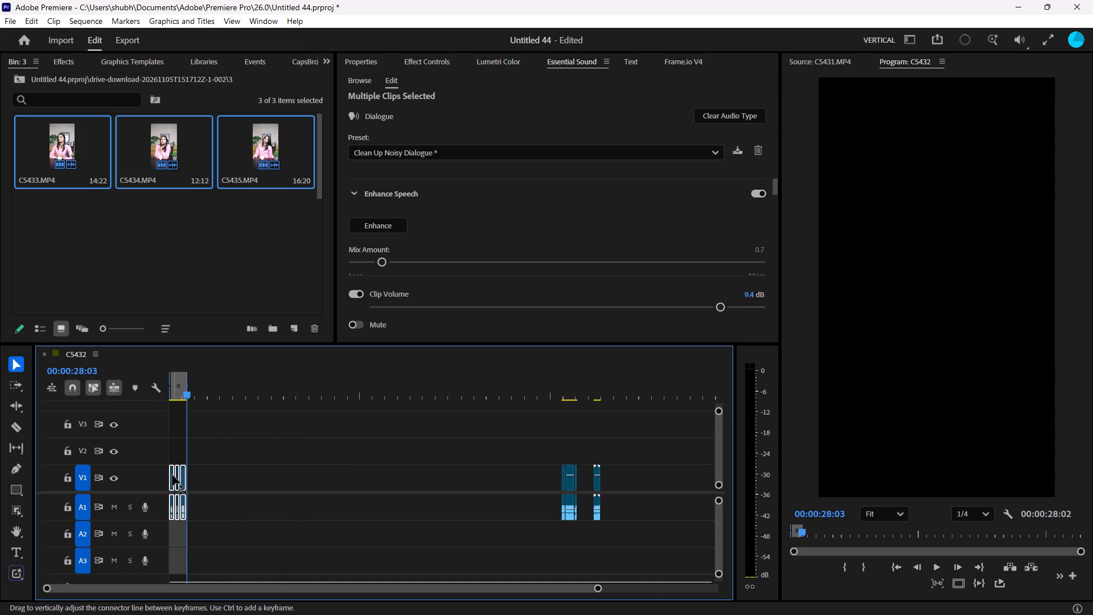
scroll(176, 475, "up", 5, "alt")
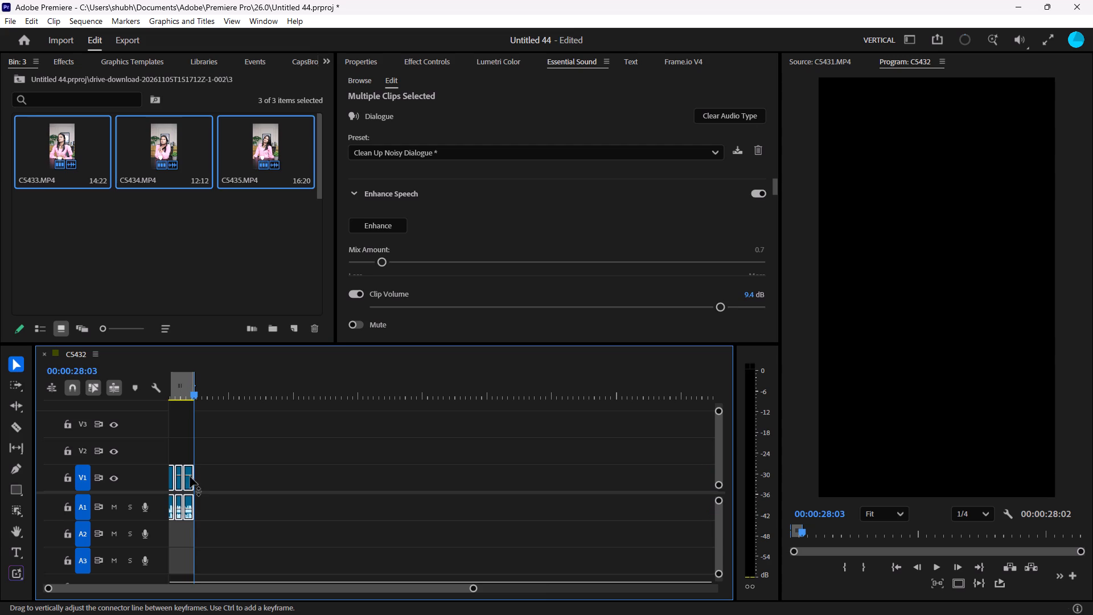
left_click_drag(188, 480, 694, 503)
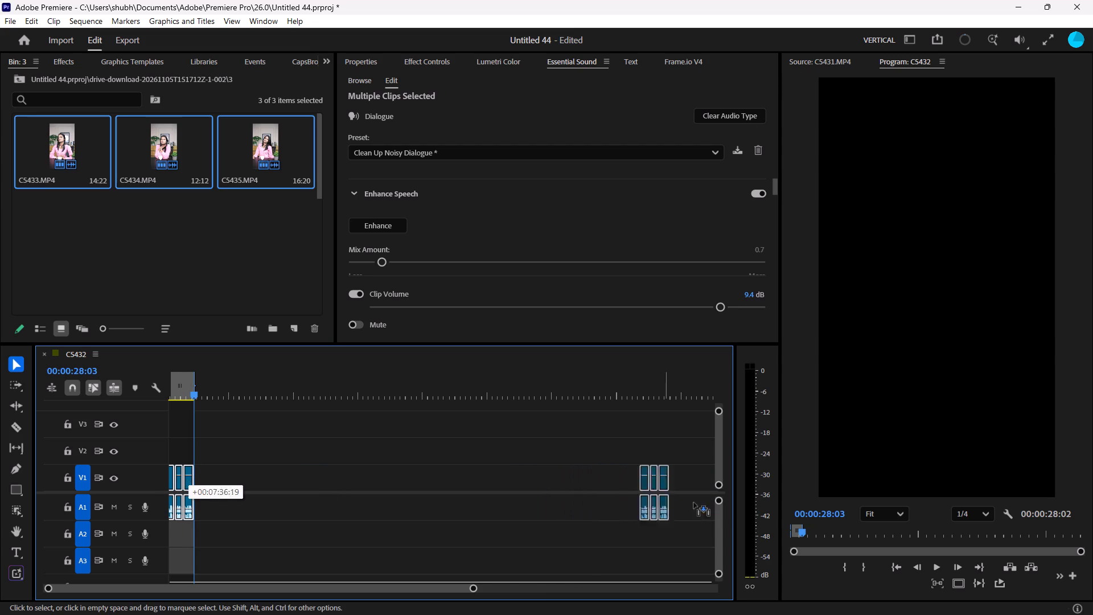
left_click_drag(694, 503, 441, 529)
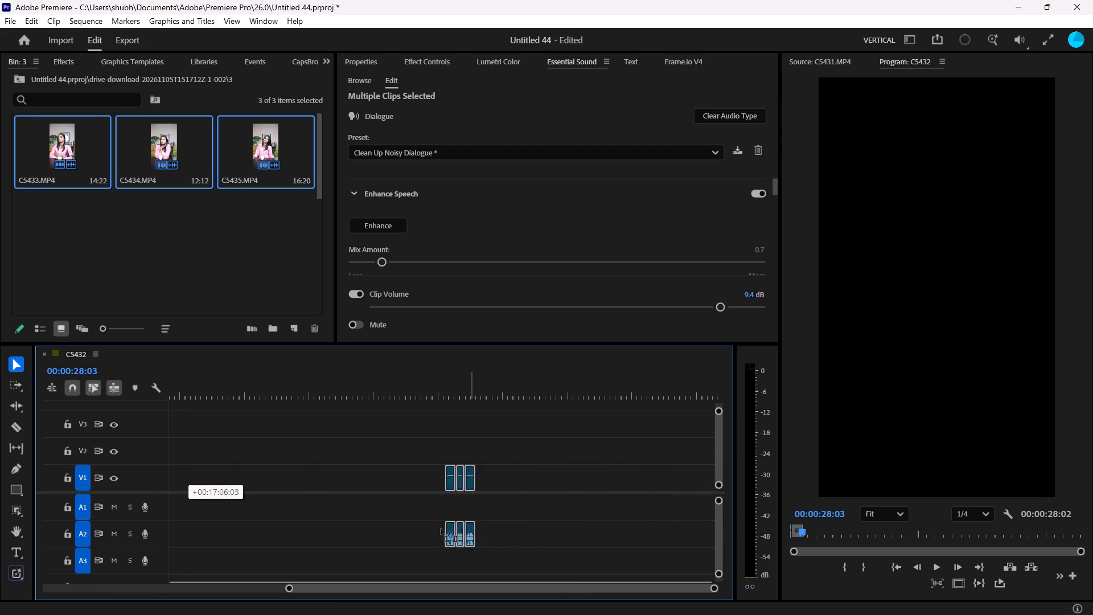
left_click_drag(441, 529, 371, 506)
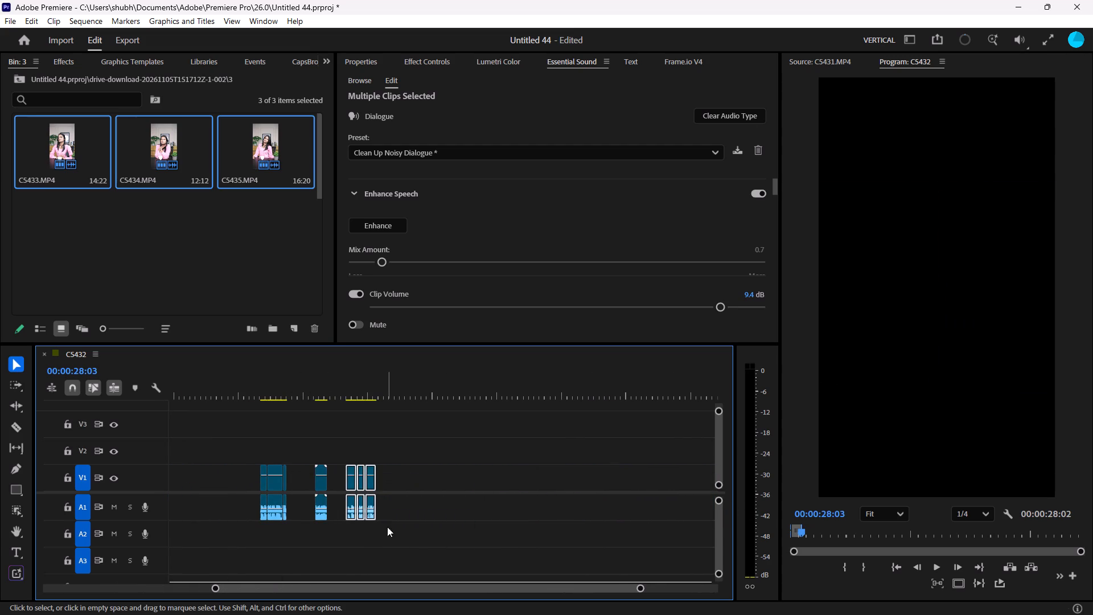
Return to the start of the timeline and clear the sequence's In and Out points.
left_click_drag(368, 587, 0, 586)
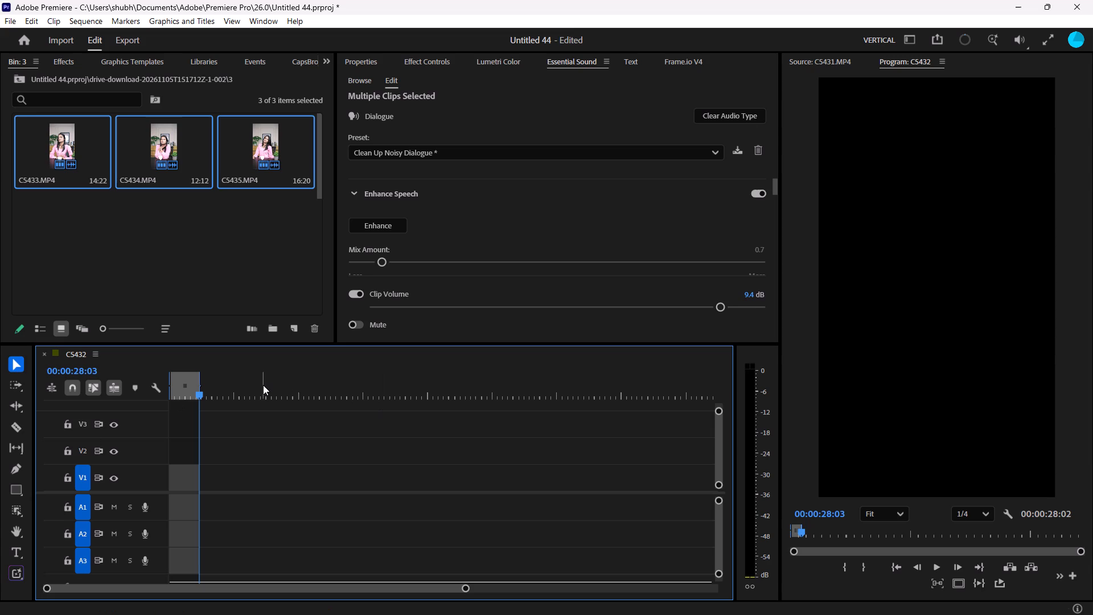
scroll(253, 403, "up", 5, "alt")
scroll(215, 434, "up", 7, "alt")
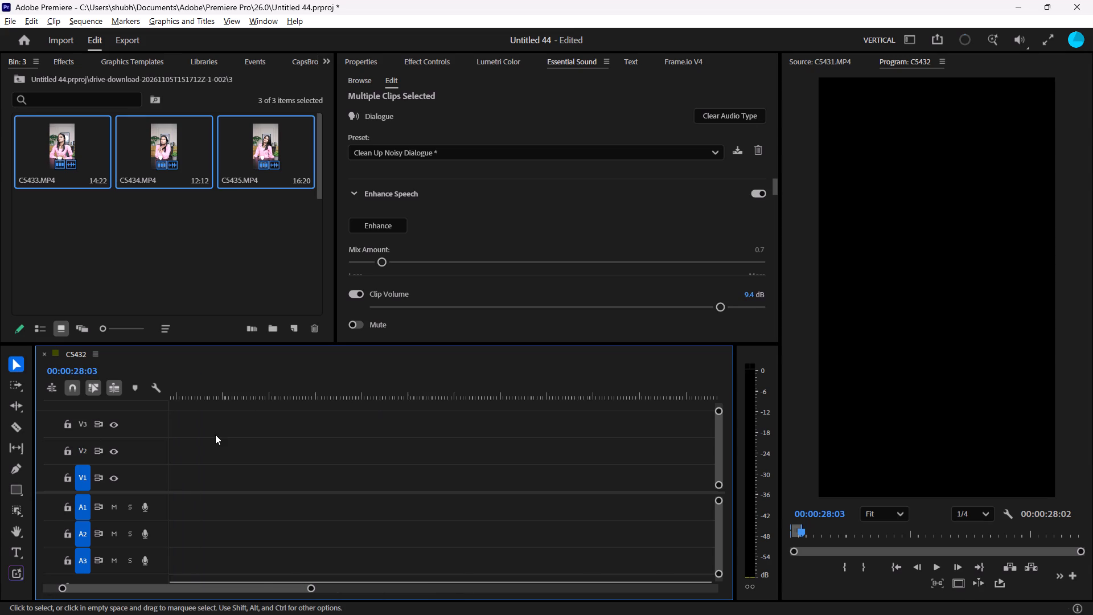
scroll(215, 434, "up", 12, "alt")
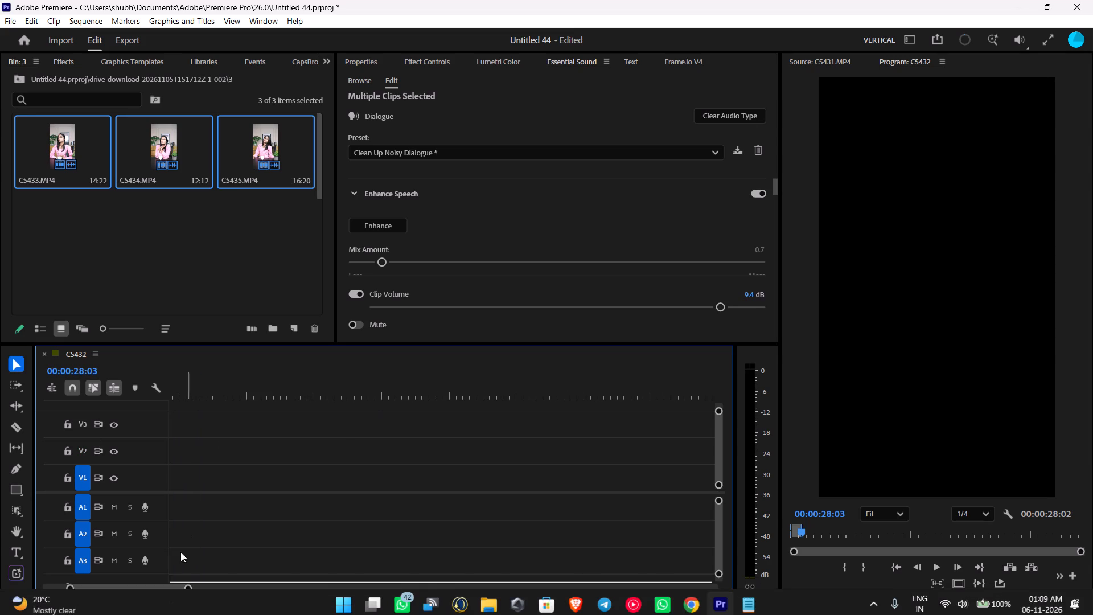
left_click_drag(165, 587, 0, 605)
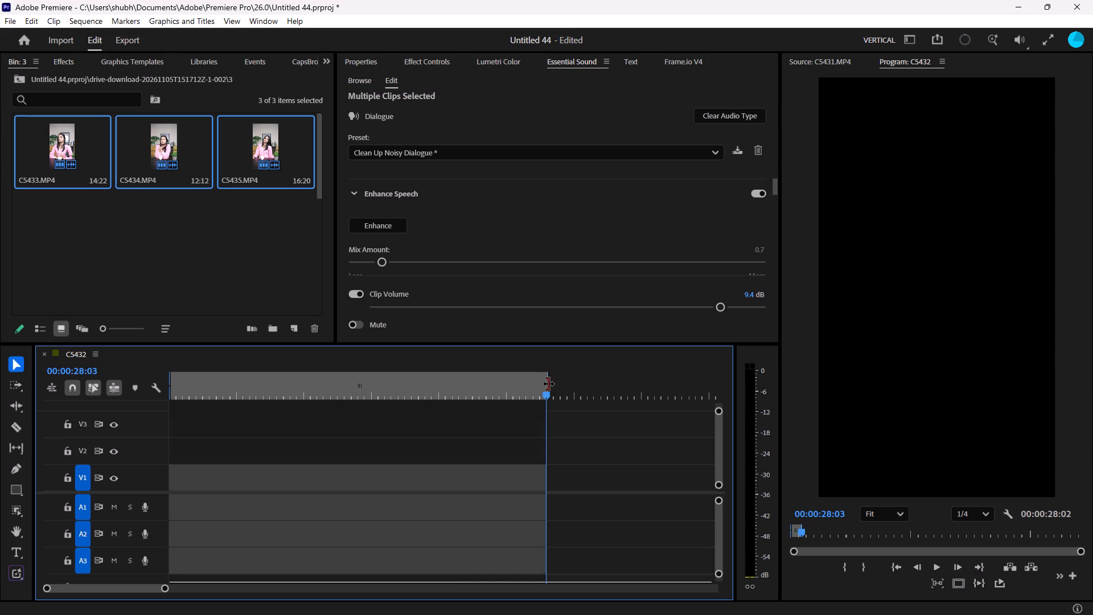
key("ctrl+shift+x")
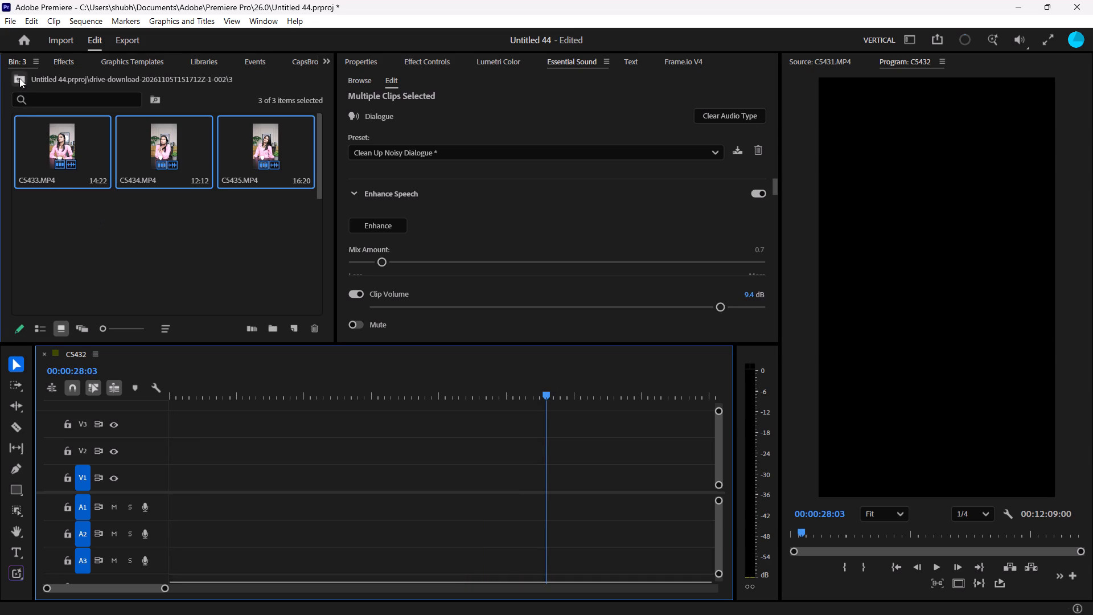
Leave bin 3 and open bin 4 of the downloaded footage.
left_click(19, 78)
double_click(70, 235)
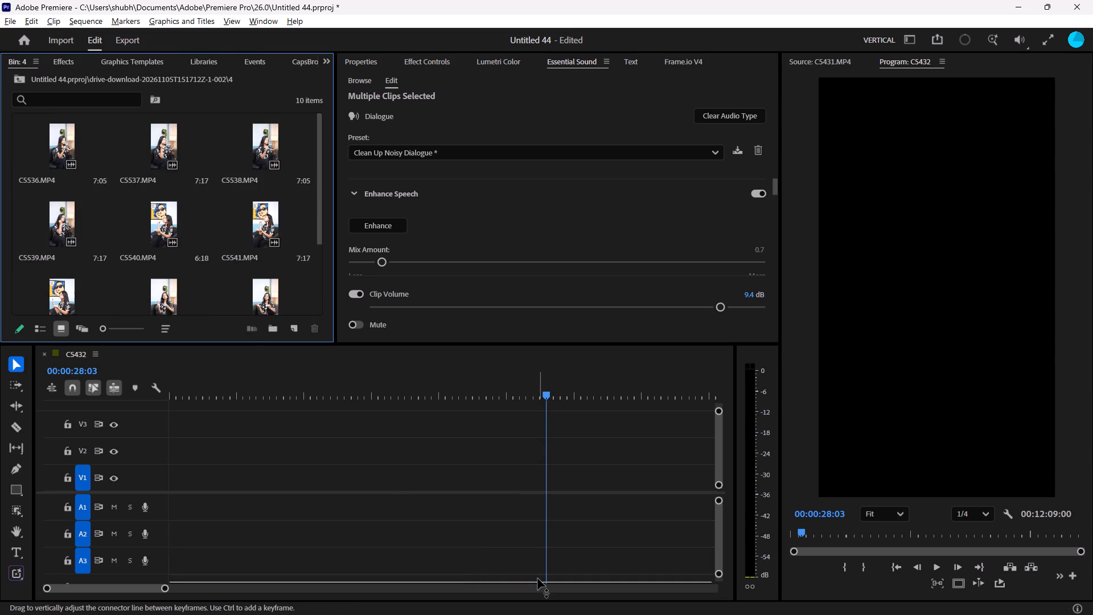
Switch to the Notepad script and read script 4's shots, spoken lines and editing cues.
key("alt+Tab")
scroll(700, 326, "down", 4)
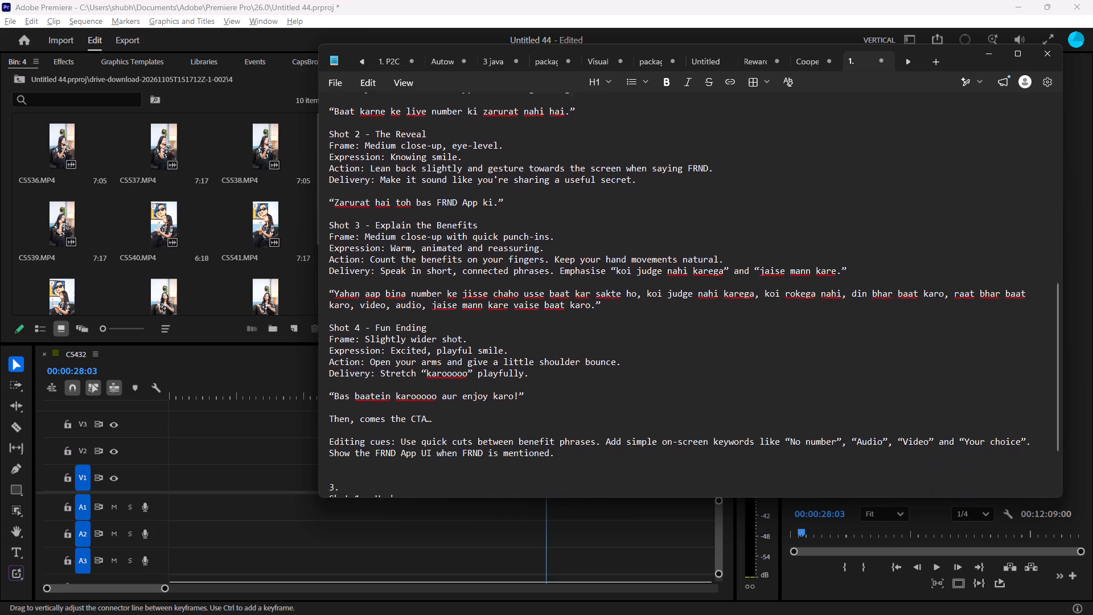
scroll(700, 326, "down", 10)
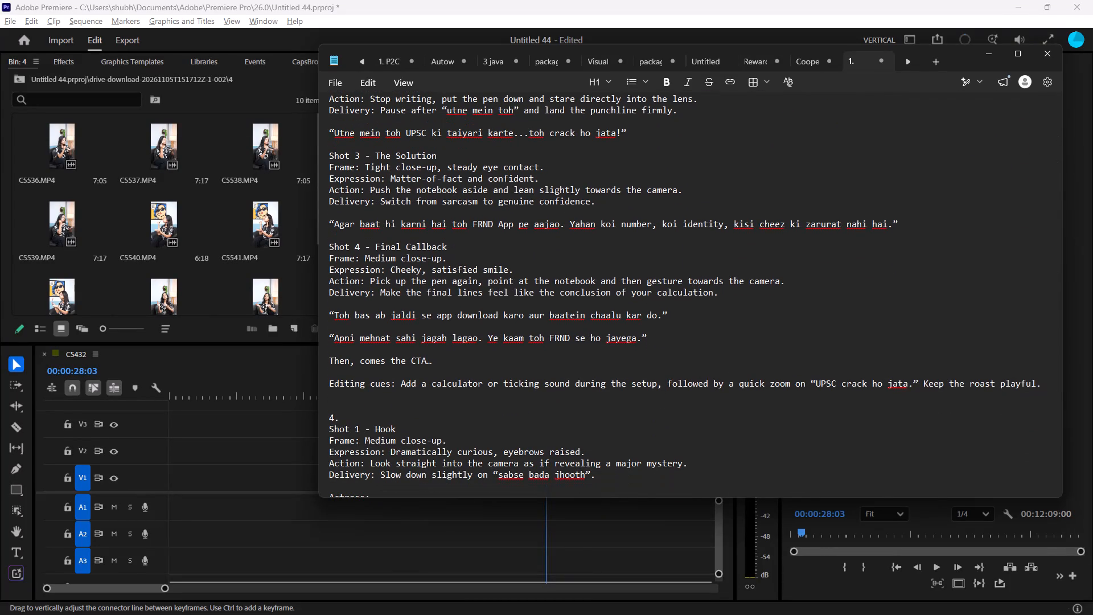
scroll(693, 319, "down", 1)
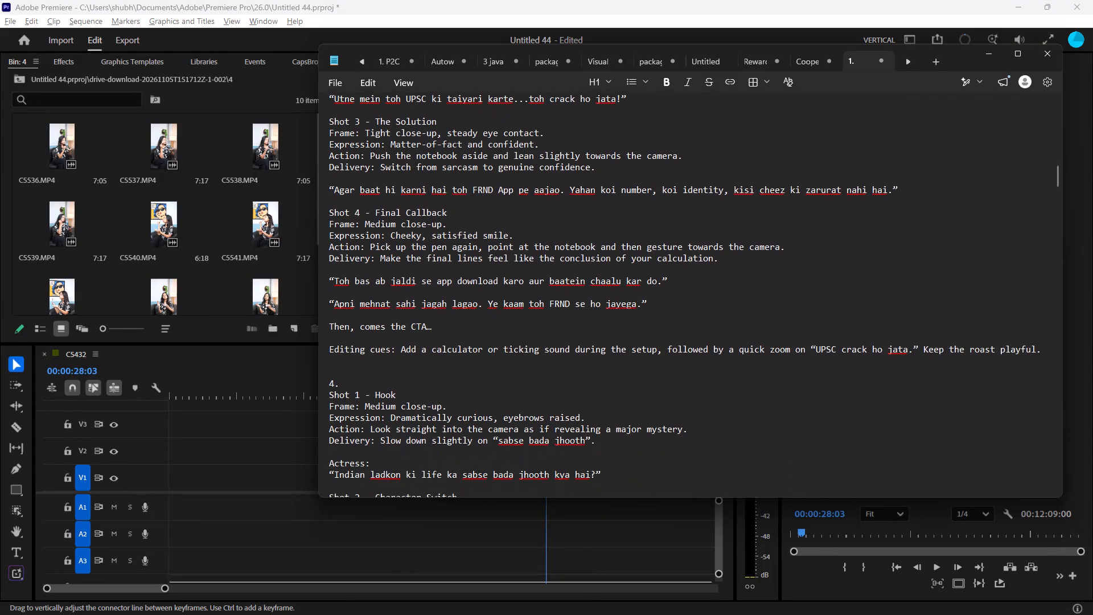
scroll(693, 319, "down", 5)
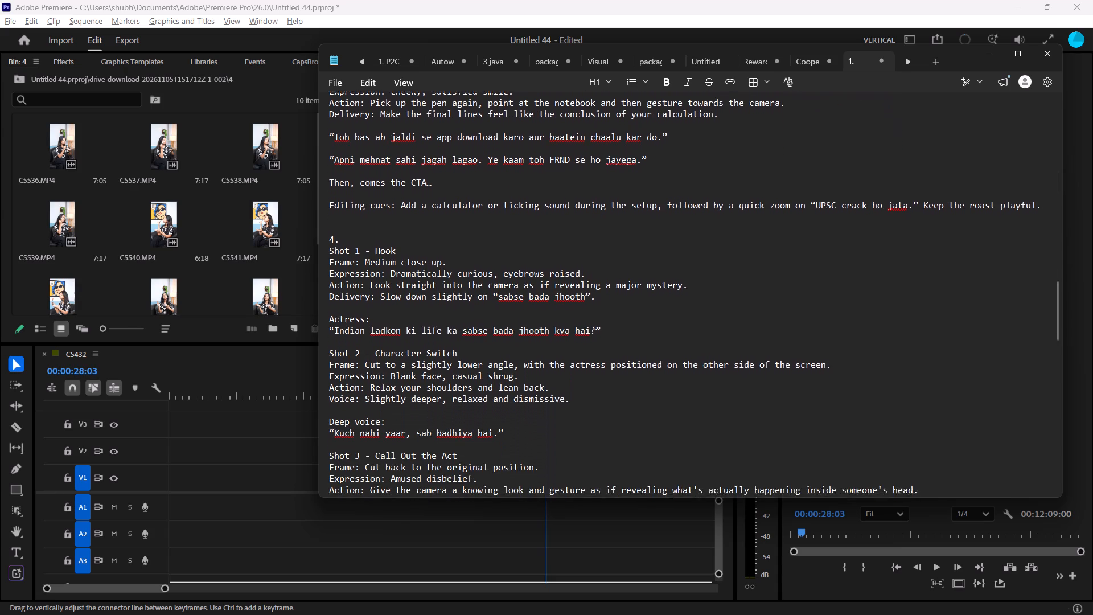
scroll(693, 319, "down", 2)
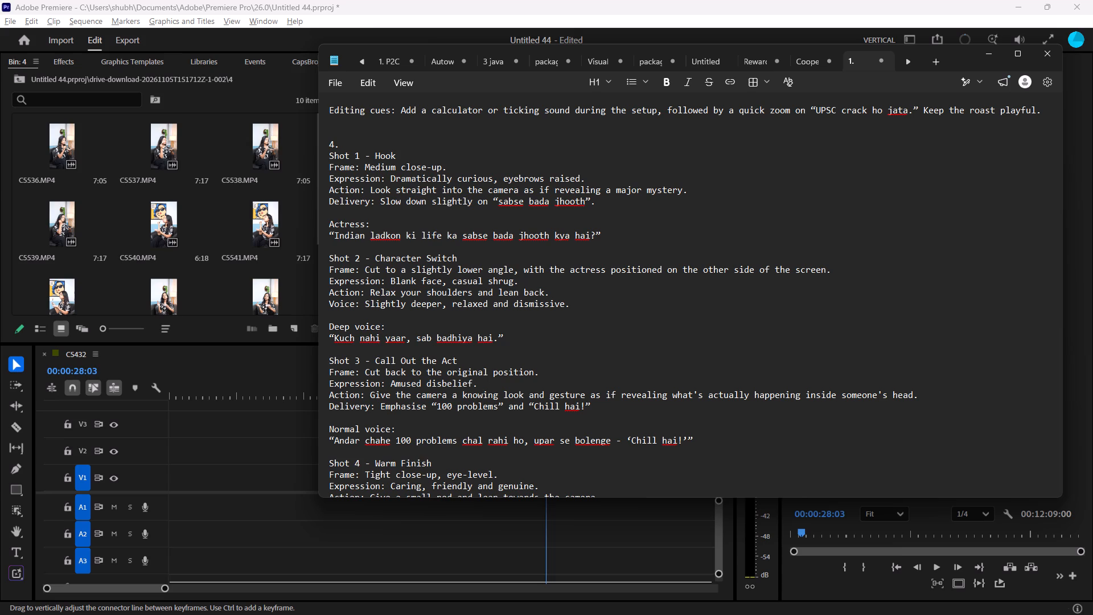
scroll(506, 345, "down", 3)
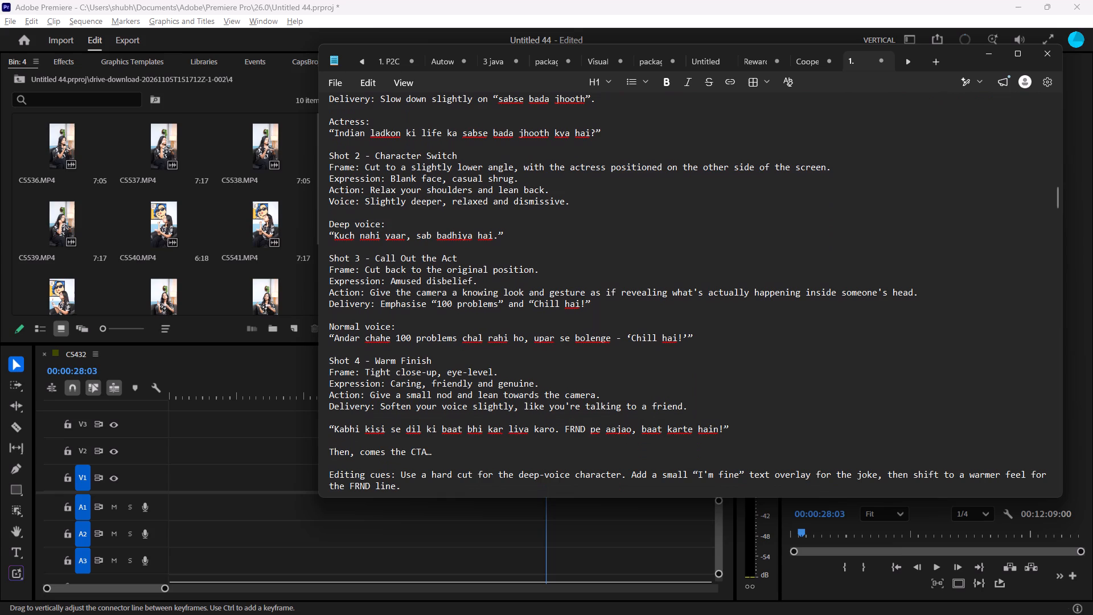
scroll(519, 359, "down", 2)
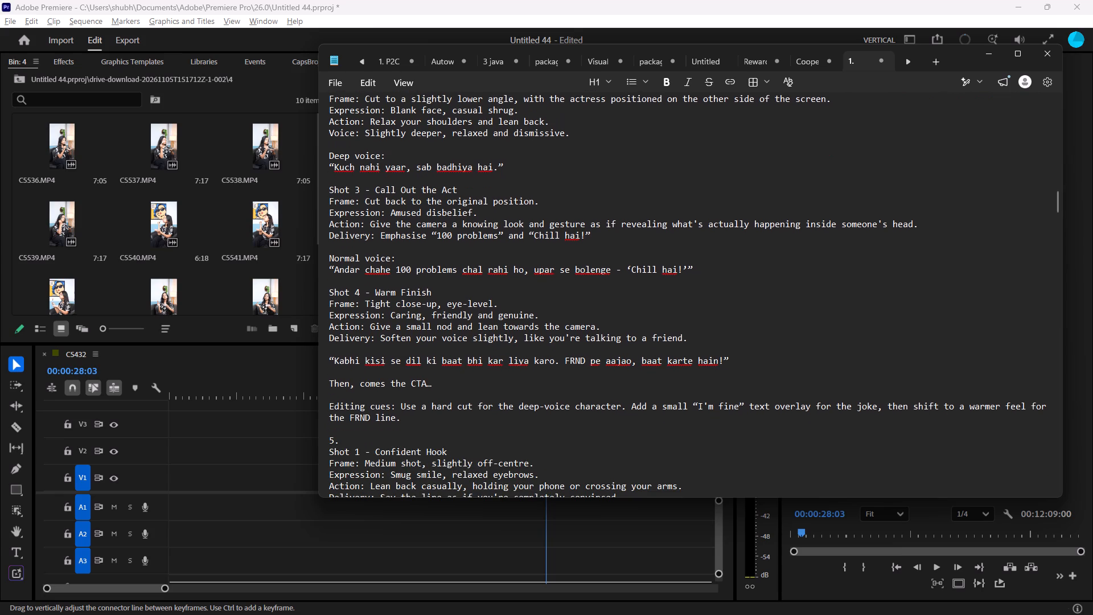
scroll(519, 359, "down", 1)
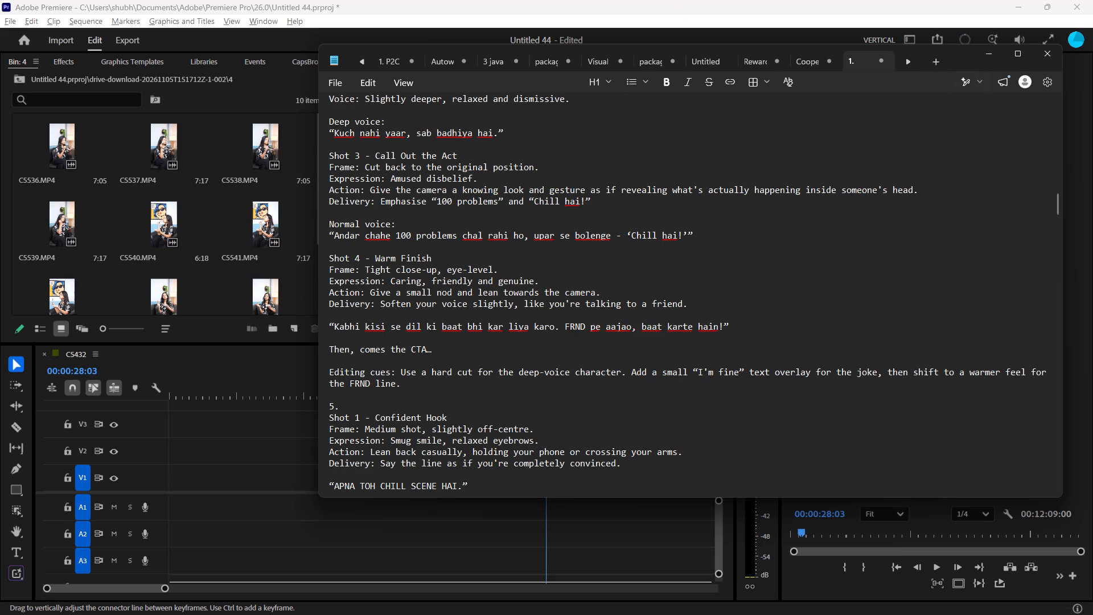
left_click(991, 61)
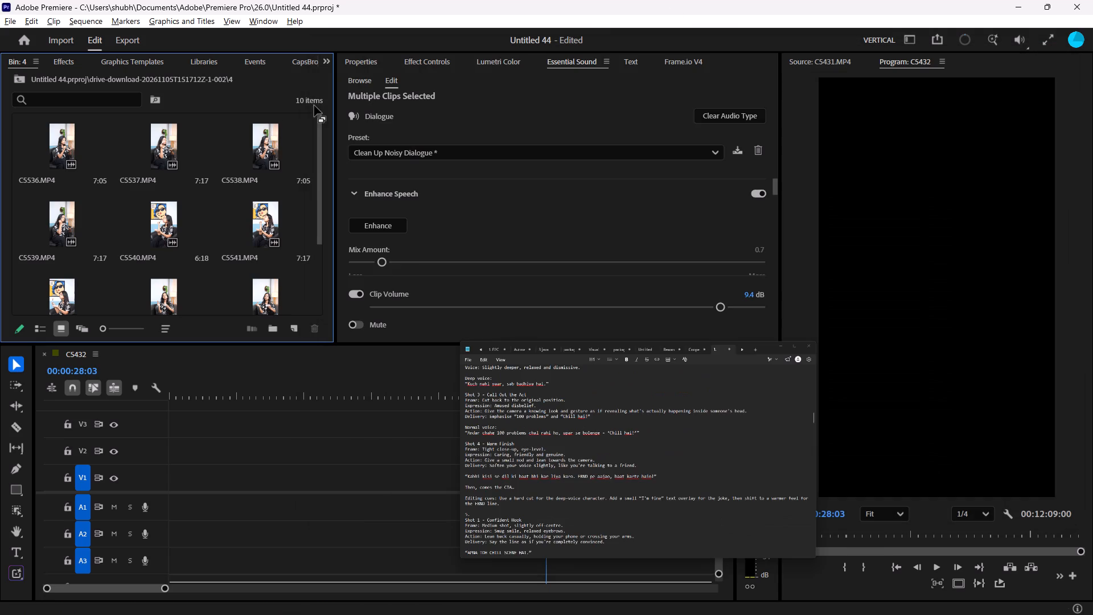
Return to Premiere and place all ten clips of bin 4 at the start of the sequence on V1 and A1.
scroll(168, 122, "down", 4)
scroll(186, 204, "up", 1)
scroll(188, 206, "down", 4)
scroll(199, 267, "up", 4)
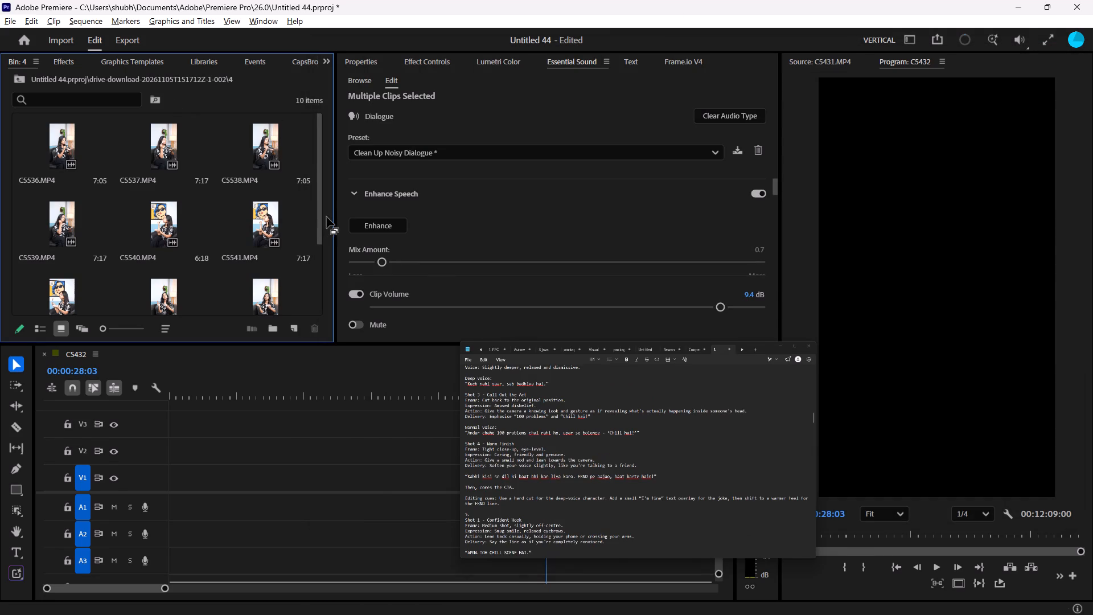
left_click(323, 219)
left_click_drag(319, 224, 317, 302)
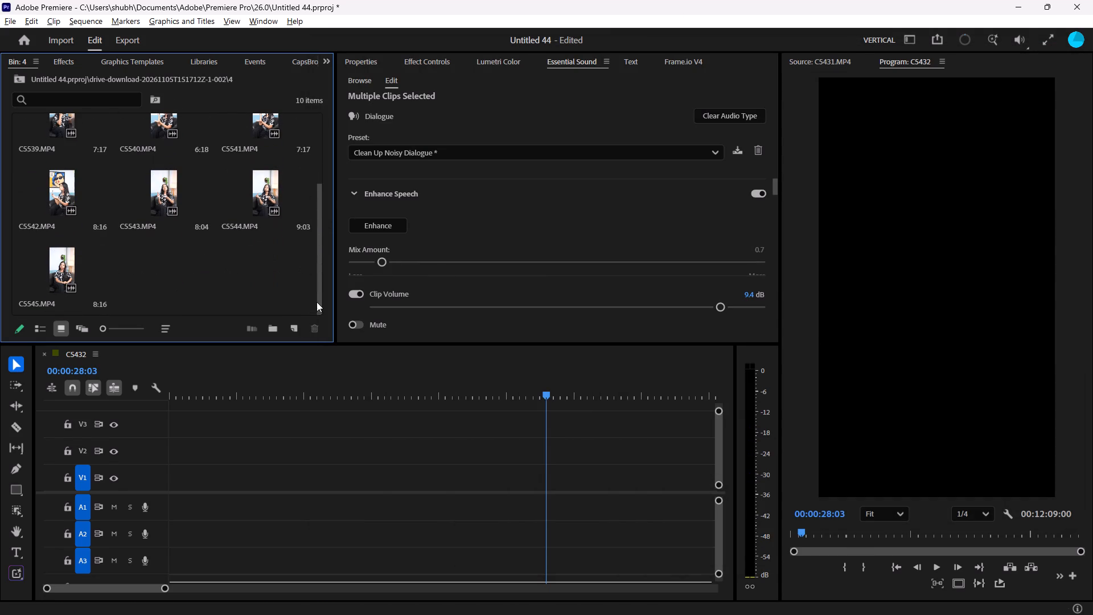
left_click_drag(317, 302, 317, 308)
left_click_drag(317, 308, 335, 270)
left_click_drag(335, 270, 336, 292)
left_click_drag(279, 288, 0, 89)
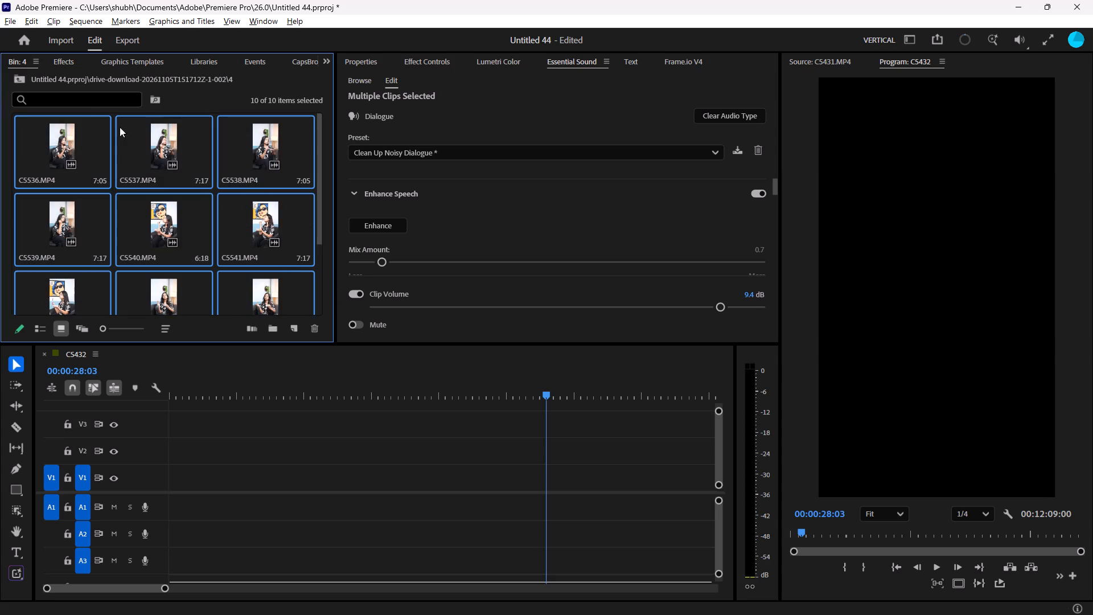
left_click_drag(67, 154, 143, 494)
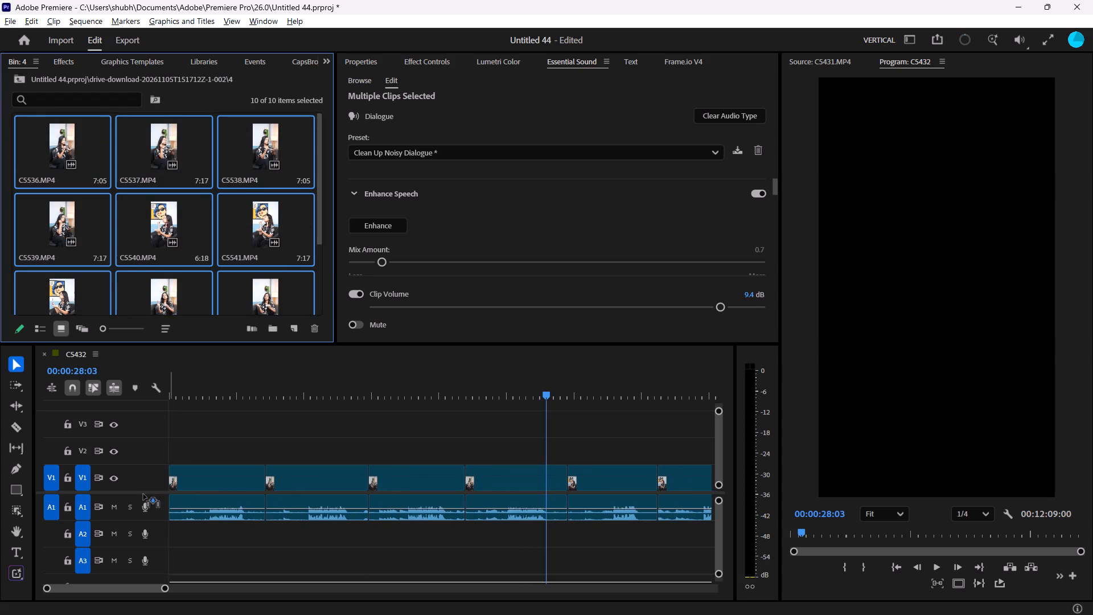
left_click_drag(143, 494, 138, 494)
Put the playhead at the sequence start and fit all ten newly added clips to the frame size.
left_click(183, 397)
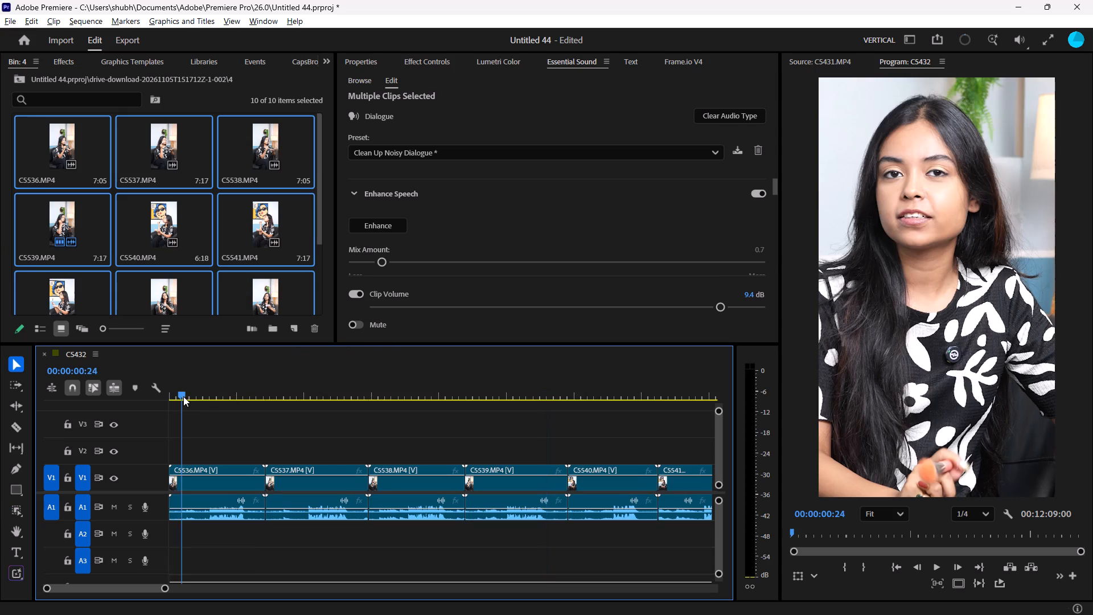
left_click_drag(180, 393, 137, 400)
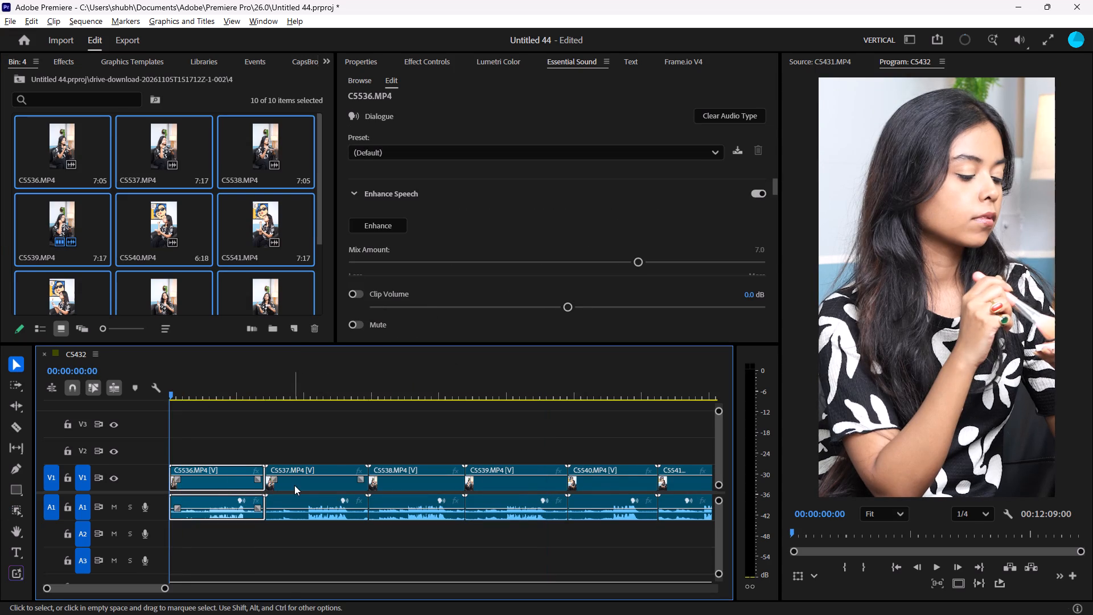
scroll(294, 485, "down", 9, "alt")
left_click_drag(617, 437, 52, 578)
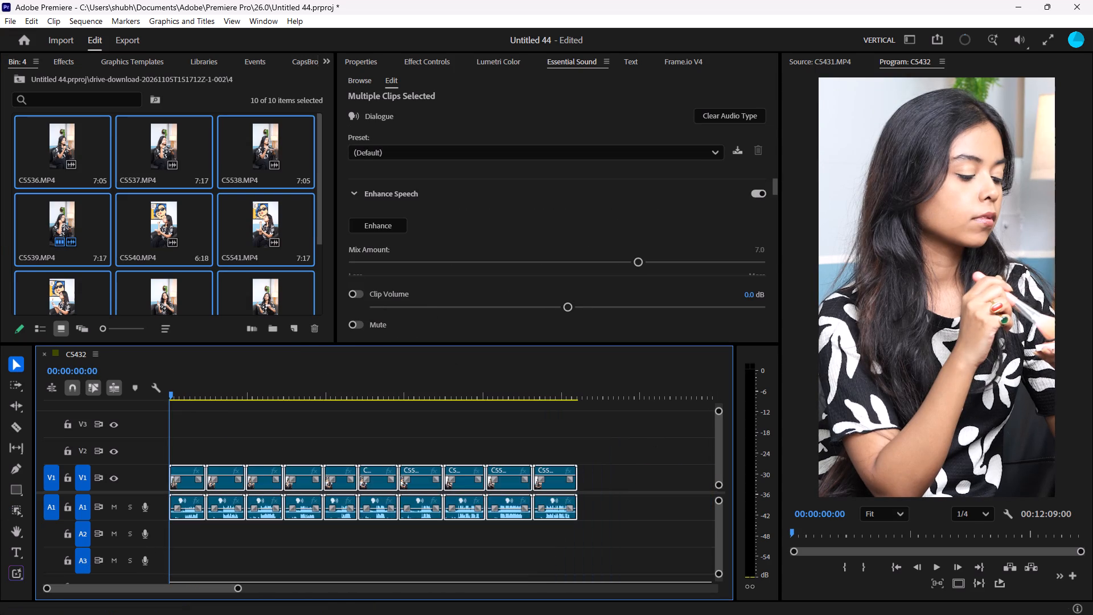
key("ctrl+h")
Play the sequence from the start to review the first three takes.
key("space")
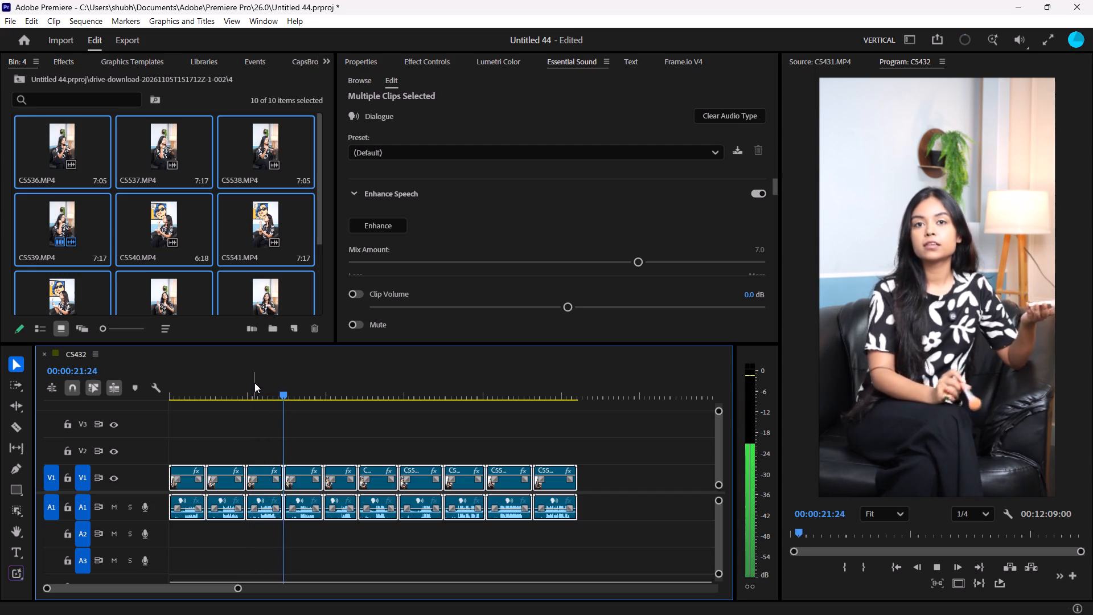
key("space")
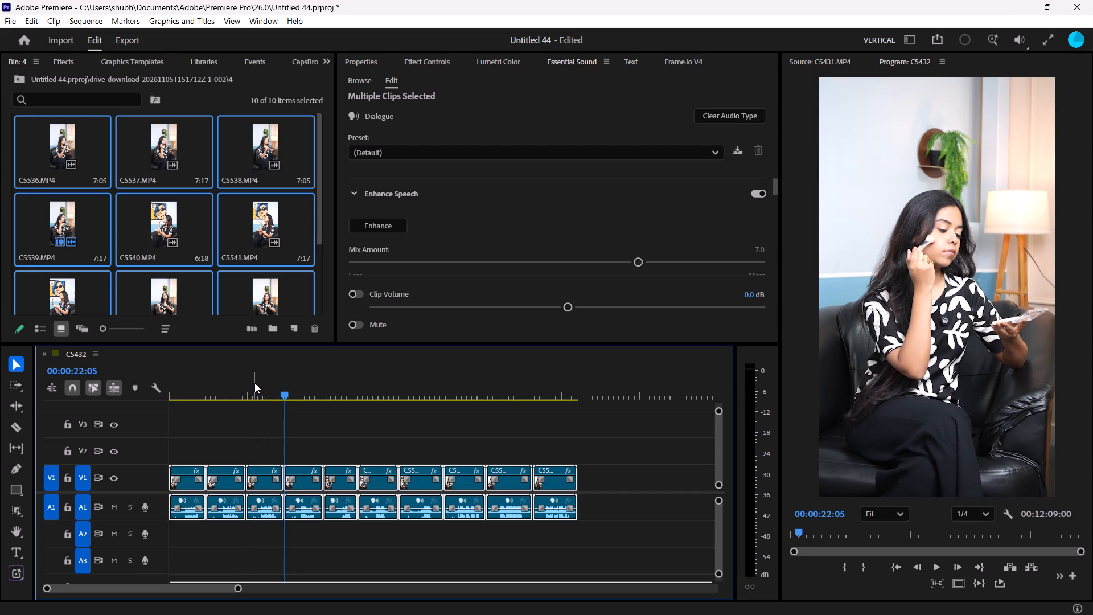
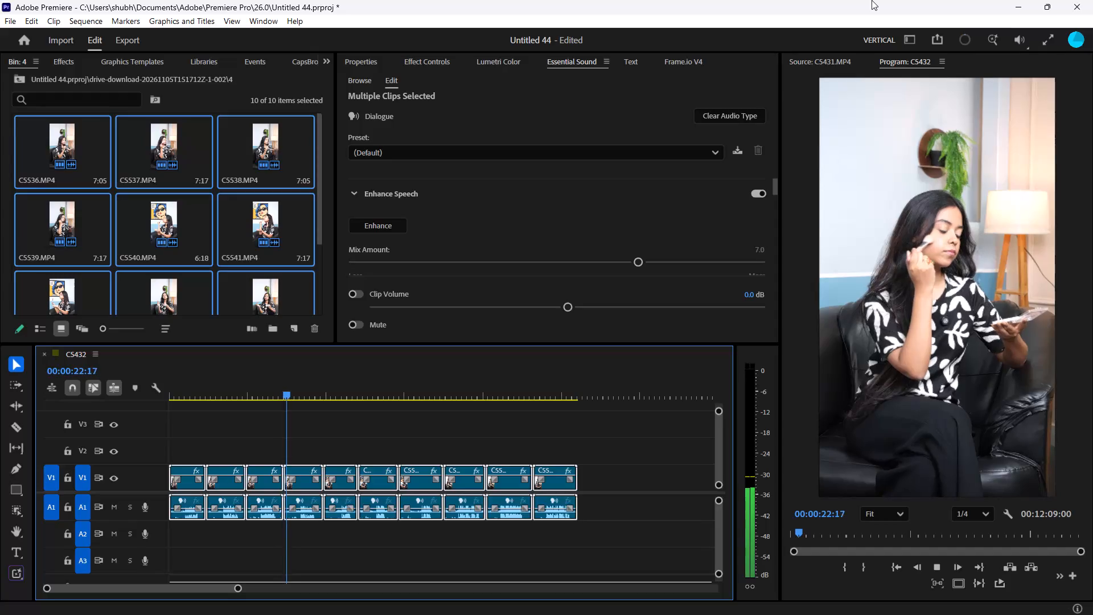
Pause the playback and toggle Bluetooth in the Windows quick settings.
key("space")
key("super+a")
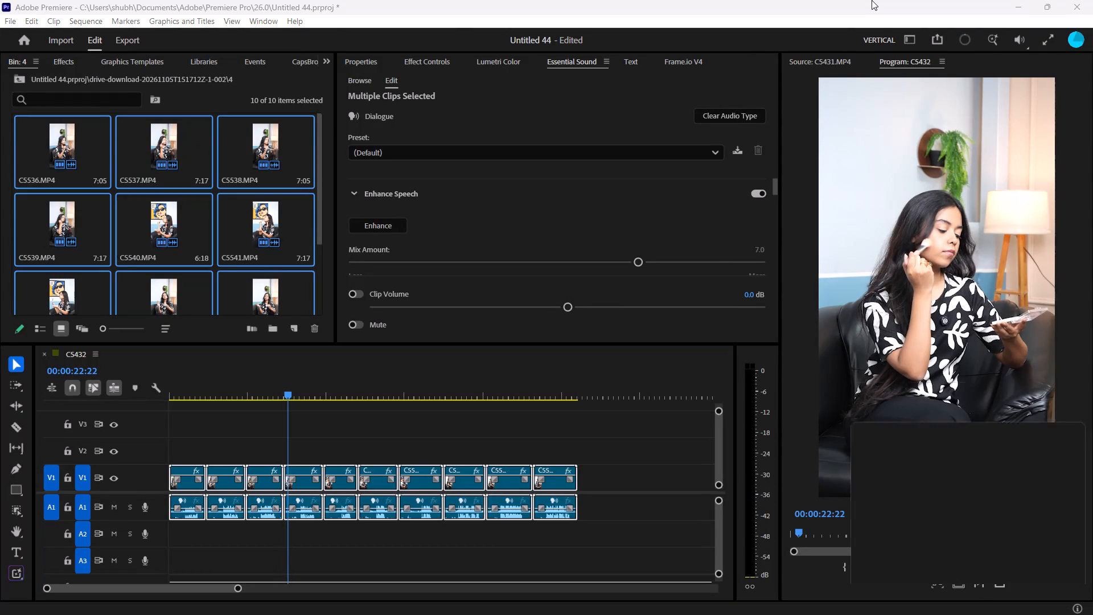
key("Right")
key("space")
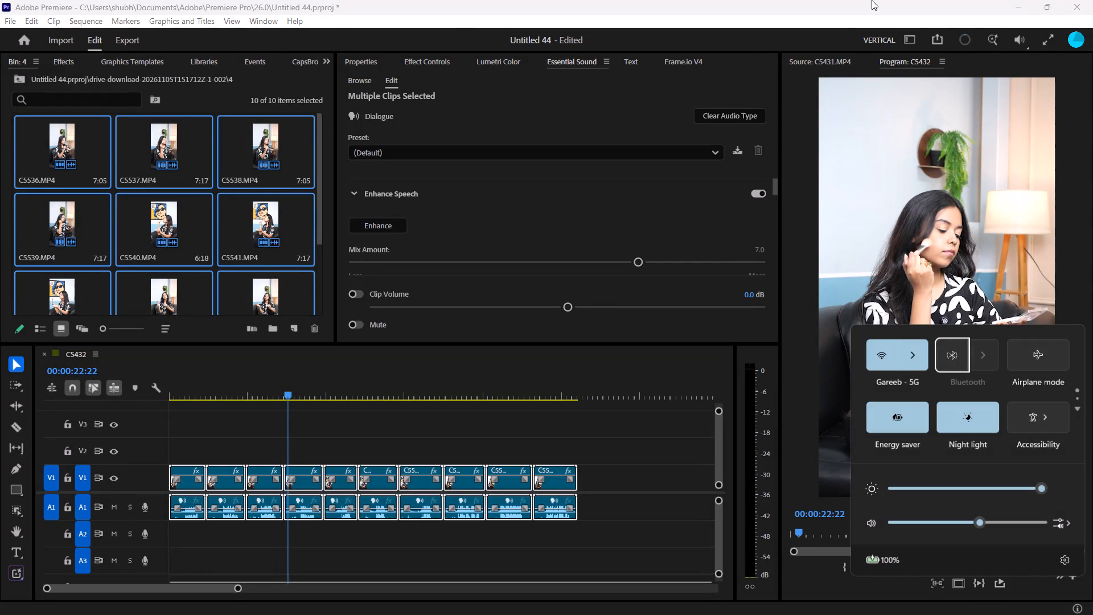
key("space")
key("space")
key("super+a")
Return to the sequence and move the playhead back to 00:00:19:14 in the third take to resume reviewing.
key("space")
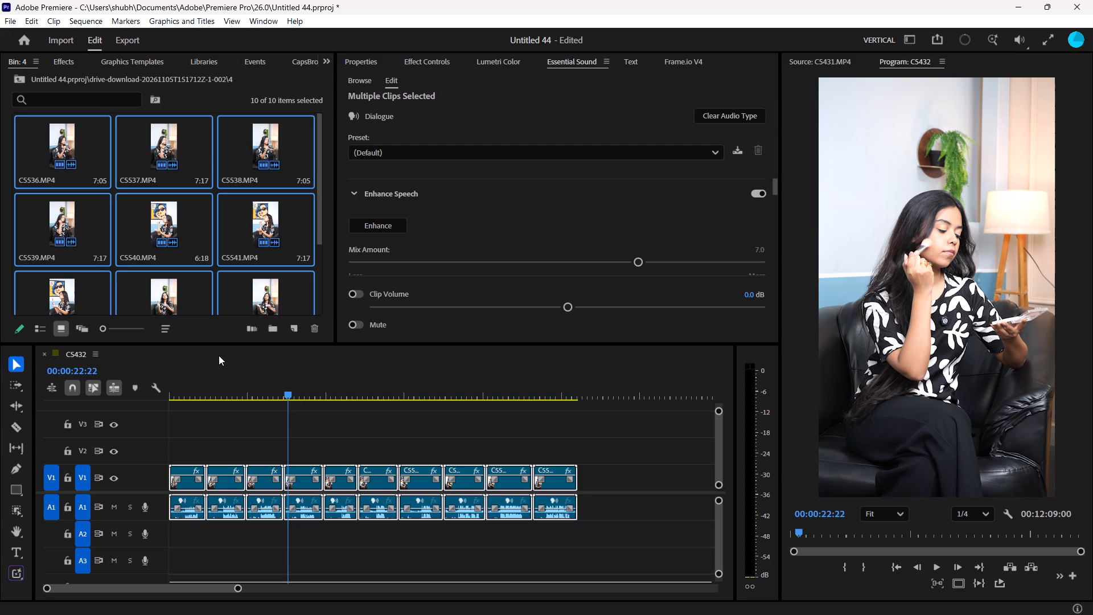
left_click(222, 389)
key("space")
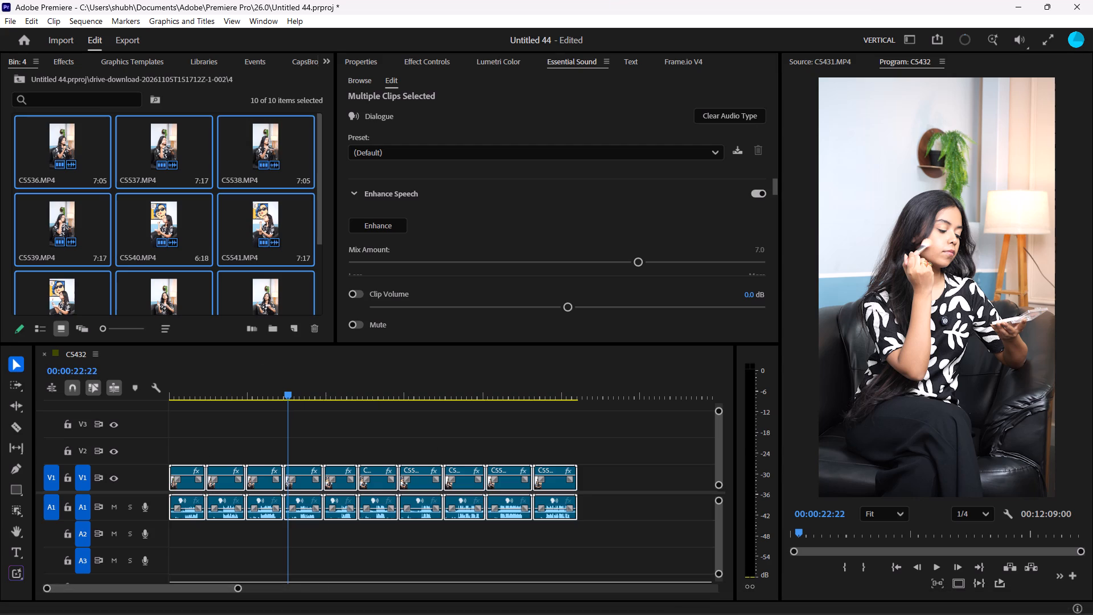
left_click(273, 393)
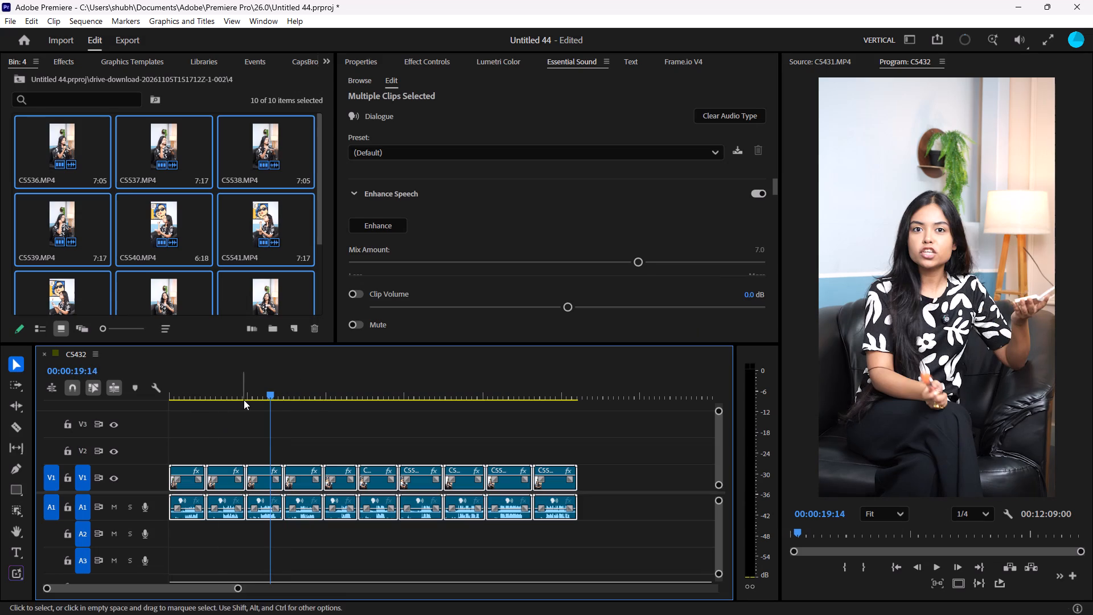
Replay and compare the opening takes C5536, C5537 and C5538 and the start of C5539 to choose the best delivery.
key("space")
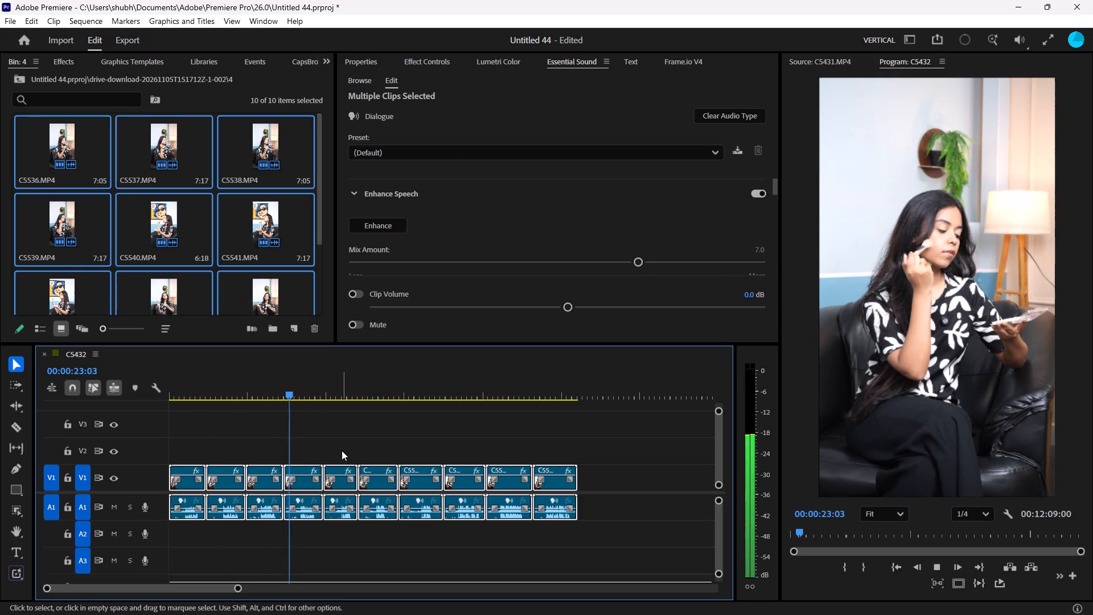
key("space")
left_click(260, 456)
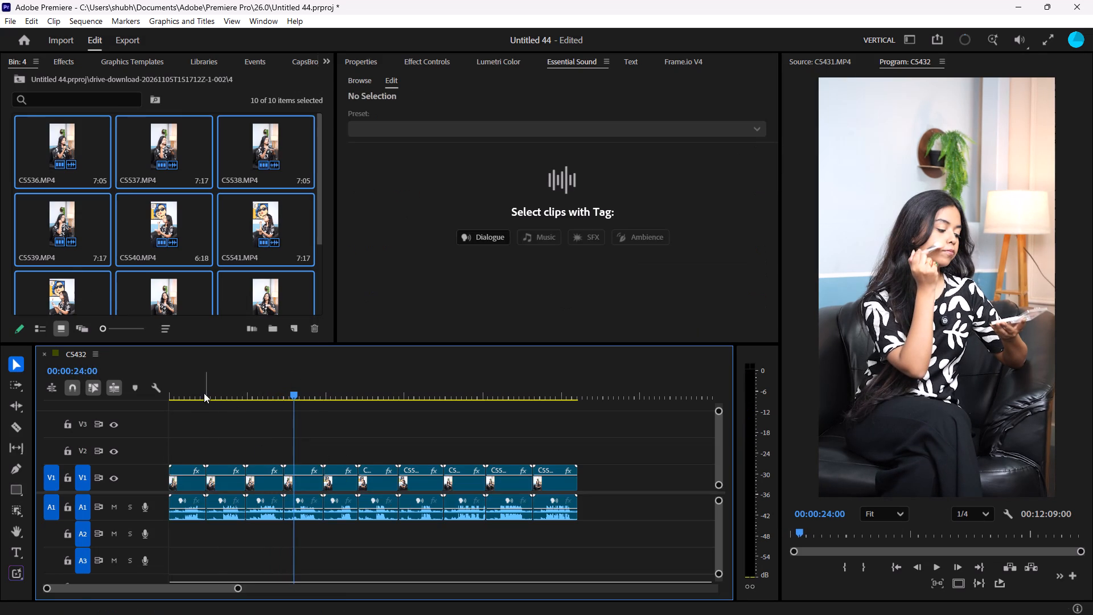
left_click(241, 382)
key("space")
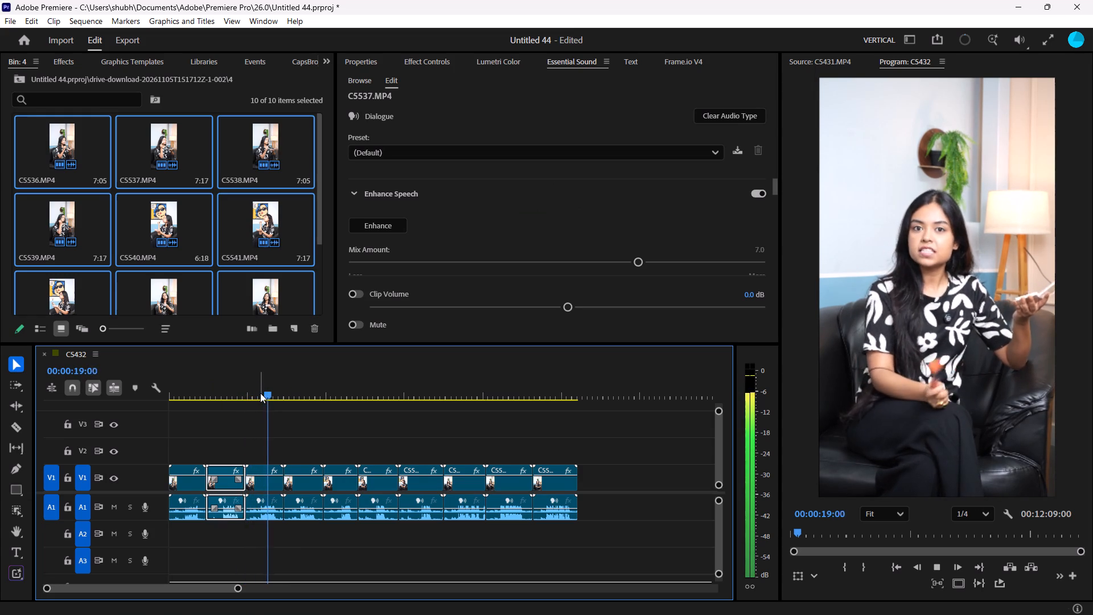
key("space")
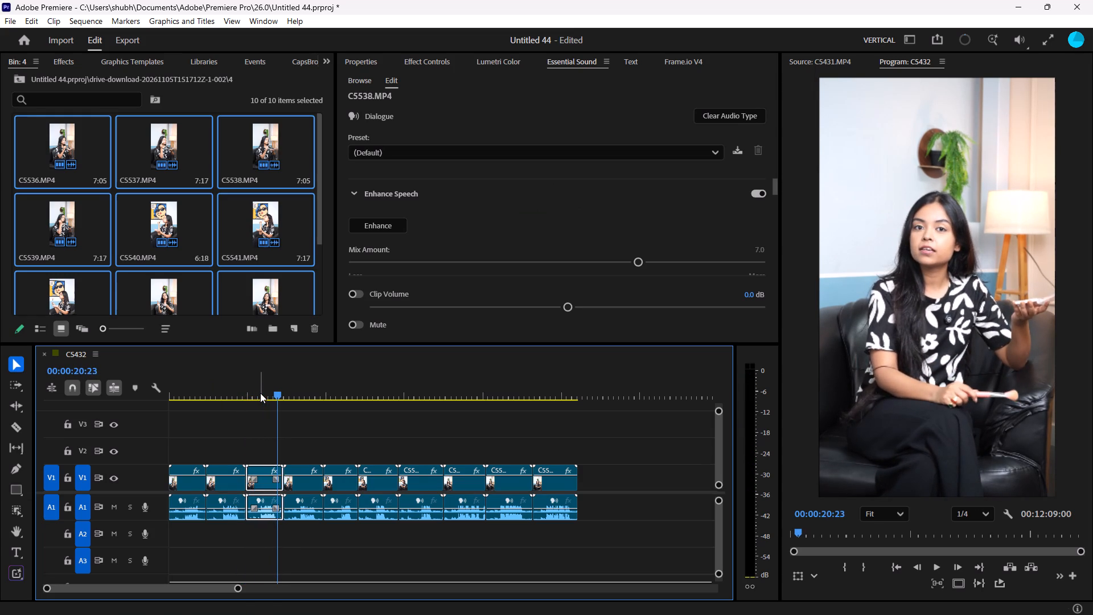
left_click(196, 391)
left_click(184, 391)
key("space")
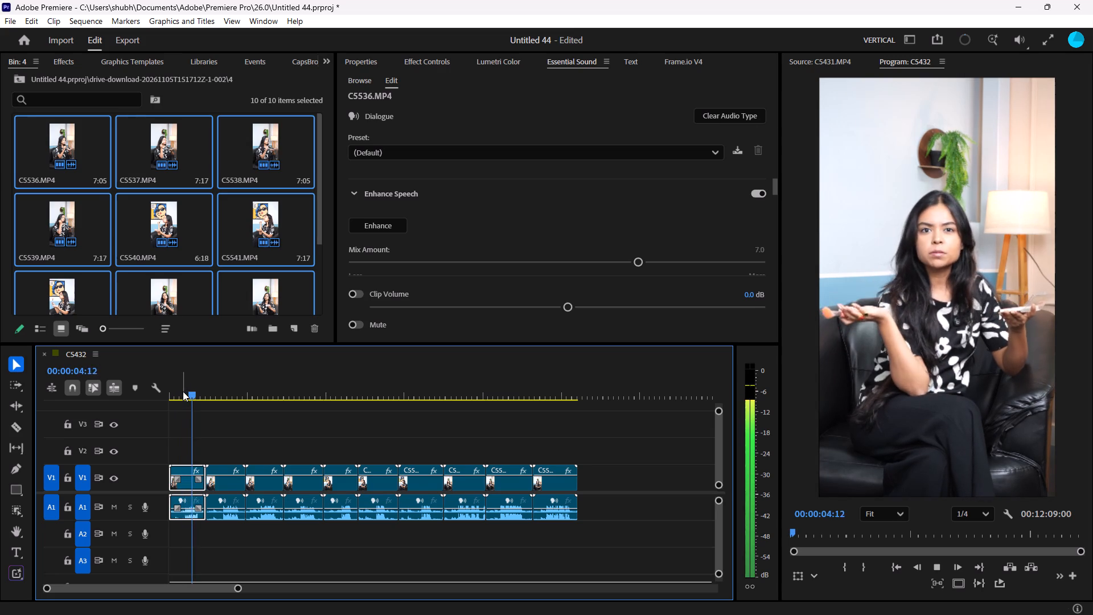
key("space")
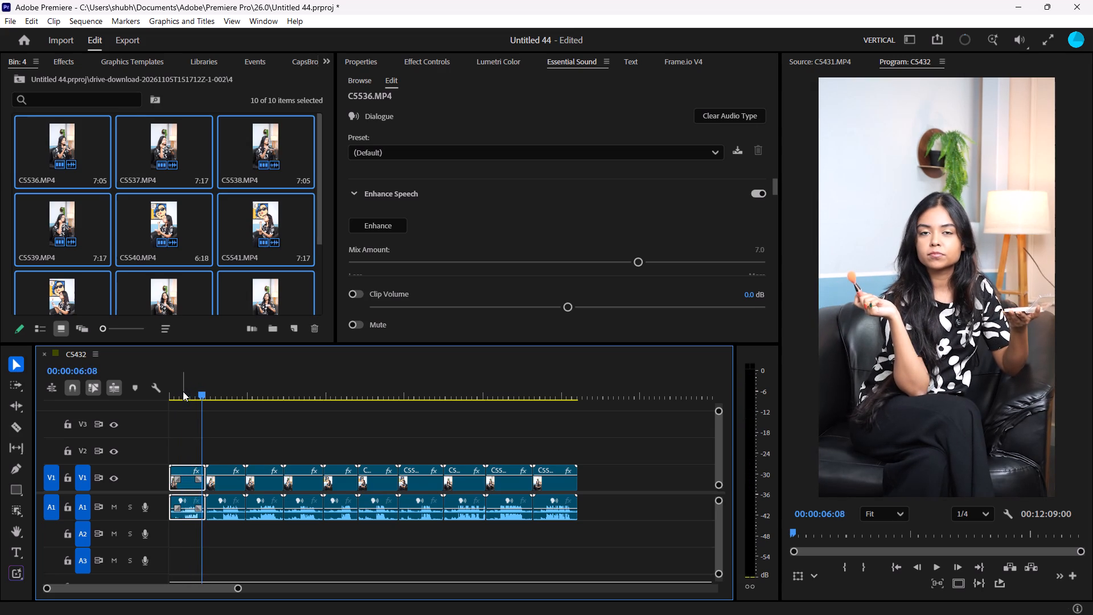
left_click(213, 394)
key("space")
left_click(221, 394)
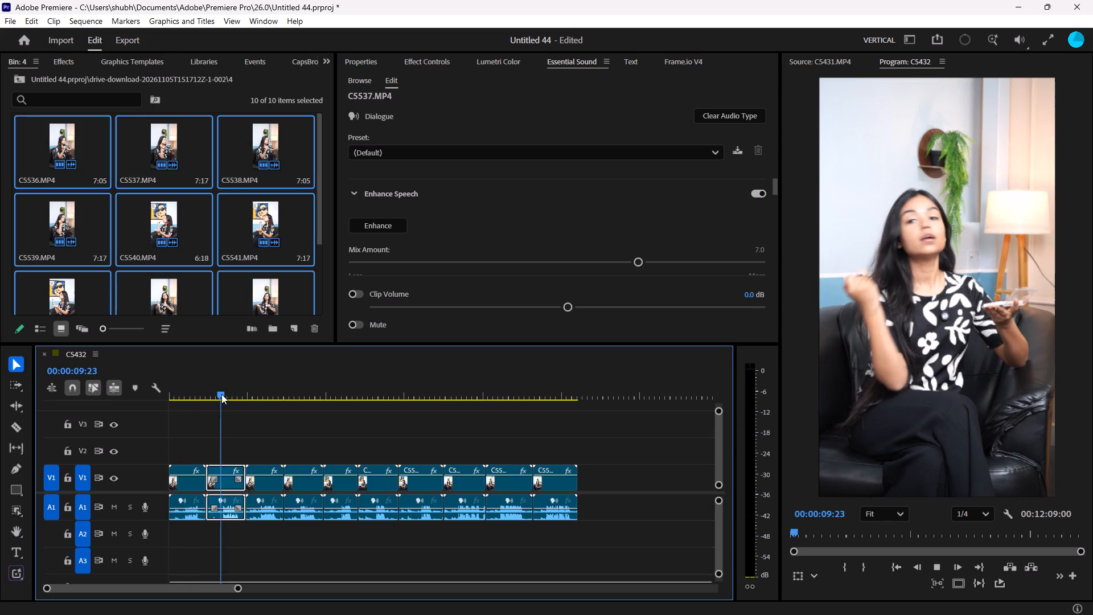
key("space")
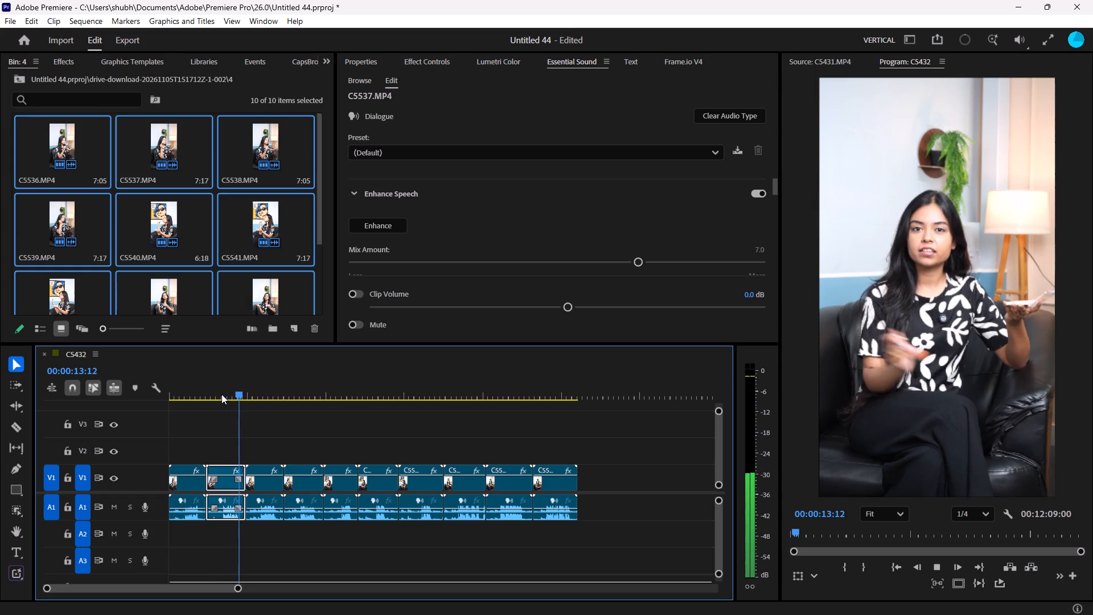
key("space")
left_click(179, 379)
key("space")
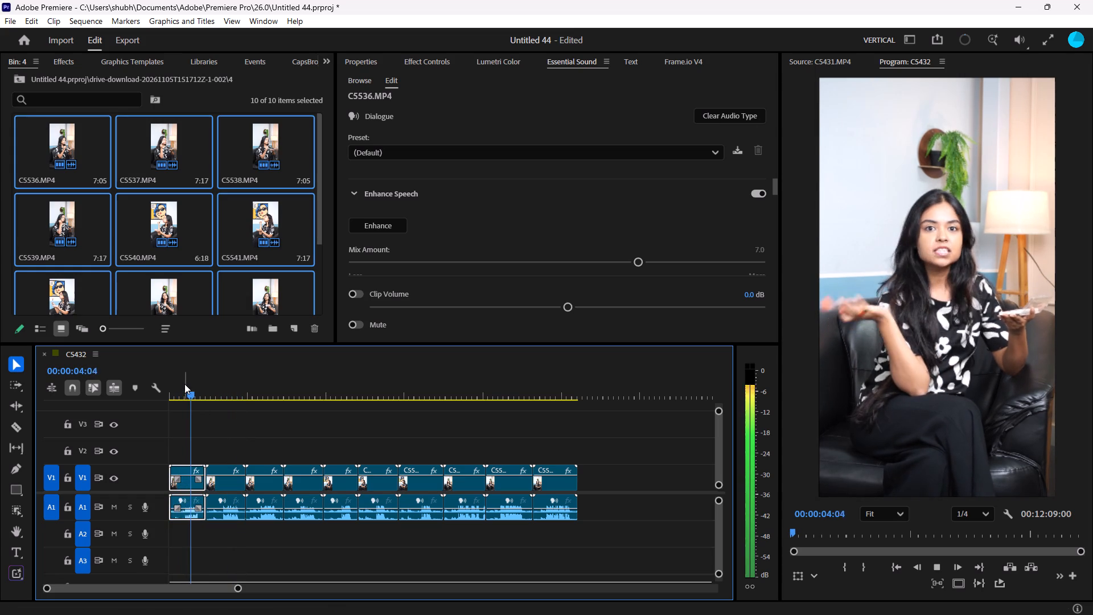
key("space")
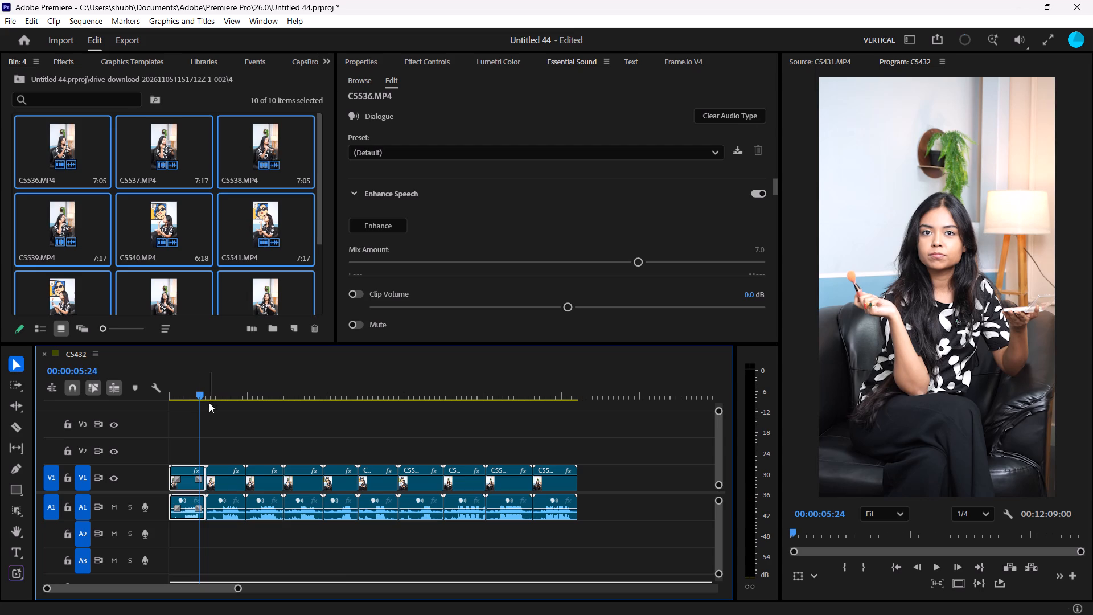
Delete takes C5537 and C5538 from V1 and A1 and close the gap after C5536.
left_click_drag(223, 449, 266, 507)
key("Delete")
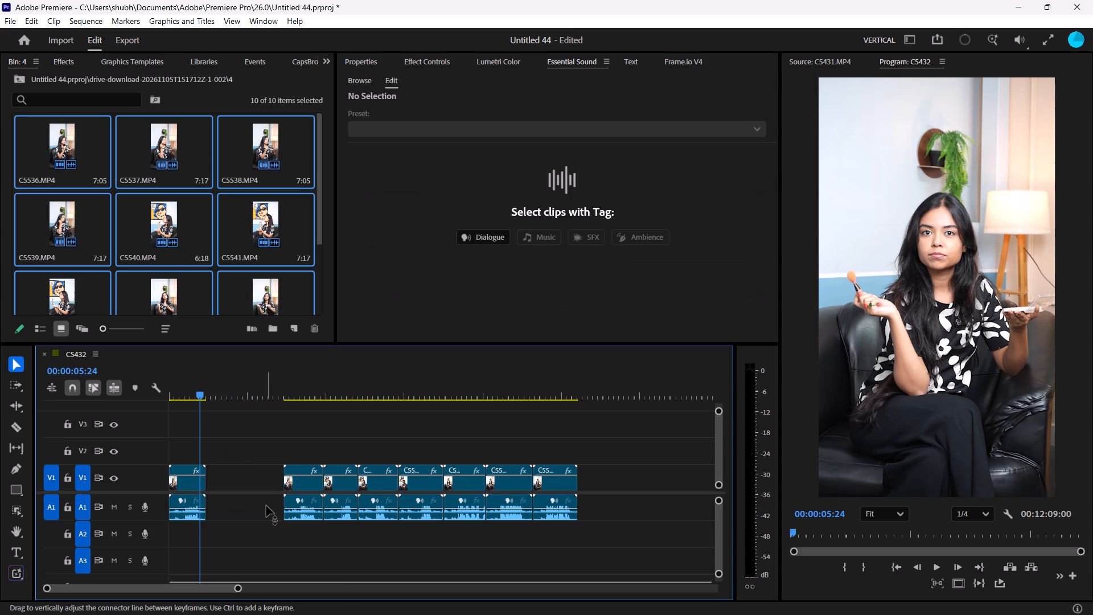
left_click(242, 471)
key("BackSpace")
Play take C5539, remove it from the sequence and close the gap it leaves after C5536.
key("space")
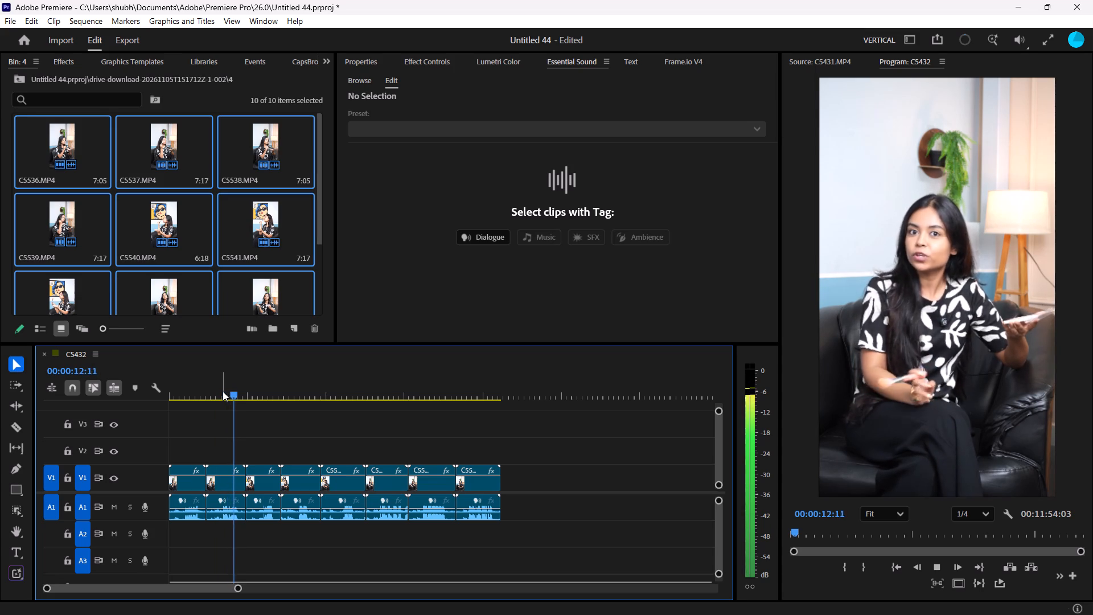
key("space")
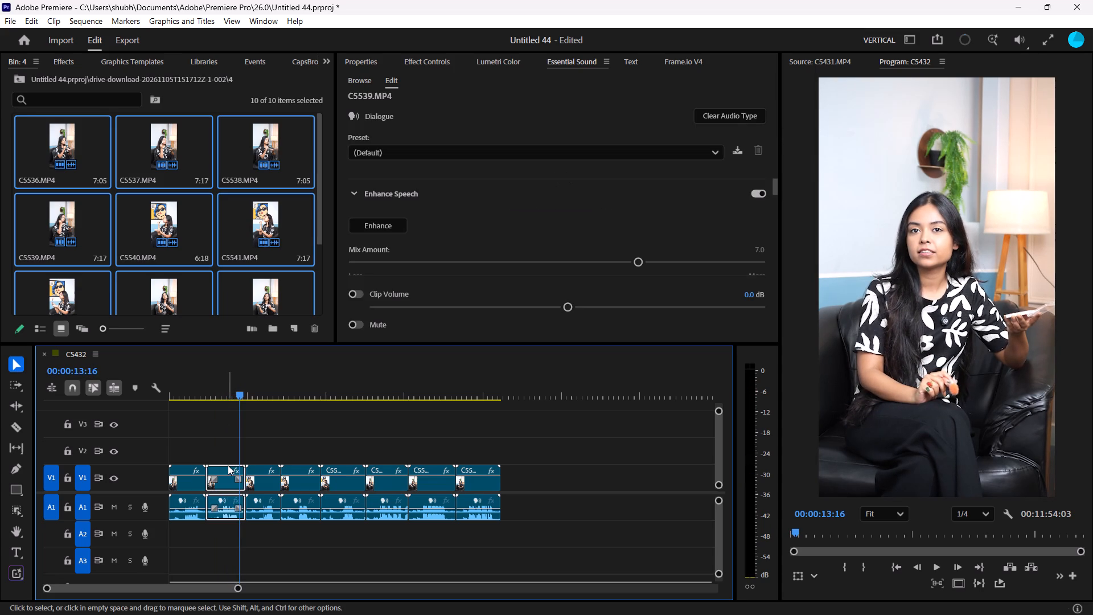
key("BackSpace")
key("BackSpace")
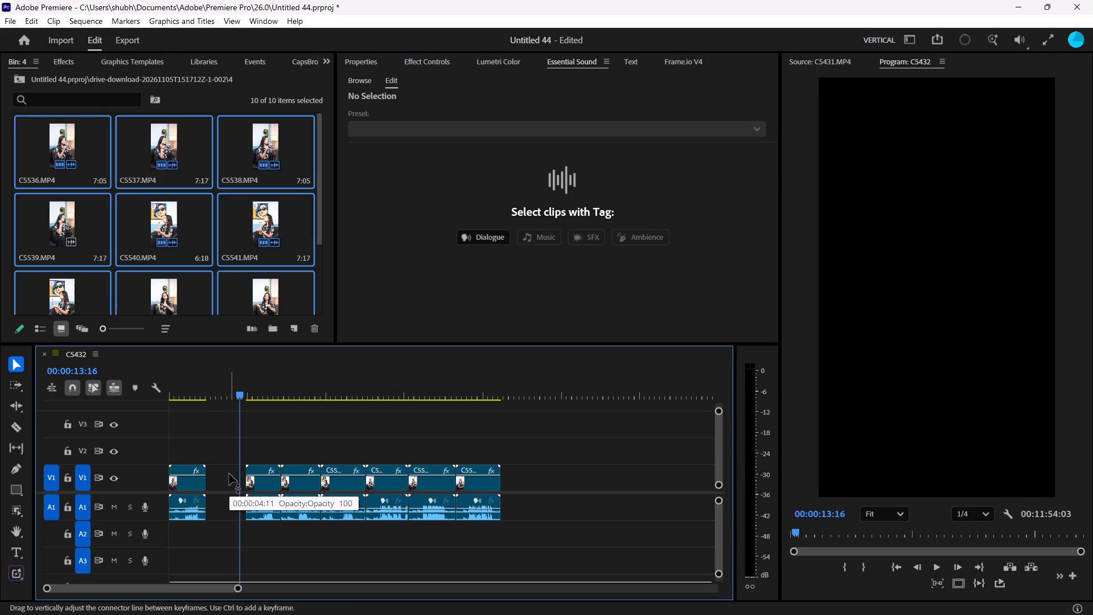
left_click(229, 474)
key("BackSpace")
Play and compare takes C5540, C5541 and C5542, the shots in front of the pop-art poster.
left_click(207, 400)
left_click(213, 389)
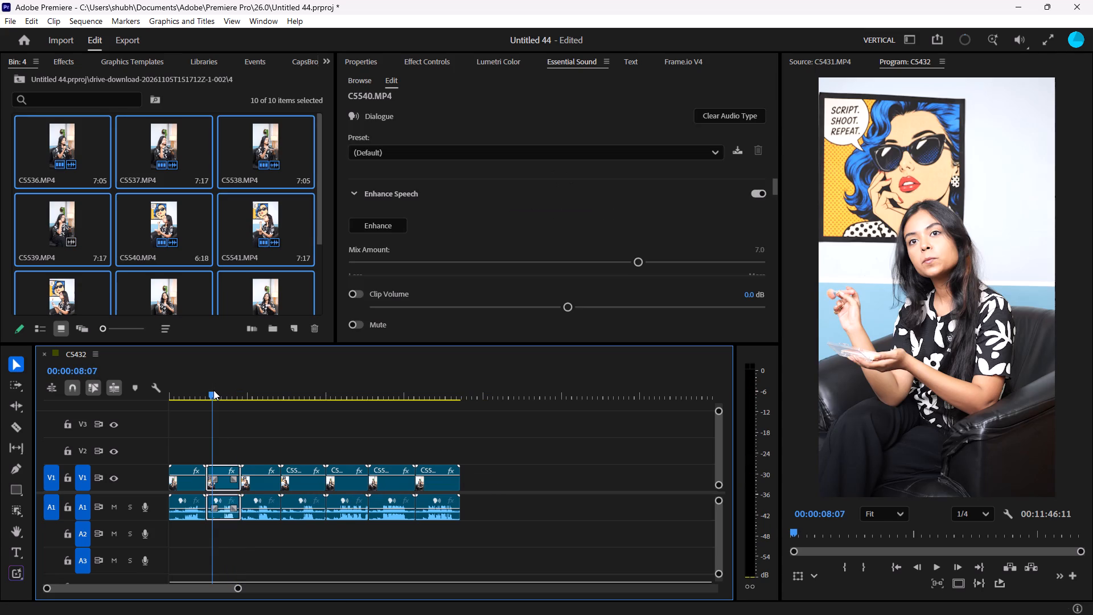
key("space")
key("space")
key("space")
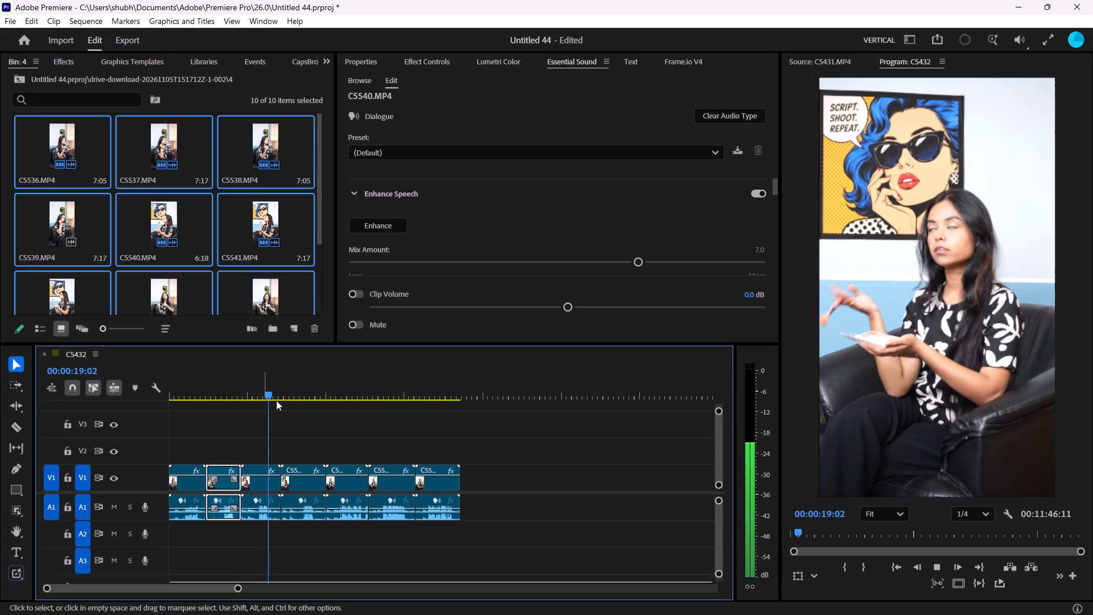
left_click(290, 388)
left_click(295, 391)
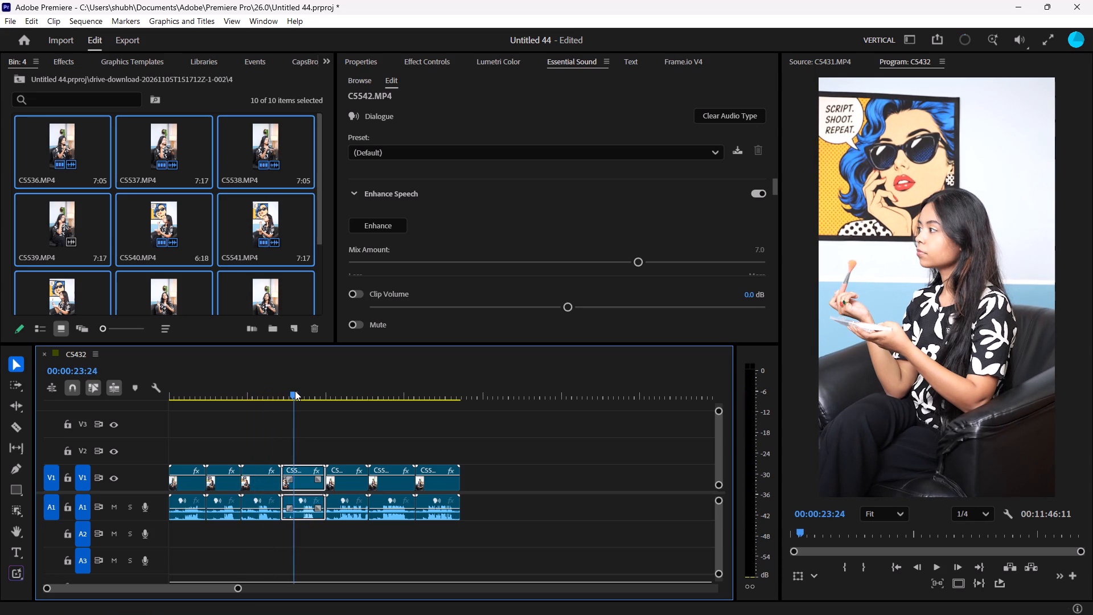
key("space")
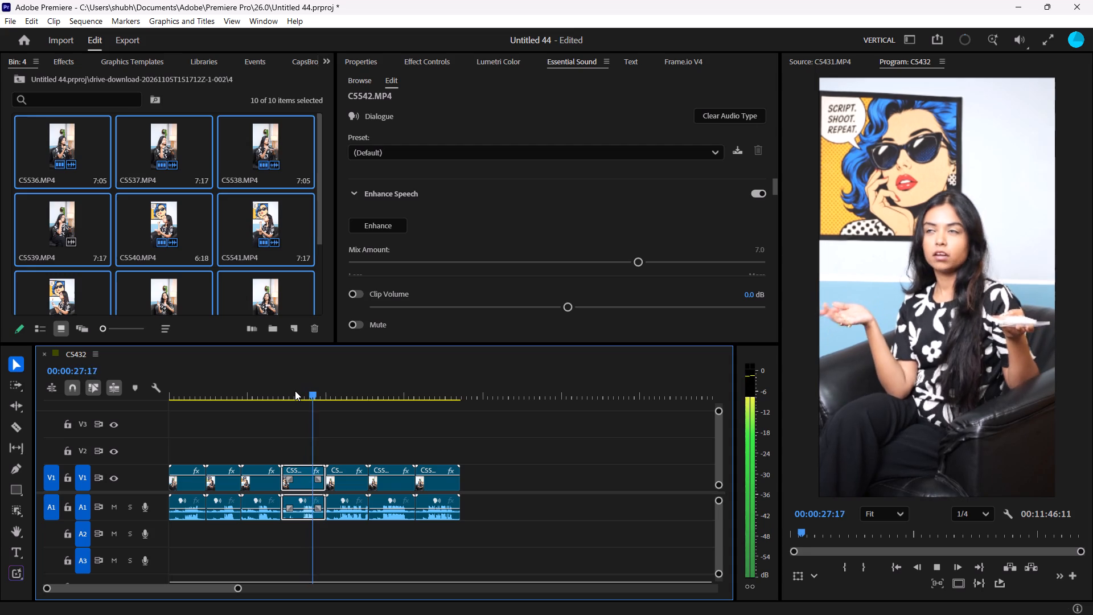
key("space")
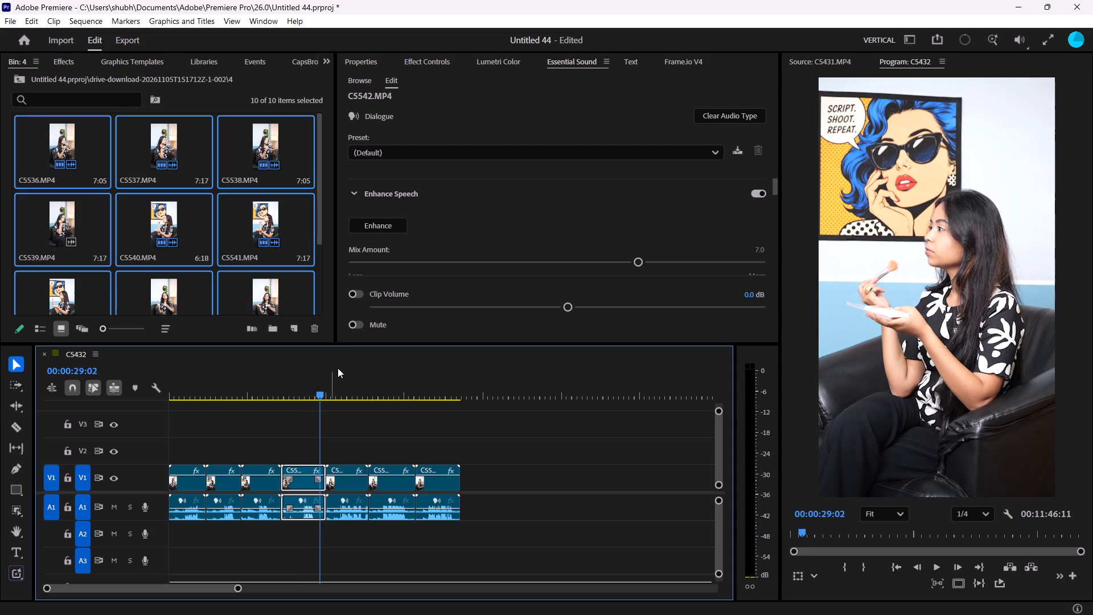
left_click(253, 362)
left_click(256, 392)
key("space")
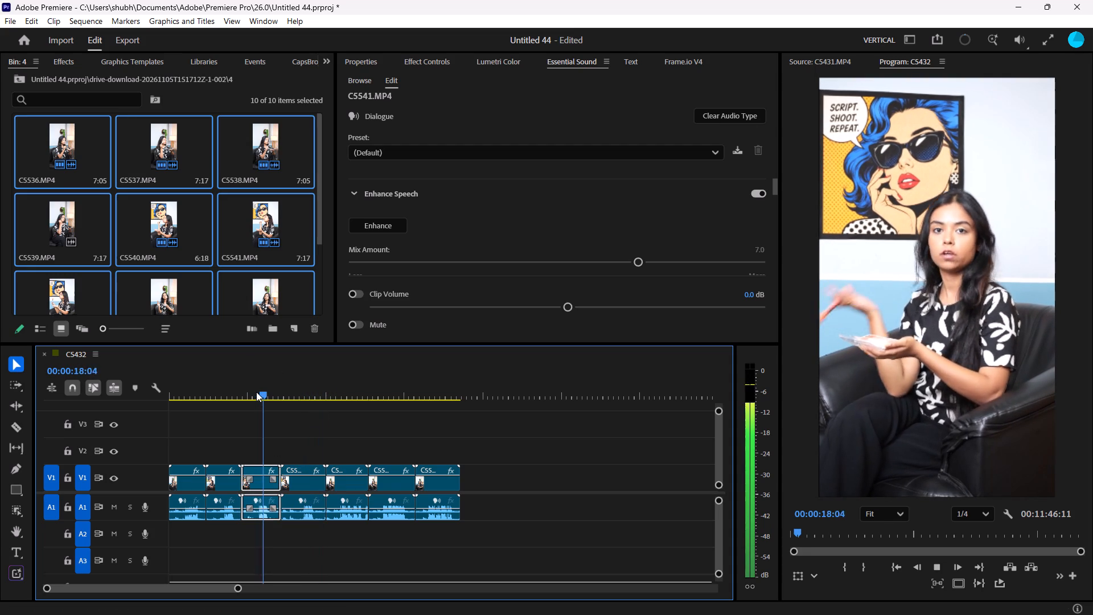
key("space")
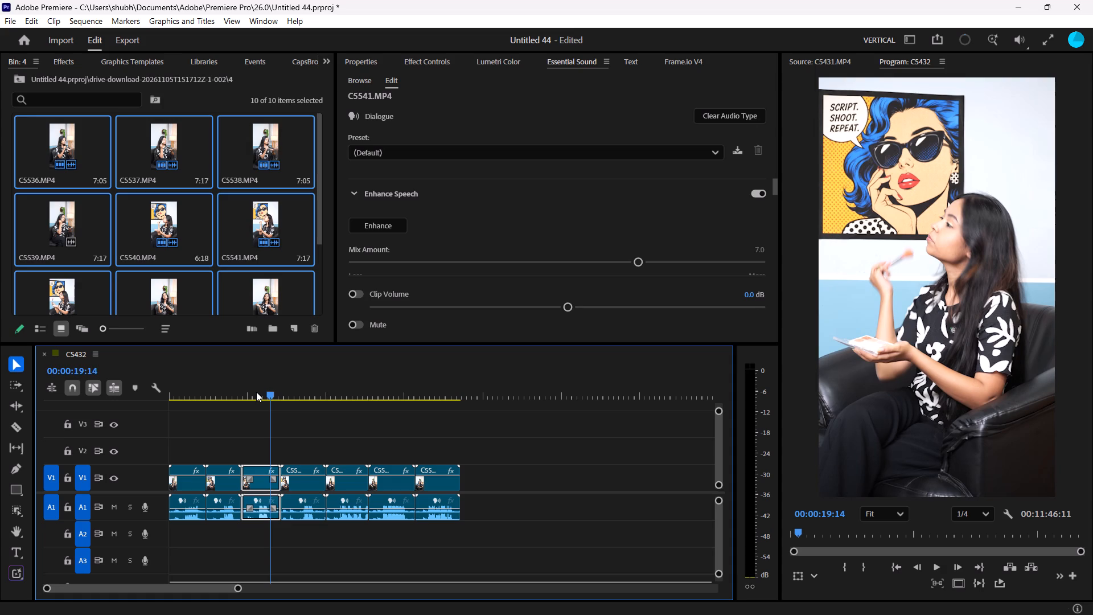
Delete takes C5540 and C5542 and close the gap between C5536 and C5541.
left_click_drag(213, 438, 215, 579)
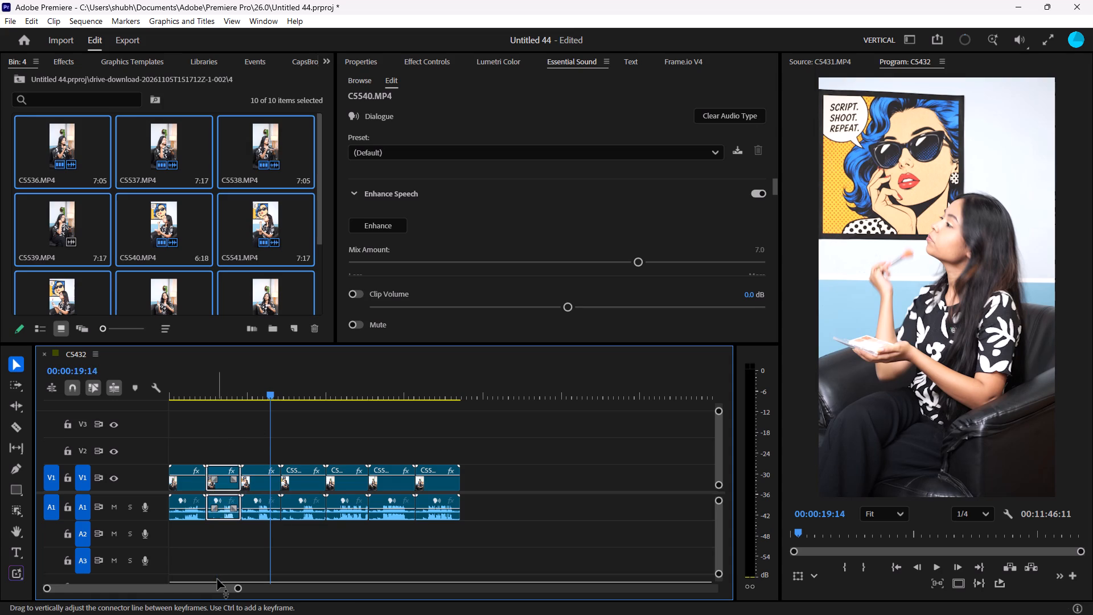
key("BackSpace")
left_click_drag(311, 419, 308, 614)
key("BackSpace")
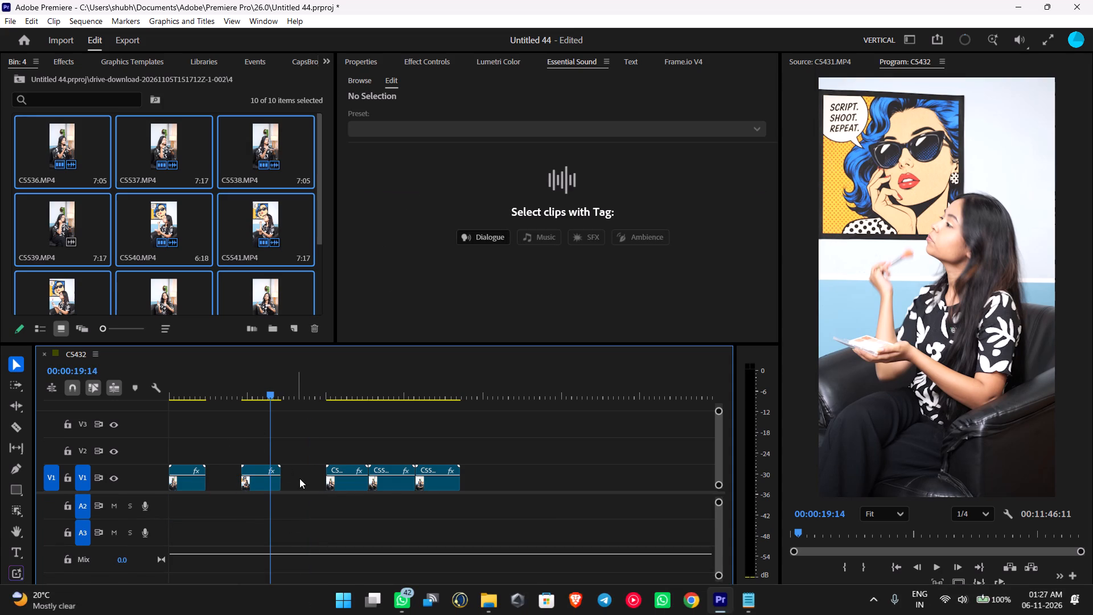
scroll(299, 478, "up", 2)
scroll(308, 512, "up", 5, "ctrl")
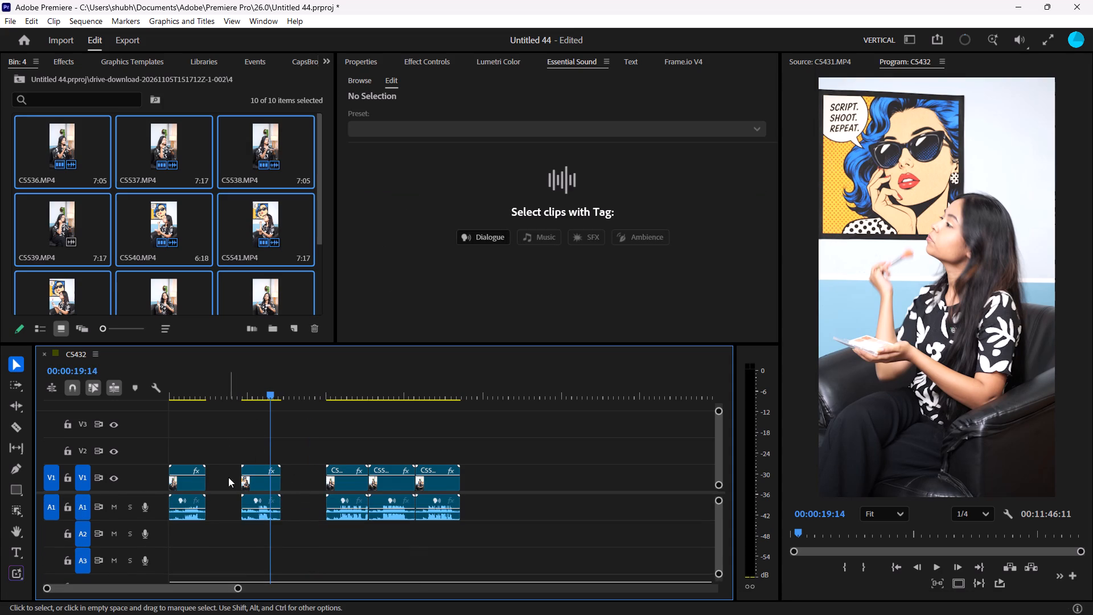
left_click(225, 483)
key("BackSpace")
Play and compare the closing takes C5543, C5544 and C5545.
left_click(291, 392)
key("space")
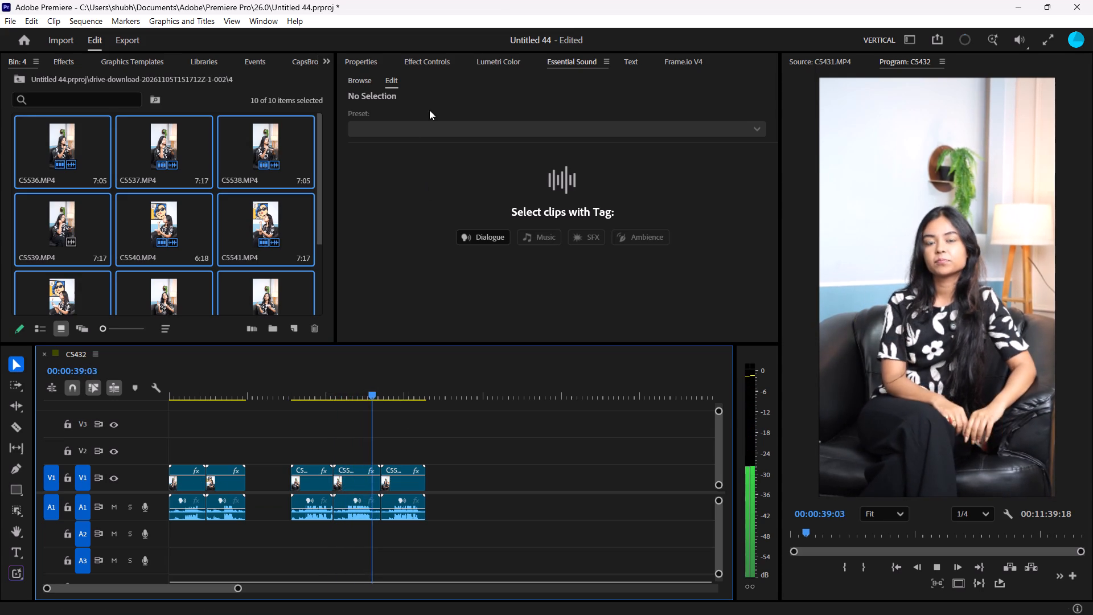
key("space")
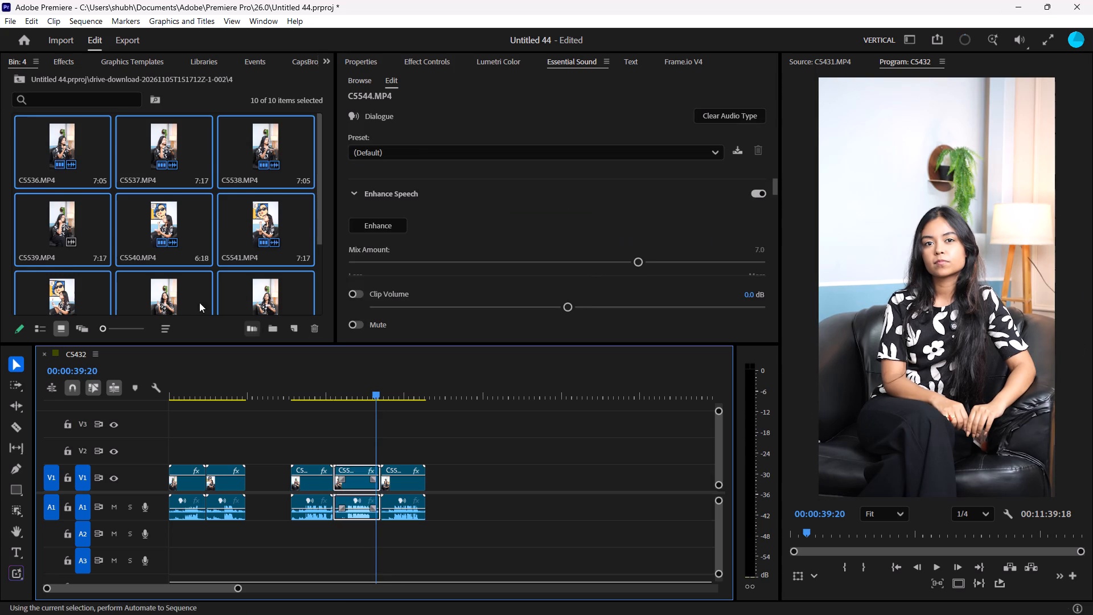
scroll(237, 212, "down", 5)
scroll(506, 438, "up", 2)
key("space")
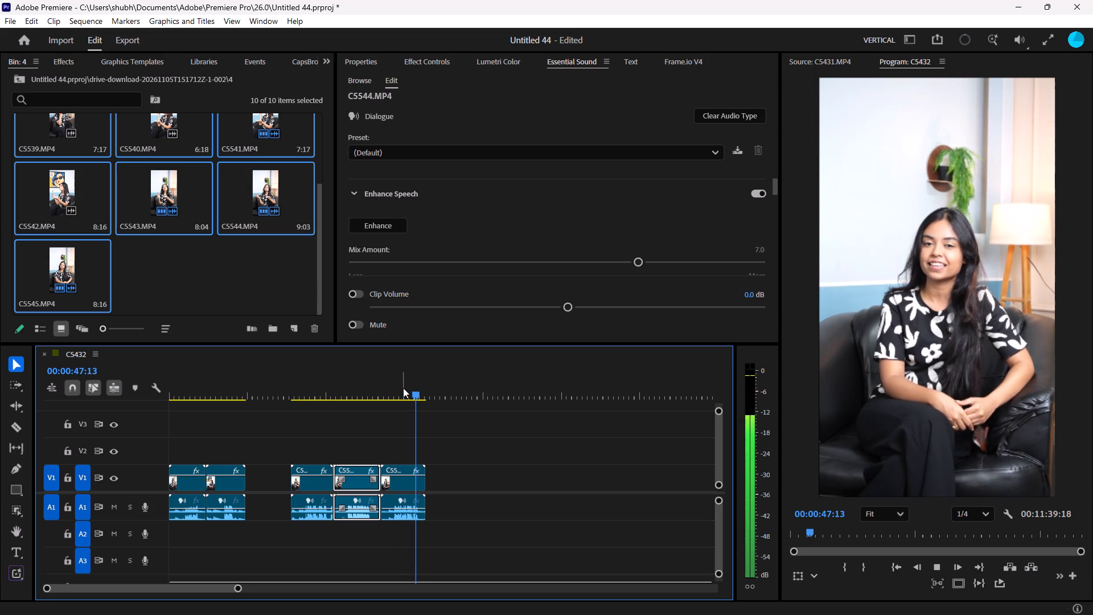
key("space")
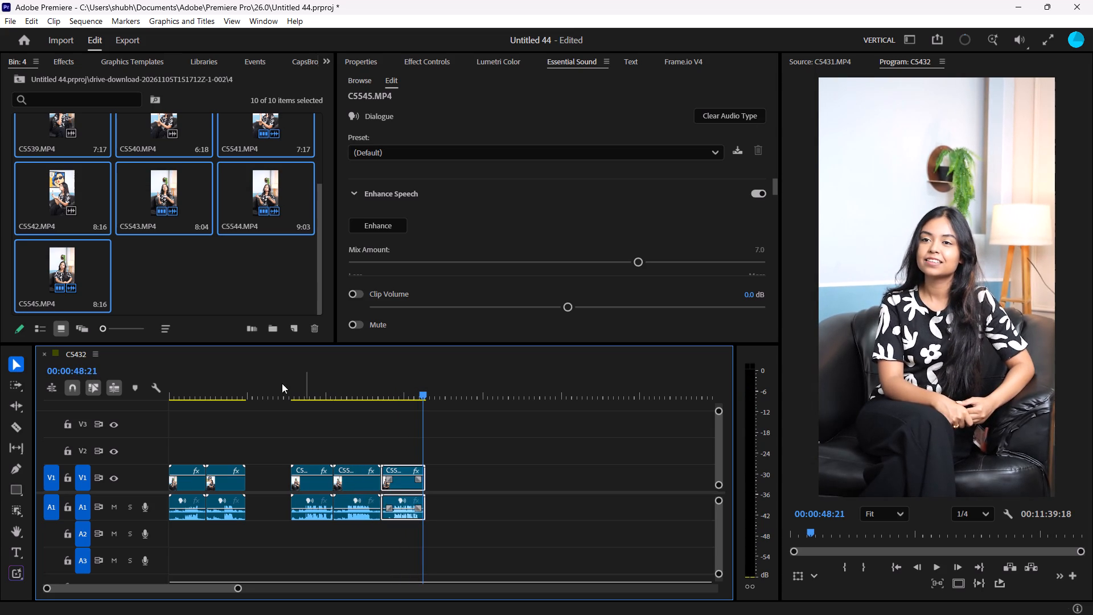
left_click(277, 383)
left_click(299, 388)
key("space")
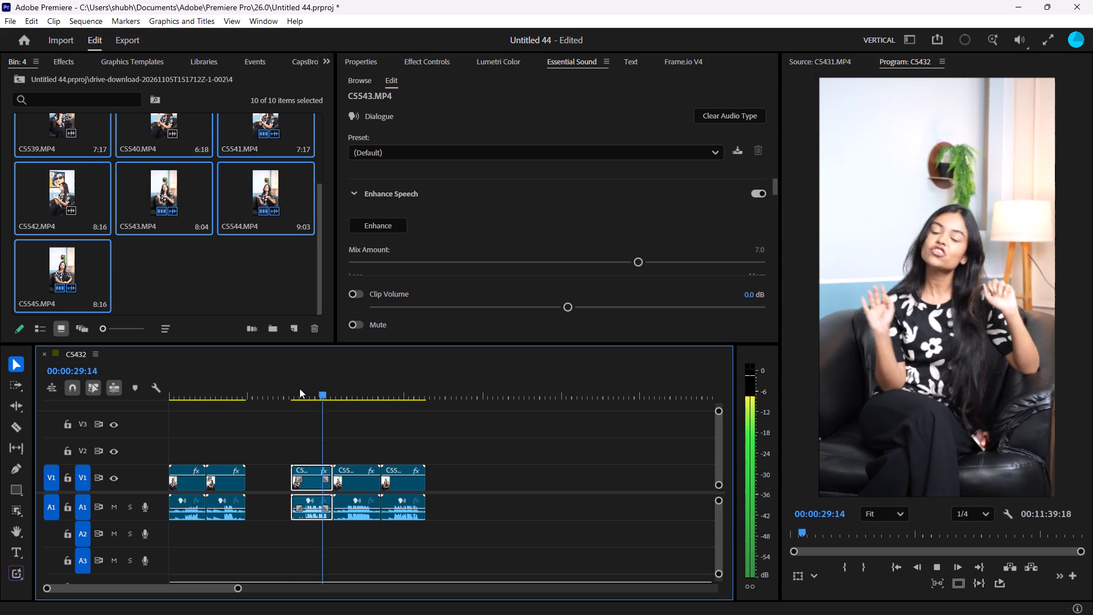
left_click(343, 391)
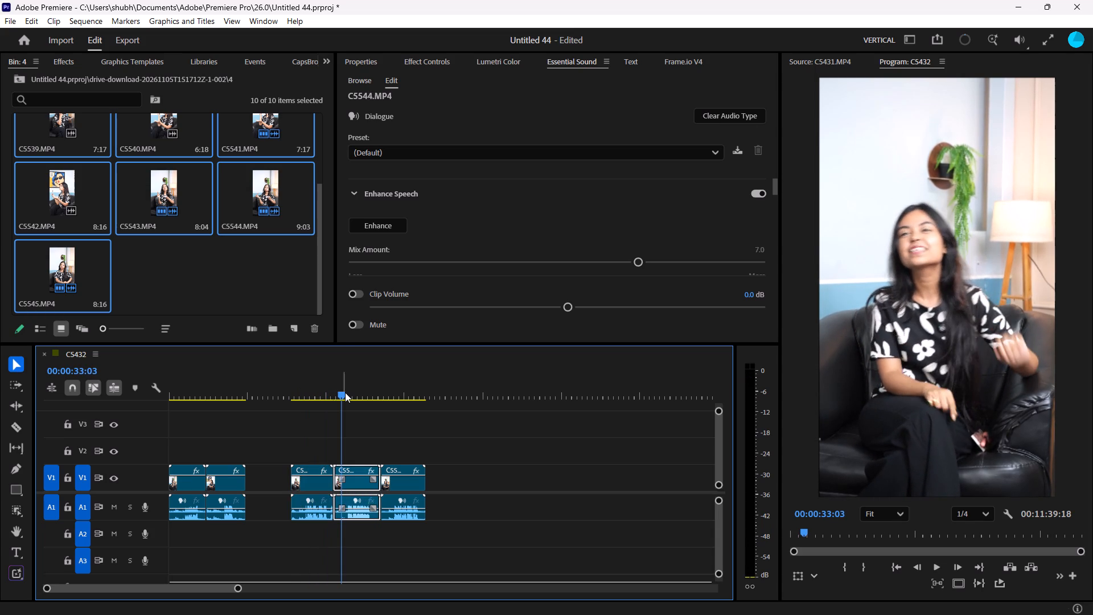
key("space")
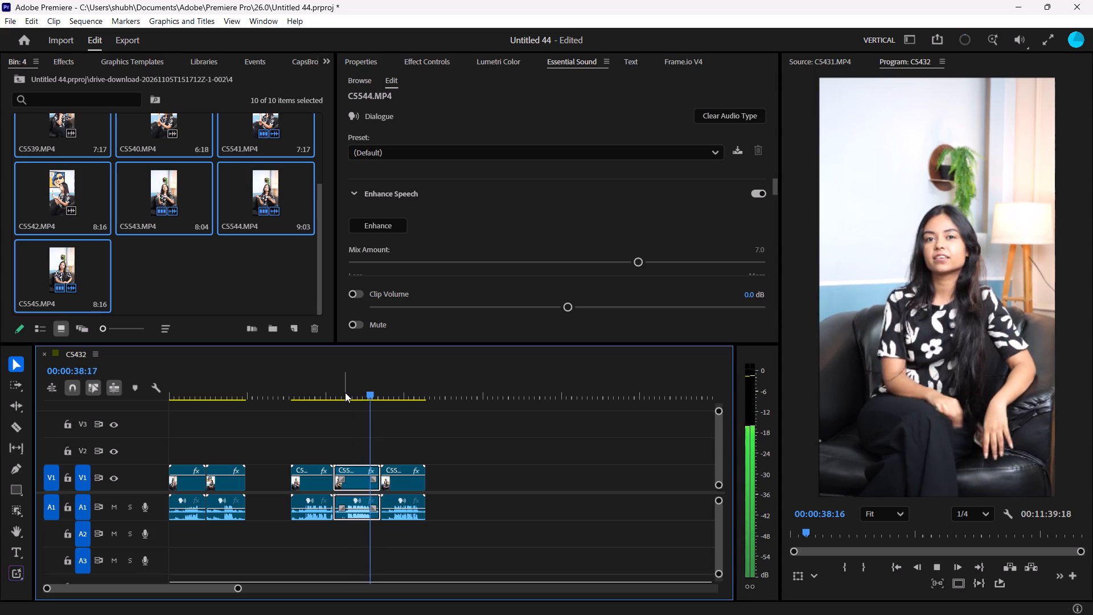
key("space")
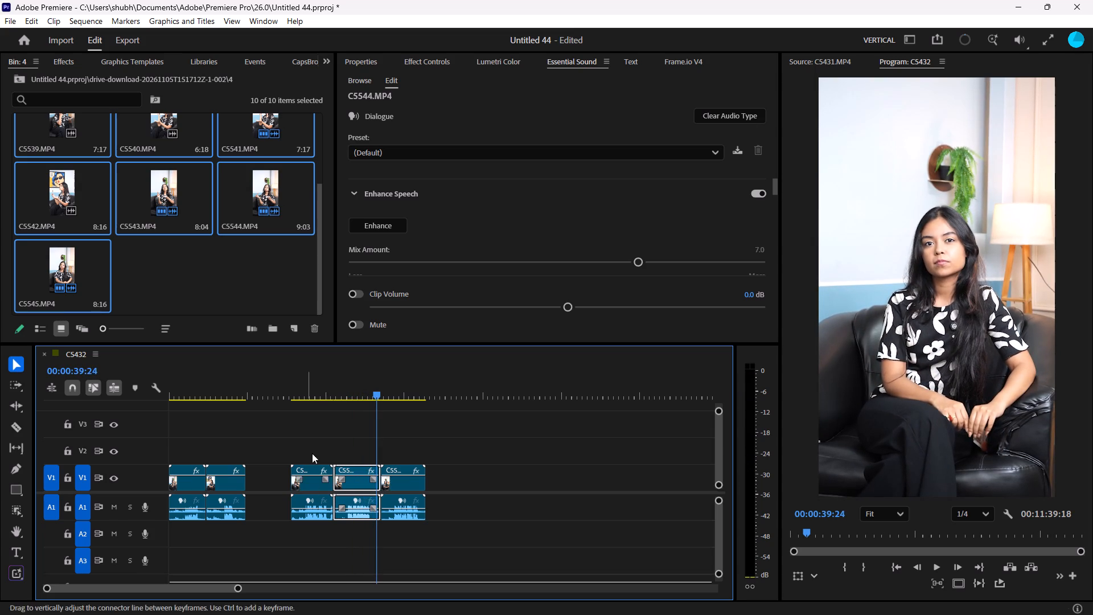
Delete take C5543 with its audio from the sequence.
left_click_drag(316, 424, 318, 598)
key("BackSpace")
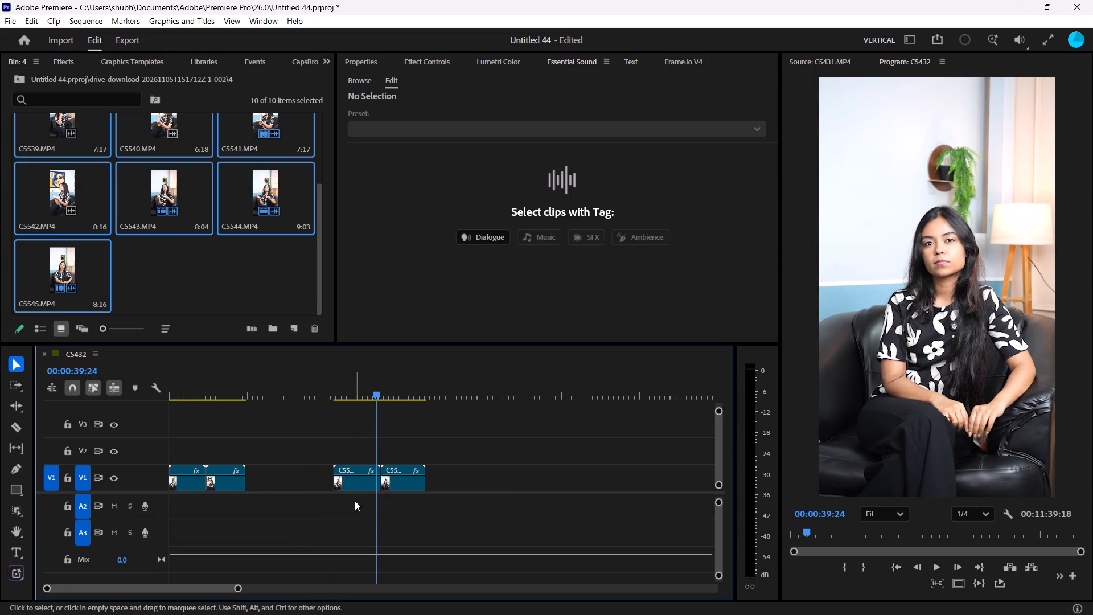
scroll(355, 504, "up", 6, "ctrl")
scroll(363, 451, "up", 4, "alt")
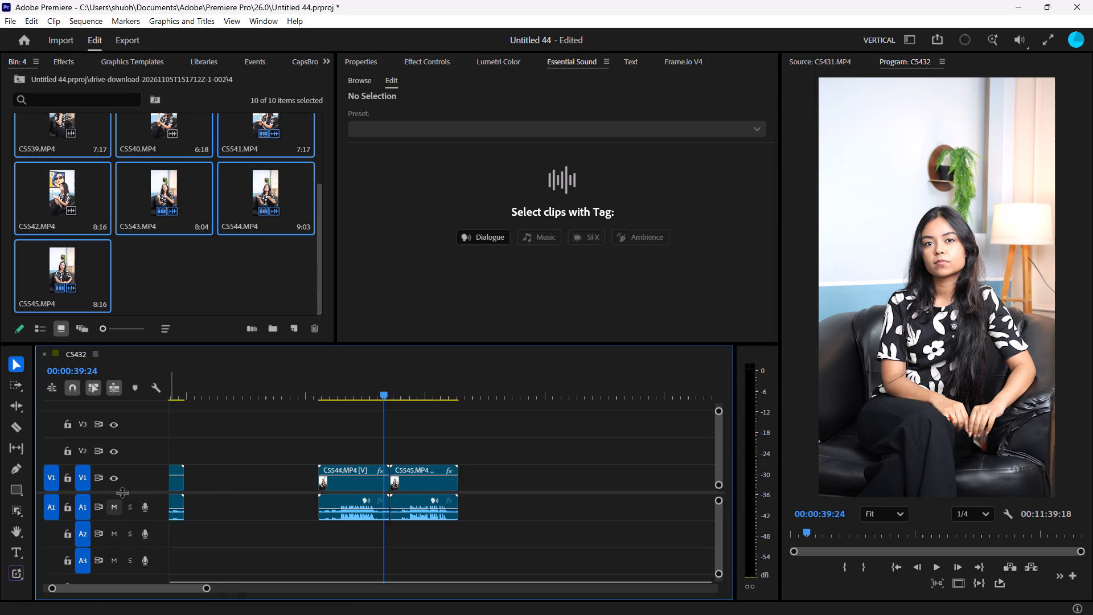
left_click_drag(122, 492, 121, 528)
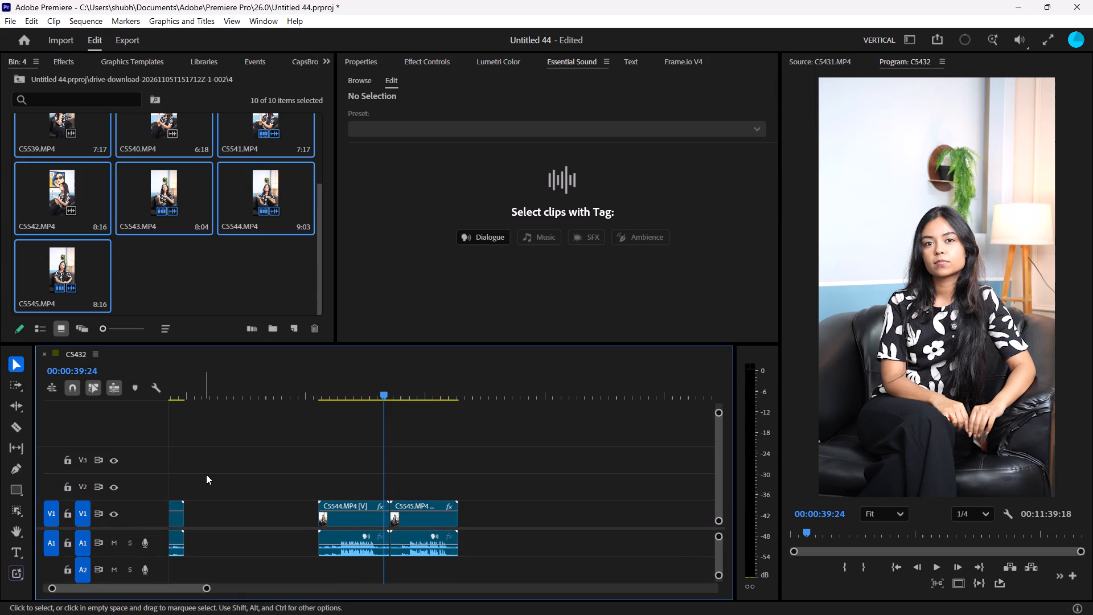
Split take C5544 with its audio after its spoken line, at about 00:00:38:24.
left_click_drag(383, 391, 352, 400)
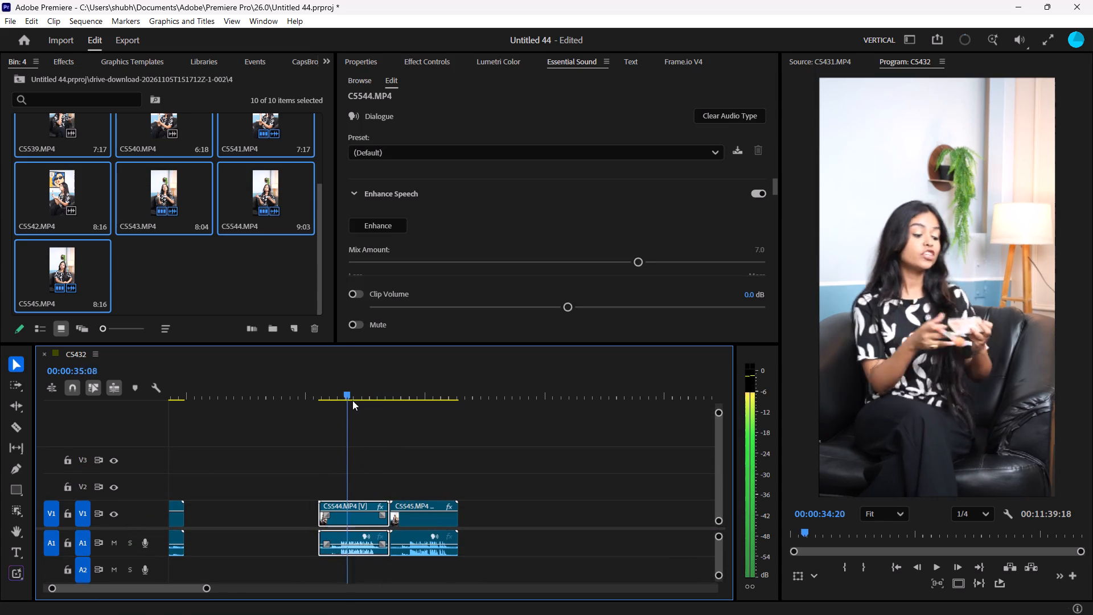
left_click_drag(352, 400, 370, 413)
key("space")
key("space")
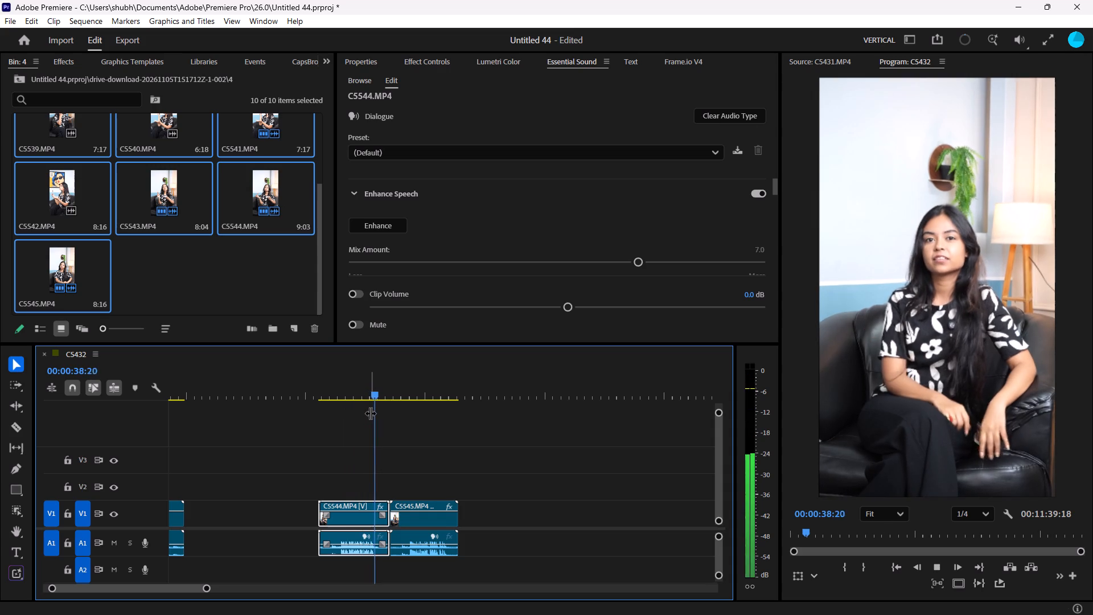
key("space")
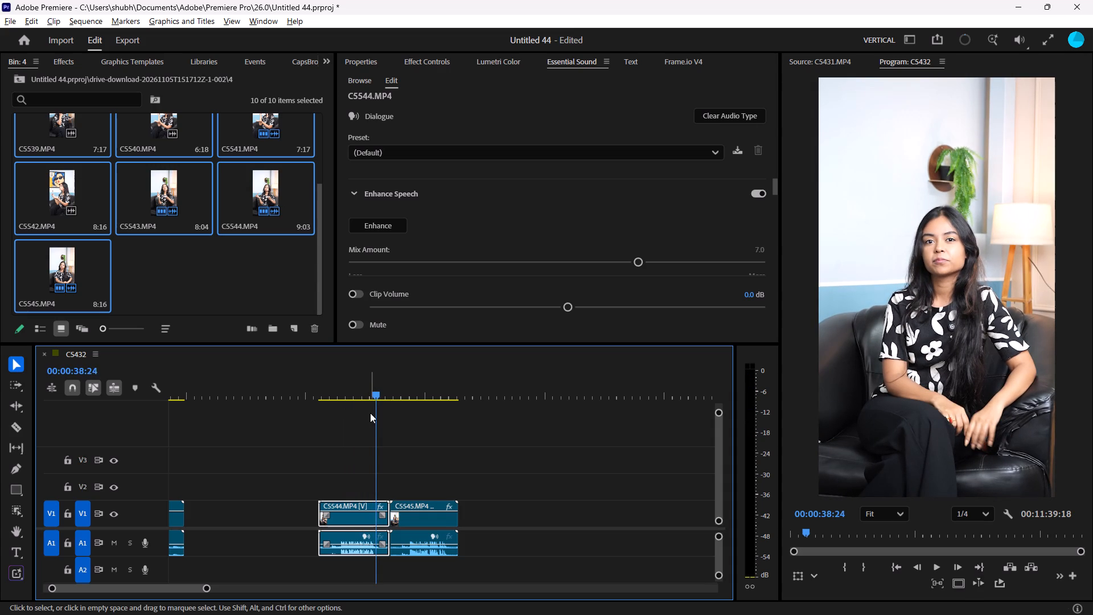
key("alt+b")
Split take C5544 at 00:00:34:00, just before its line starts, and delete the silent opening piece.
left_click(330, 389)
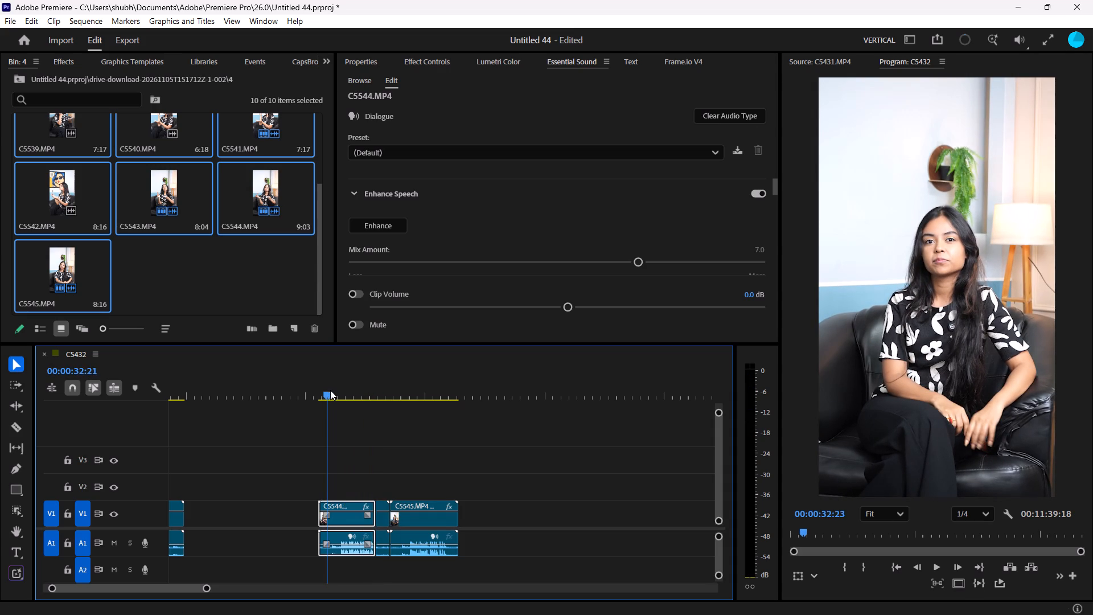
key("space")
key("space")
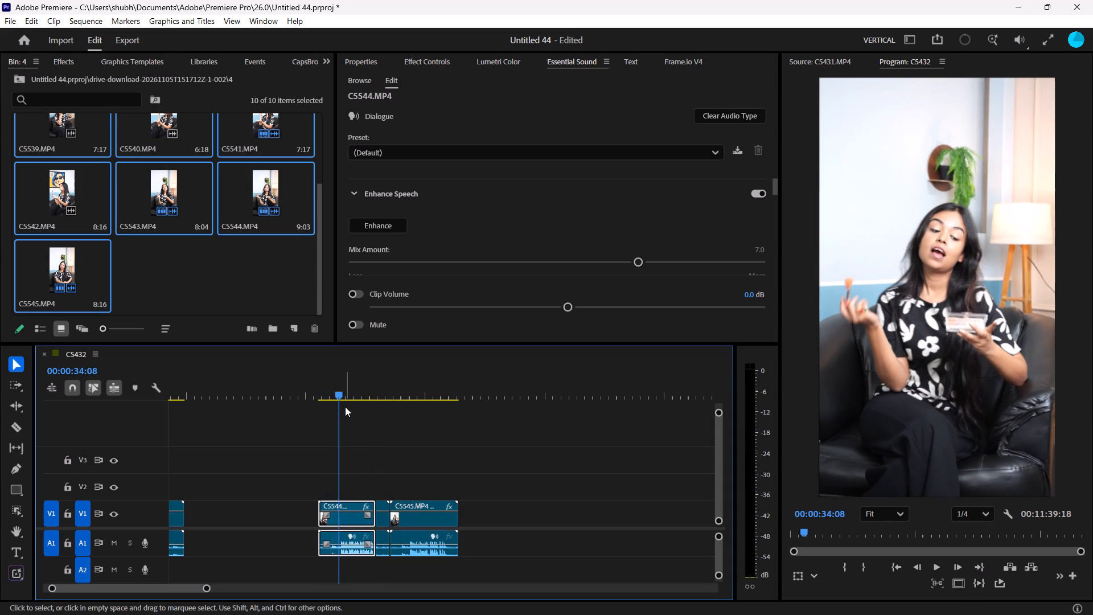
key("Left")
key("Left")
key("Left")
key("Left")
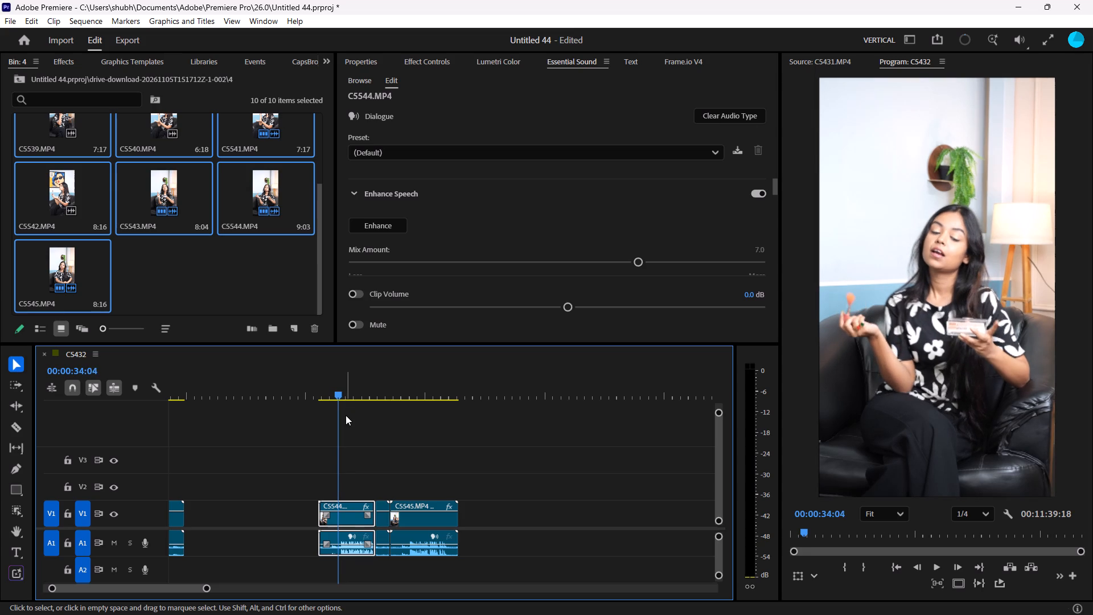
key("Left")
key("Left")
key("Left")
key("Left")
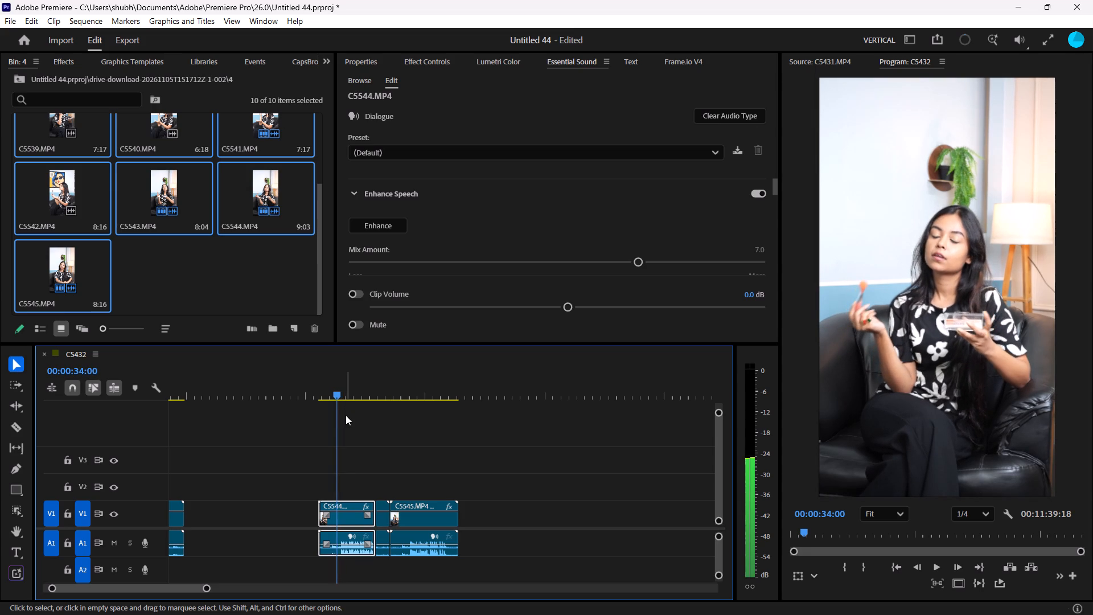
key("alt+b")
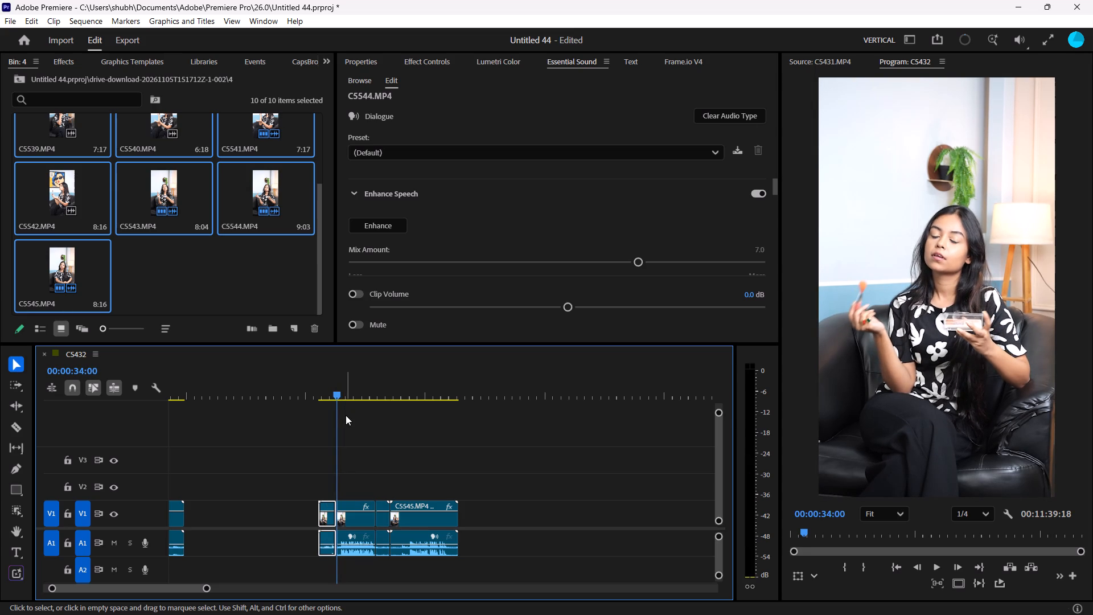
key("Delete")
Delete the leftover tail piece of take C5544 after its spoken line.
left_click(379, 516)
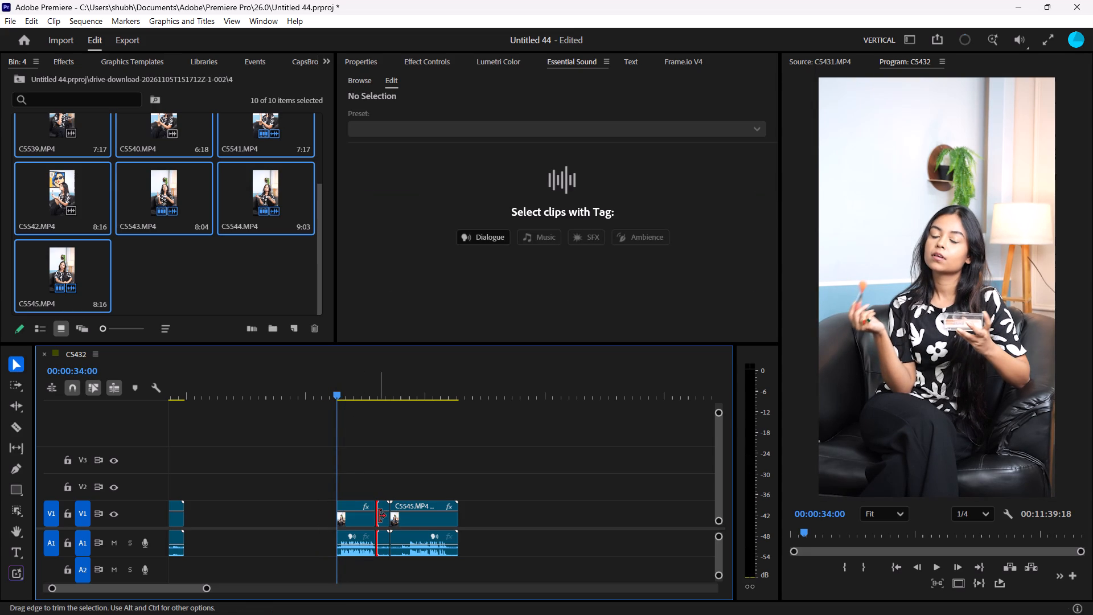
left_click(381, 516)
key("Delete")
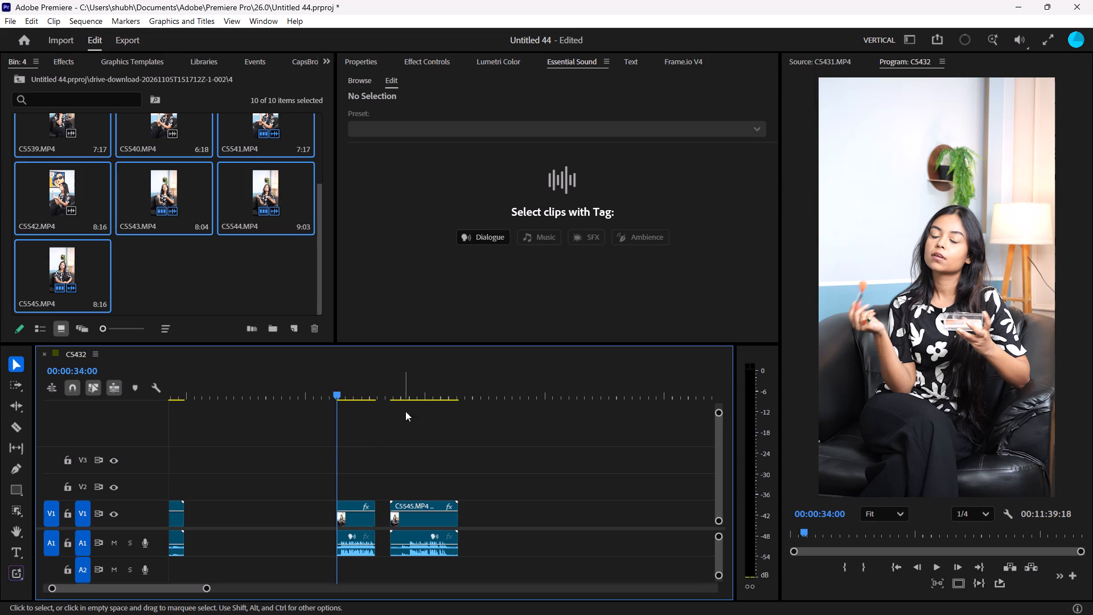
Play the start of the line in take C5545 and examine the take's closing frames for trim points.
left_click(401, 380)
key("space")
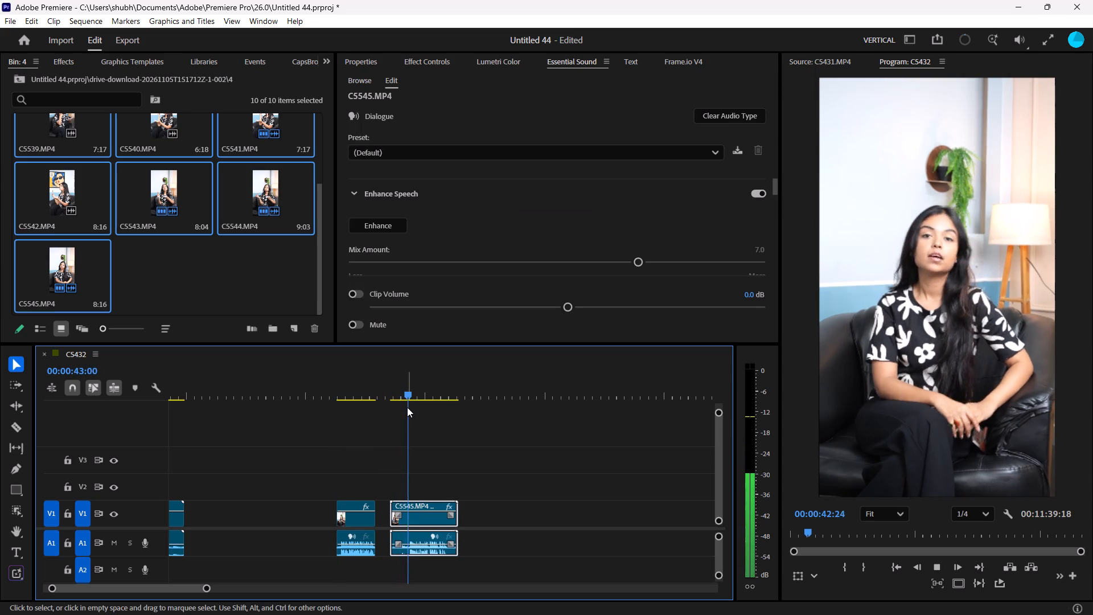
key("space")
left_click(405, 388)
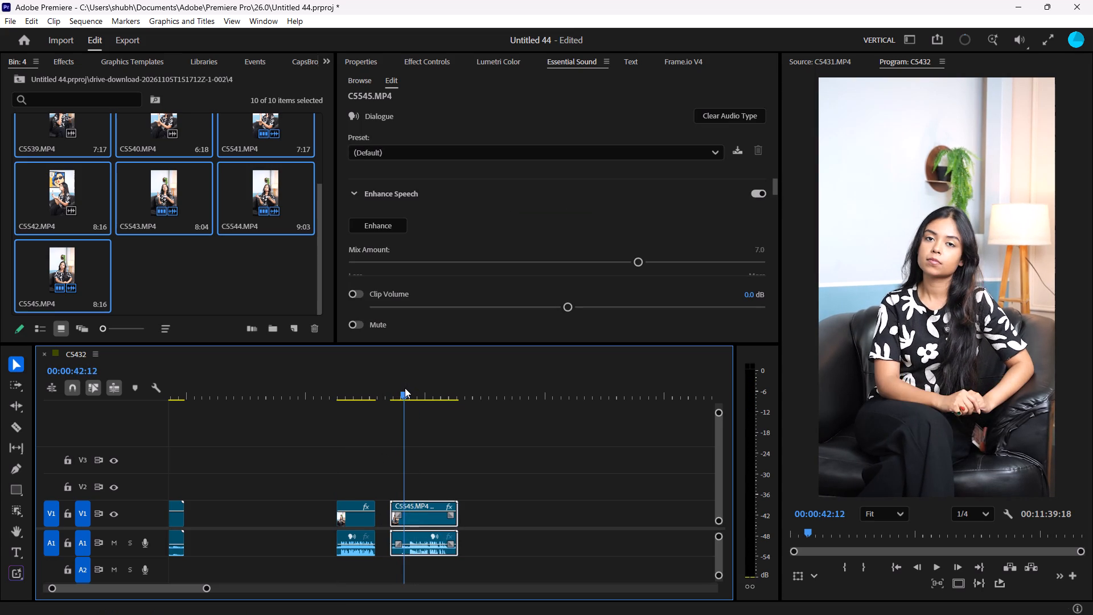
left_click_drag(405, 388, 408, 400)
key("space")
key("space")
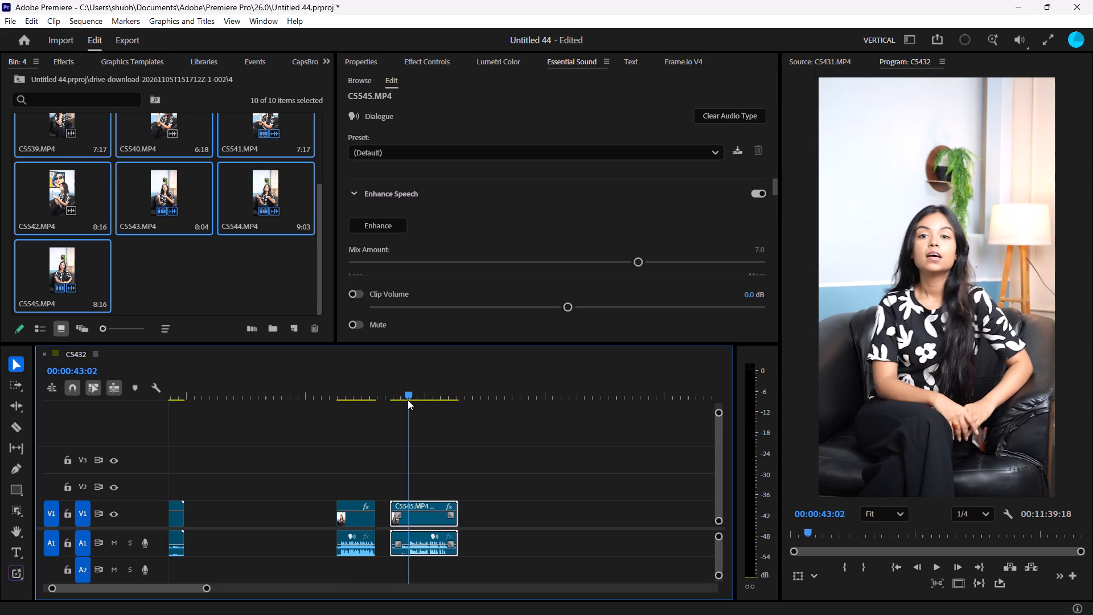
key("Down")
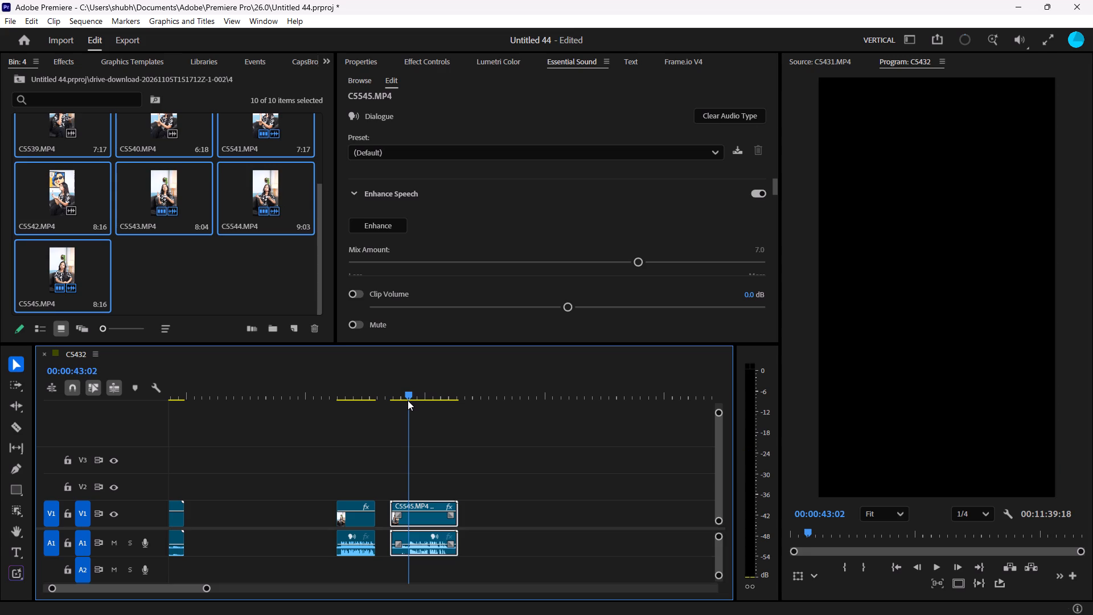
key("Left")
key("Left")
key("Left")
key("Left")
key("Left")
key("Left")
key("Left")
key("Left")
key("Left")
key("Left")
key("Left")
key("Left")
key("Left")
key("Left")
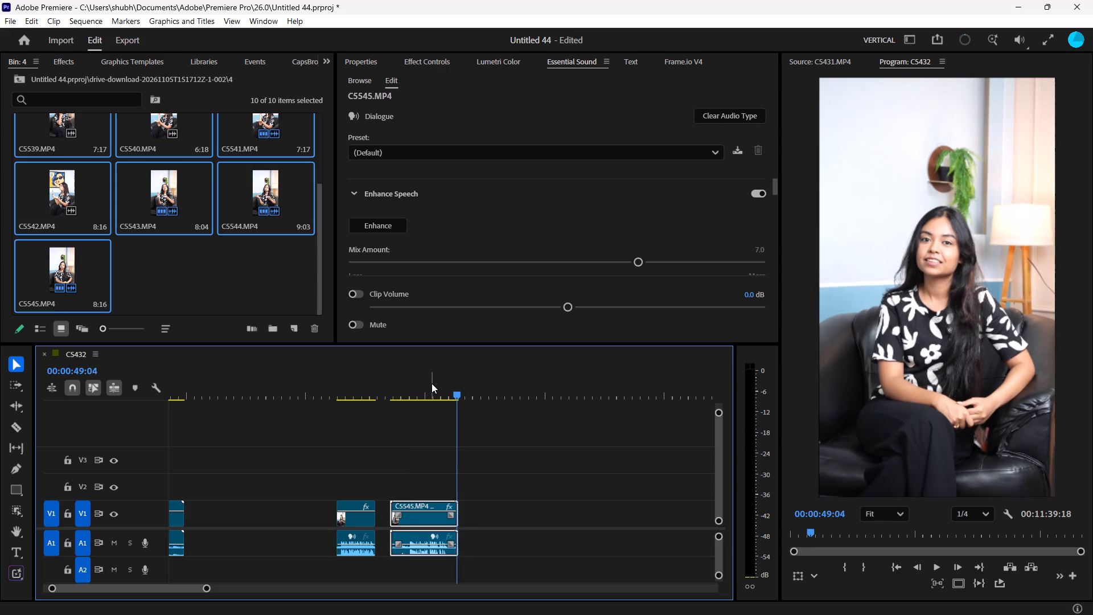
key("Up")
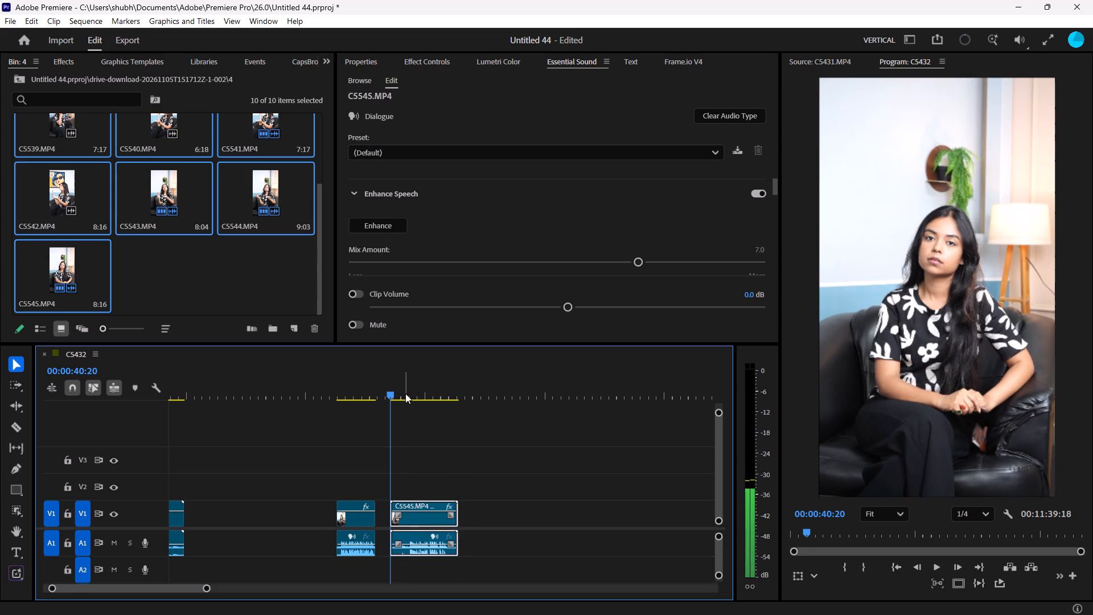
Split take C5545 with its audio at 00:00:43:06, where its spoken line begins.
left_click(409, 396)
key("space")
key("space")
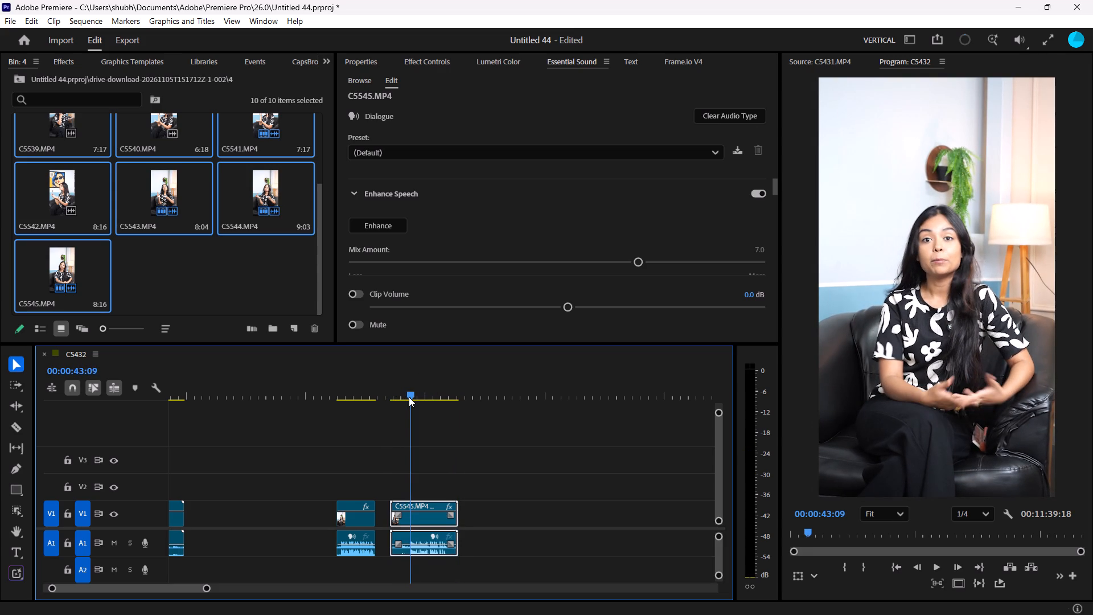
left_click_drag(409, 397, 402, 398)
key("space")
key("space")
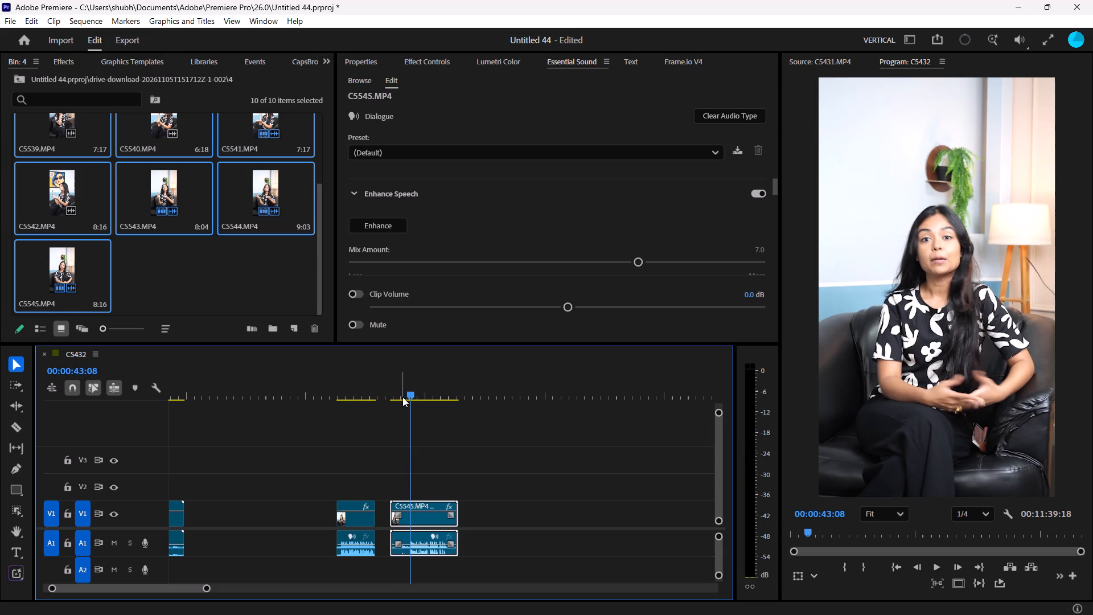
key("Left")
key("Left")
key("alt+b")
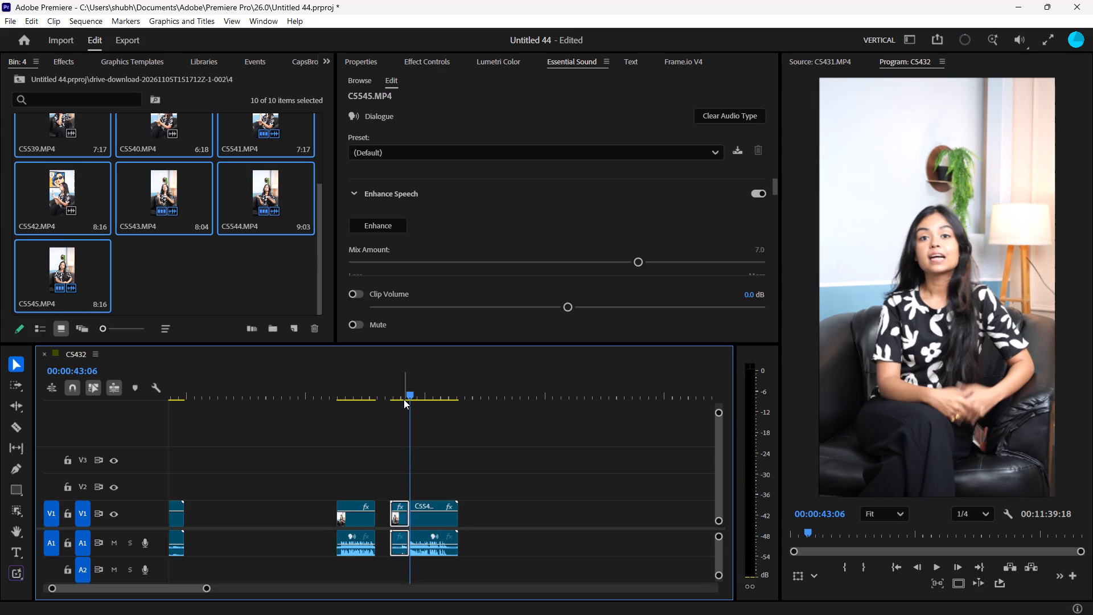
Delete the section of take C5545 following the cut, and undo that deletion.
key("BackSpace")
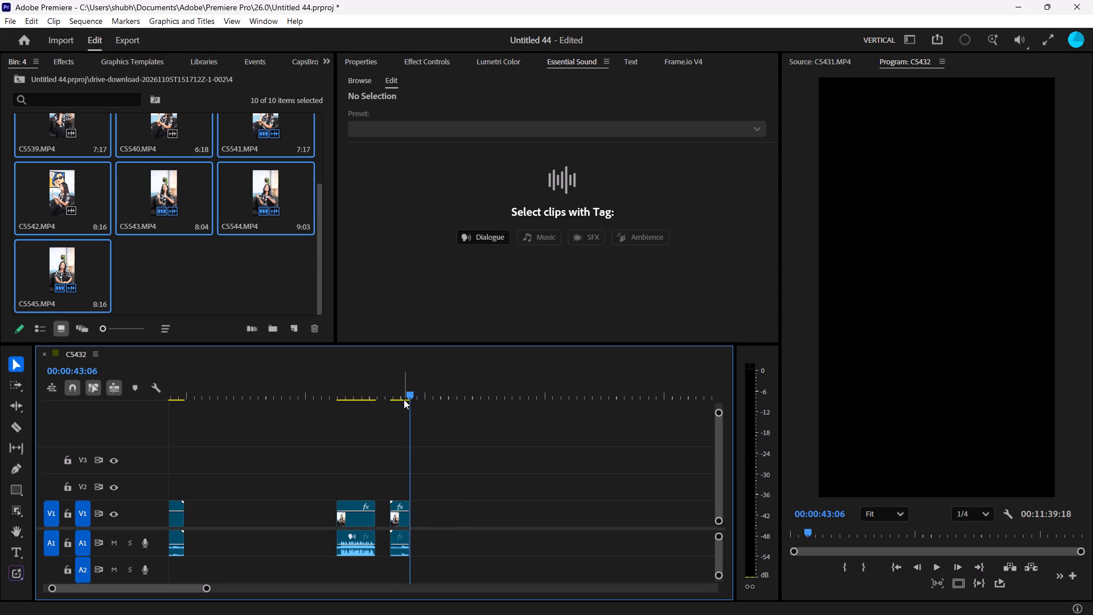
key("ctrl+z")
Delete the opening piece of take C5545 before the cut at 00:00:43:06.
left_click(403, 521)
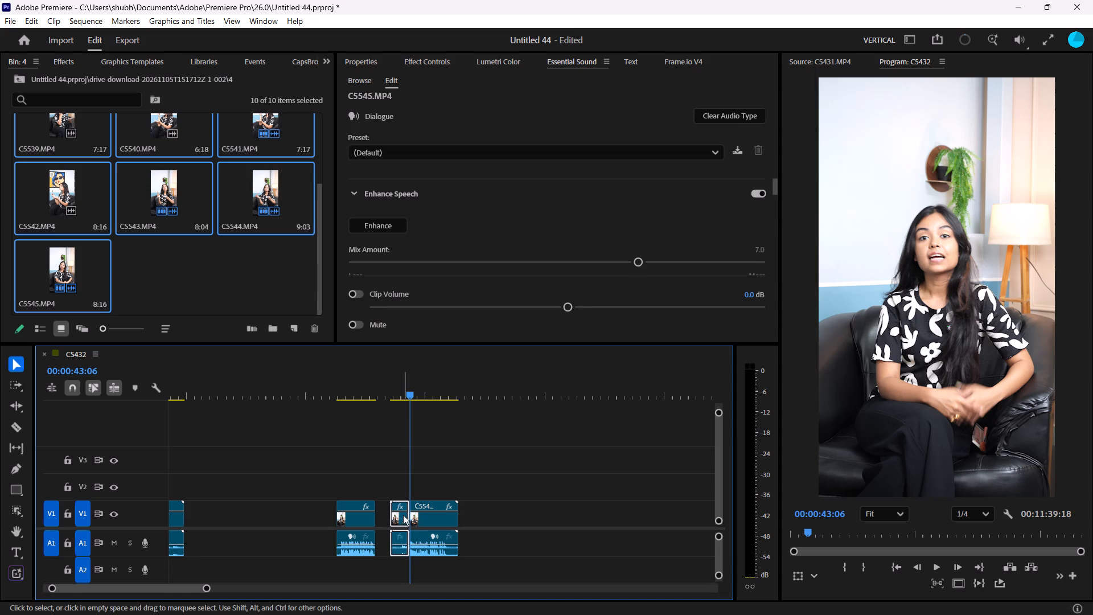
key("BackSpace")
Close all gaps between the kept clips C5536, C5541, C5544 and C5545 so they run back to back.
left_click(399, 511)
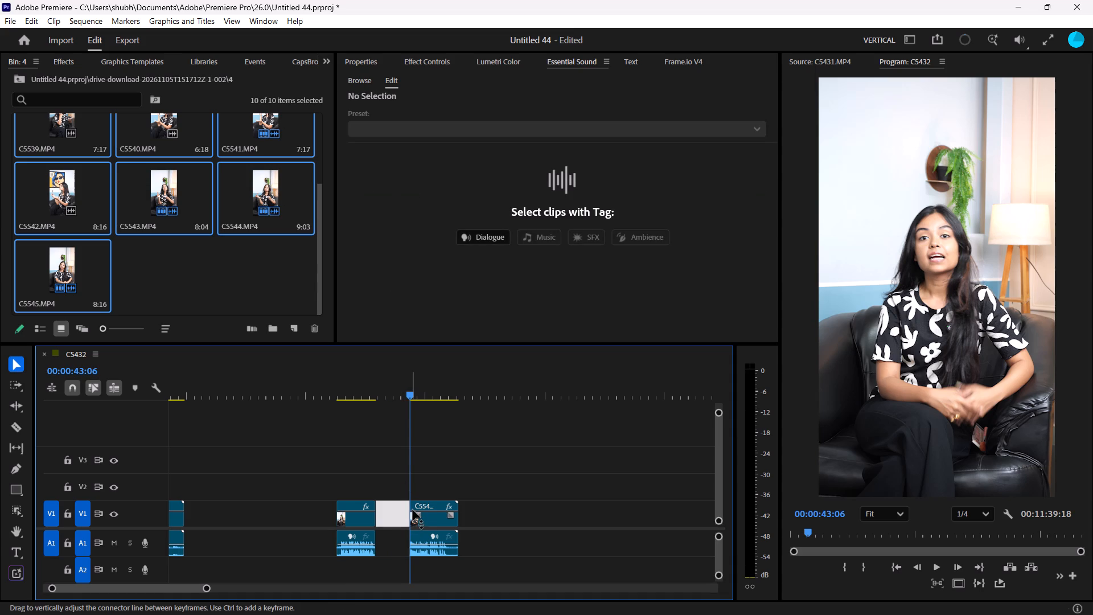
key("ctrl+super+F24")
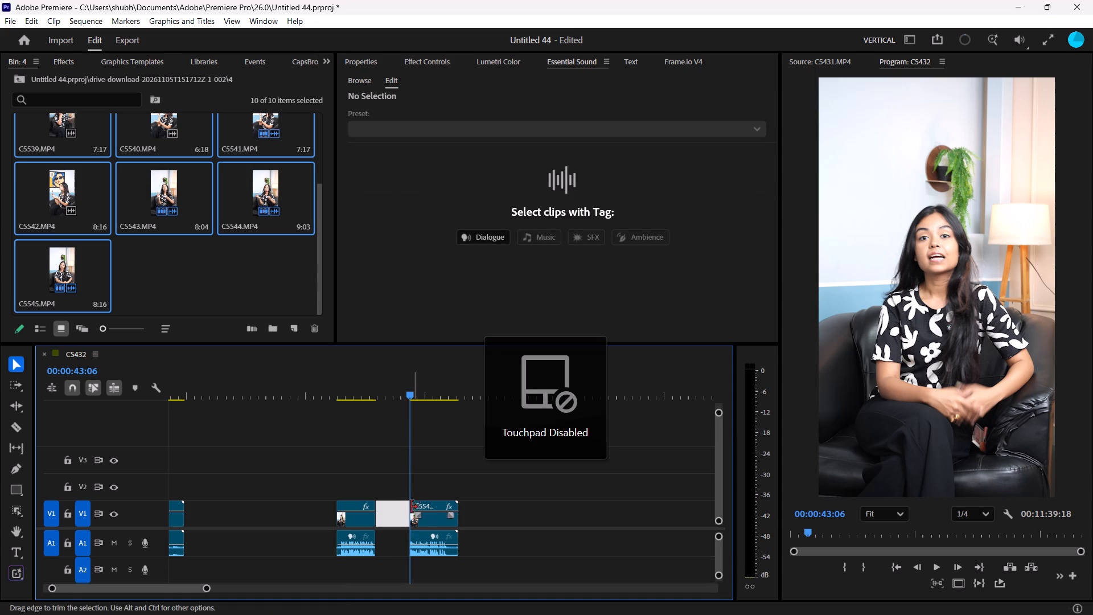
left_click(237, 516)
scroll(461, 475, "down", 5, "ctrl")
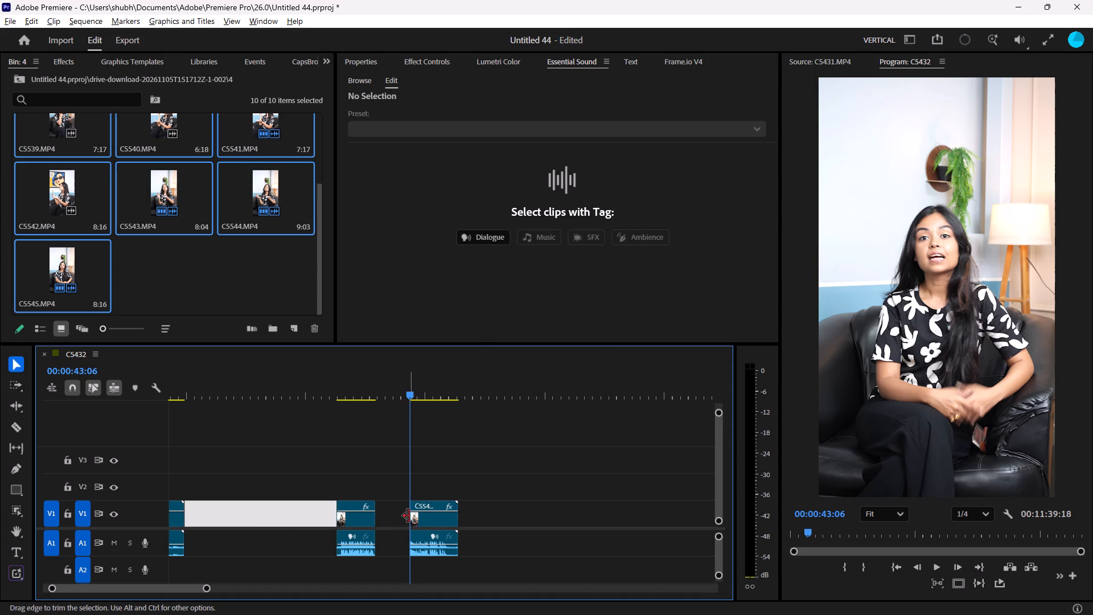
scroll(409, 516, "down", 4, "alt")
scroll(469, 492, "down", 5, "alt")
left_click_drag(472, 477, 0, 614)
left_click_drag(362, 453, 0, 614)
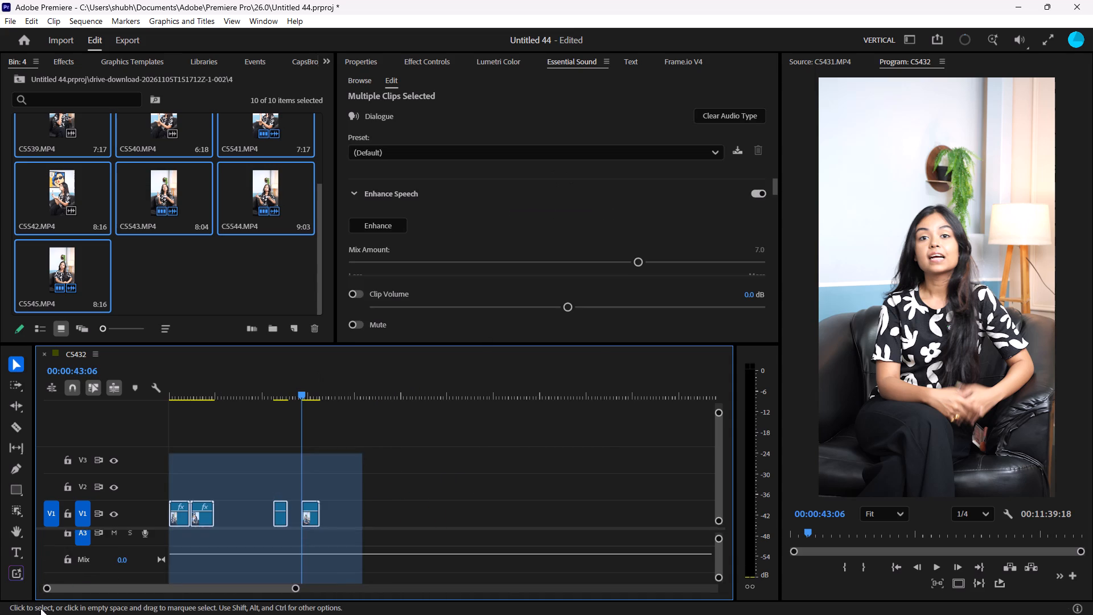
key("alt+v")
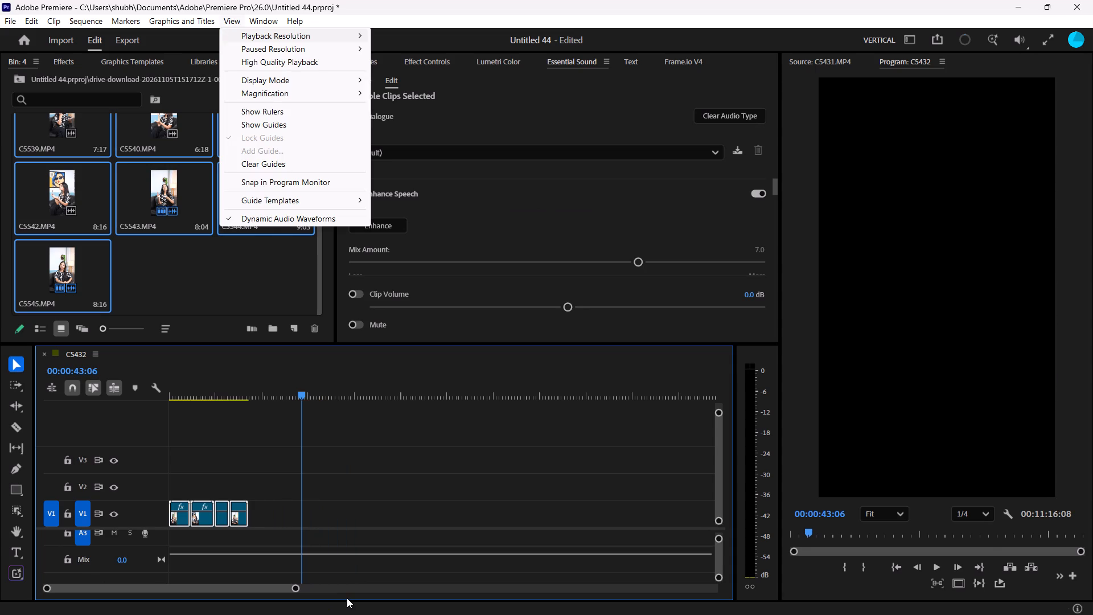
left_click(227, 421)
Review the assembled takes from the beginning of the sequence, playing the opening of take C5536.
left_click(226, 388)
left_click_drag(228, 399, 0, 476)
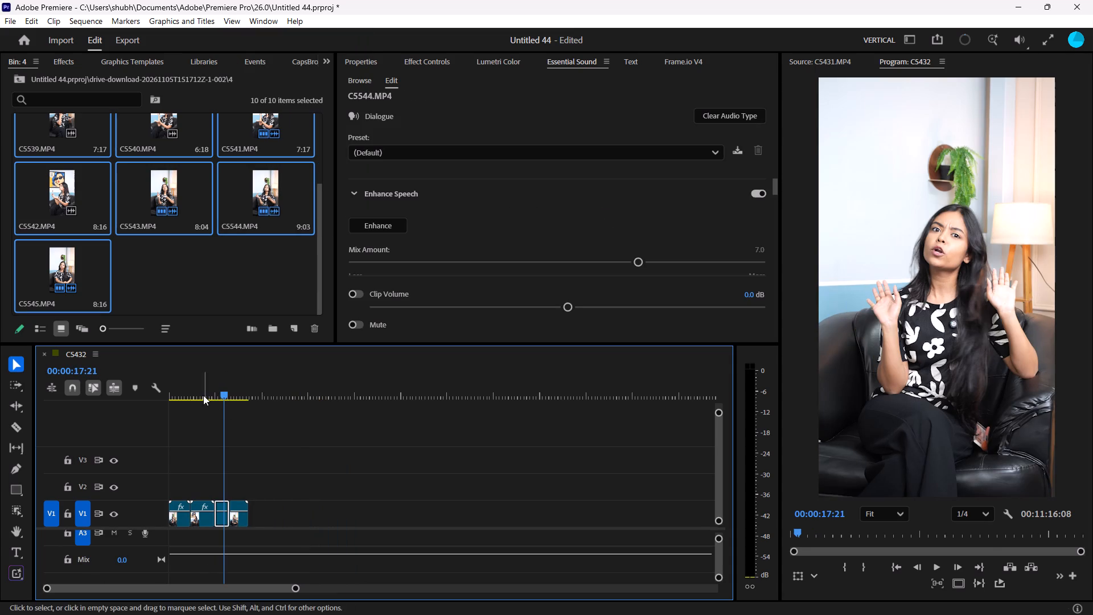
left_click_drag(219, 389, 0, 452)
scroll(355, 452, "down", 5)
scroll(341, 461, "up", 5)
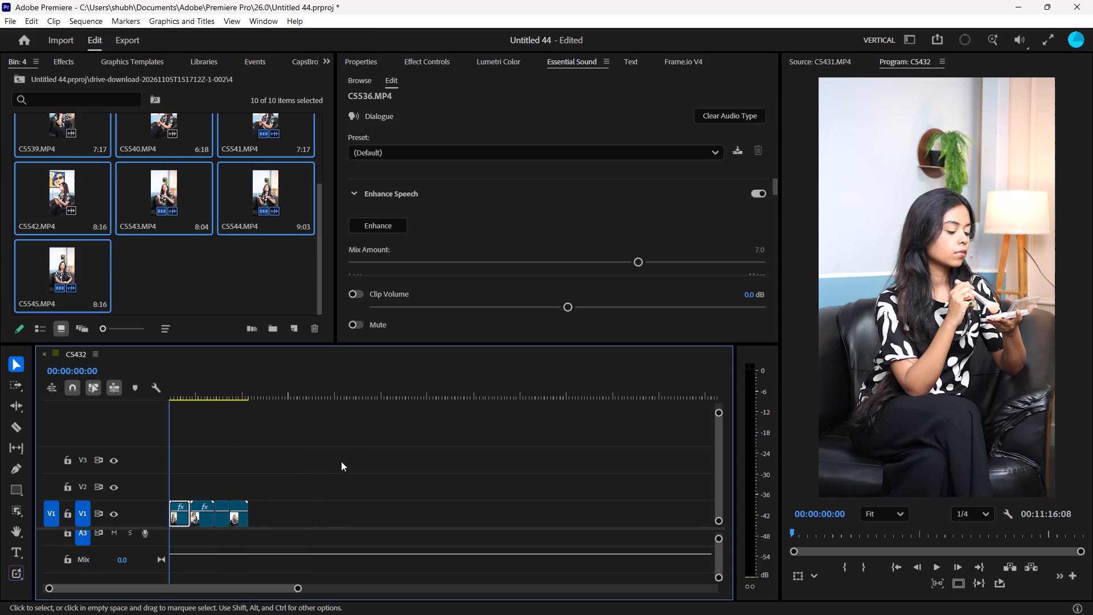
scroll(341, 461, "up", 6)
scroll(298, 539, "down", 4)
scroll(298, 539, "up", 9)
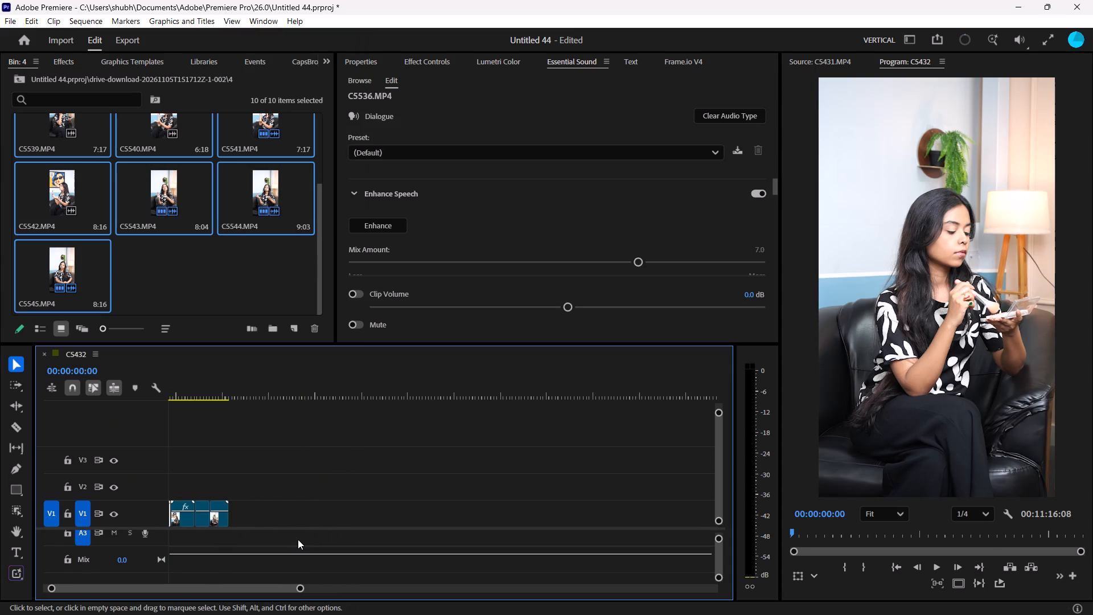
scroll(298, 539, "up", 10, "ctrl")
left_click(198, 383)
left_click_drag(200, 397, 29, 425)
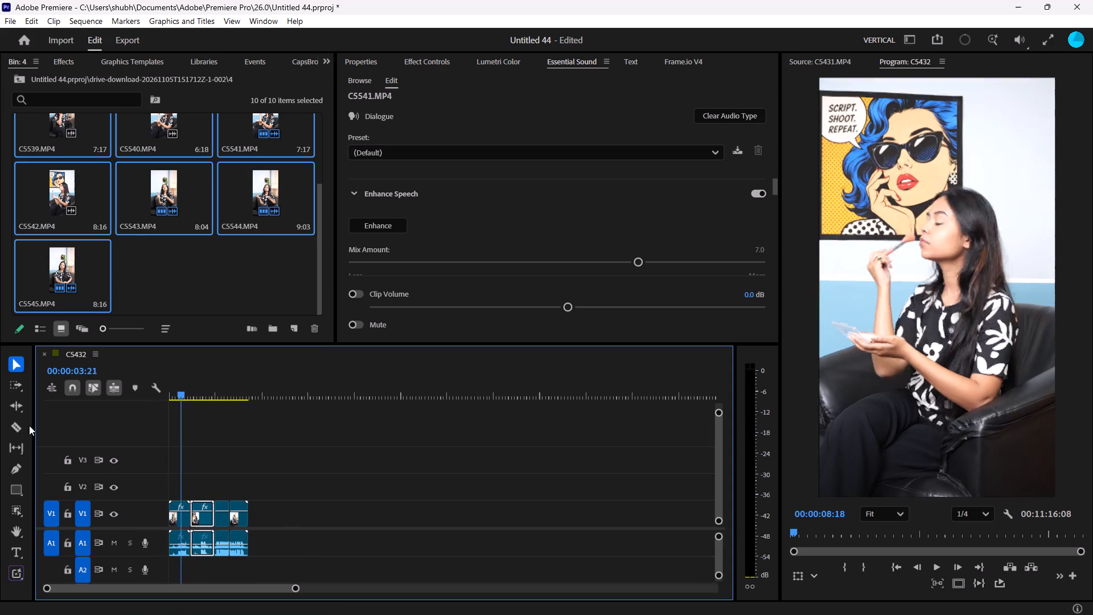
left_click_drag(29, 425, 3, 436)
key("space")
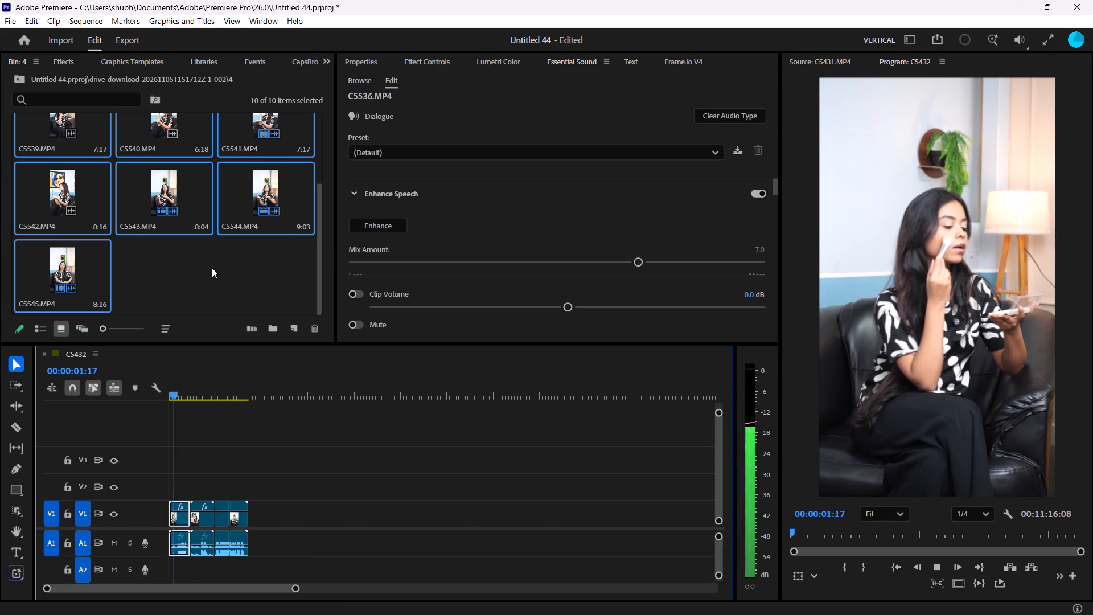
key("space")
scroll(211, 383, "up", 4, "alt")
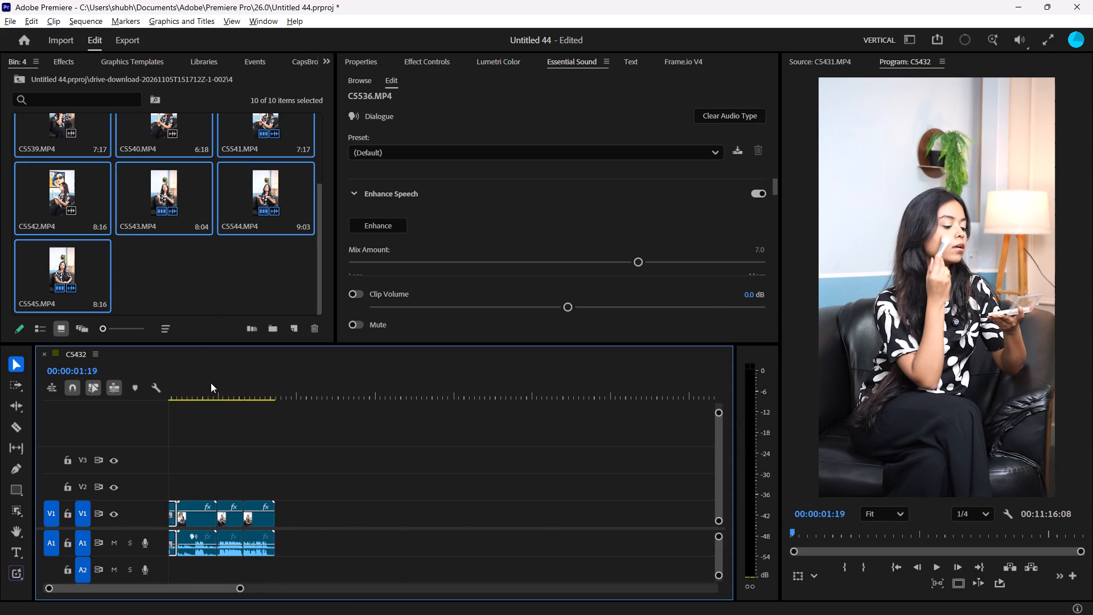
scroll(211, 383, "up", 6, "alt")
scroll(211, 382, "up", 10)
key("backslash")
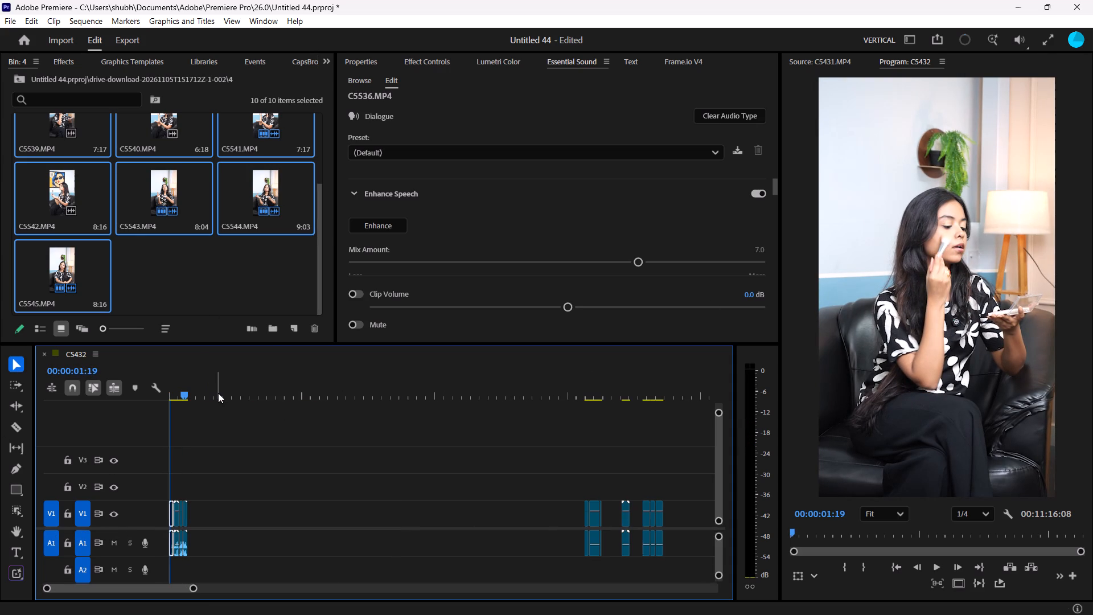
key("backslash")
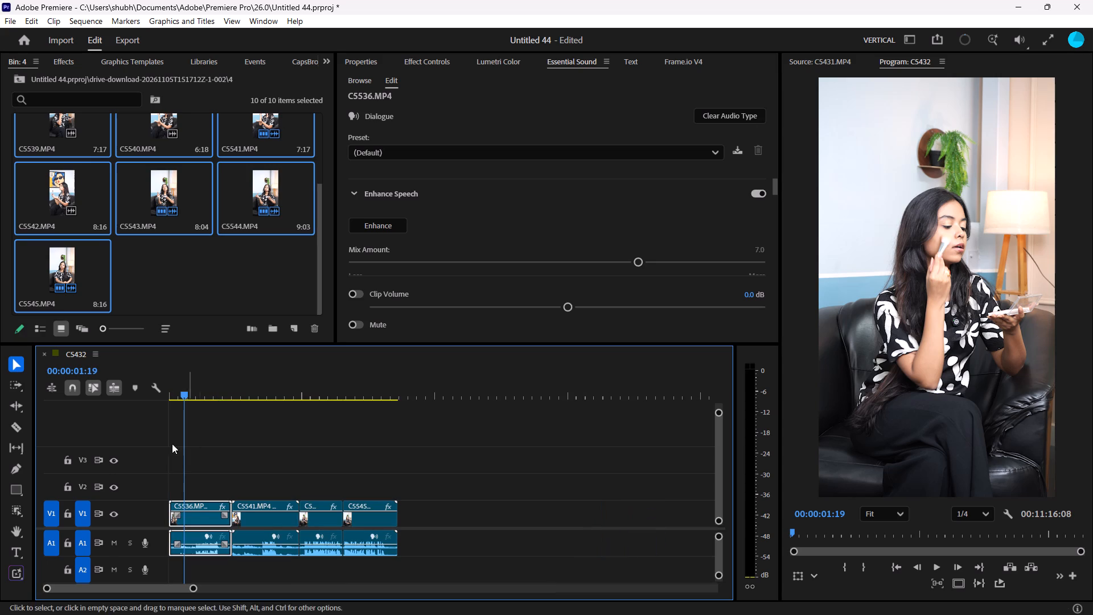
scroll(194, 510, "up", 13)
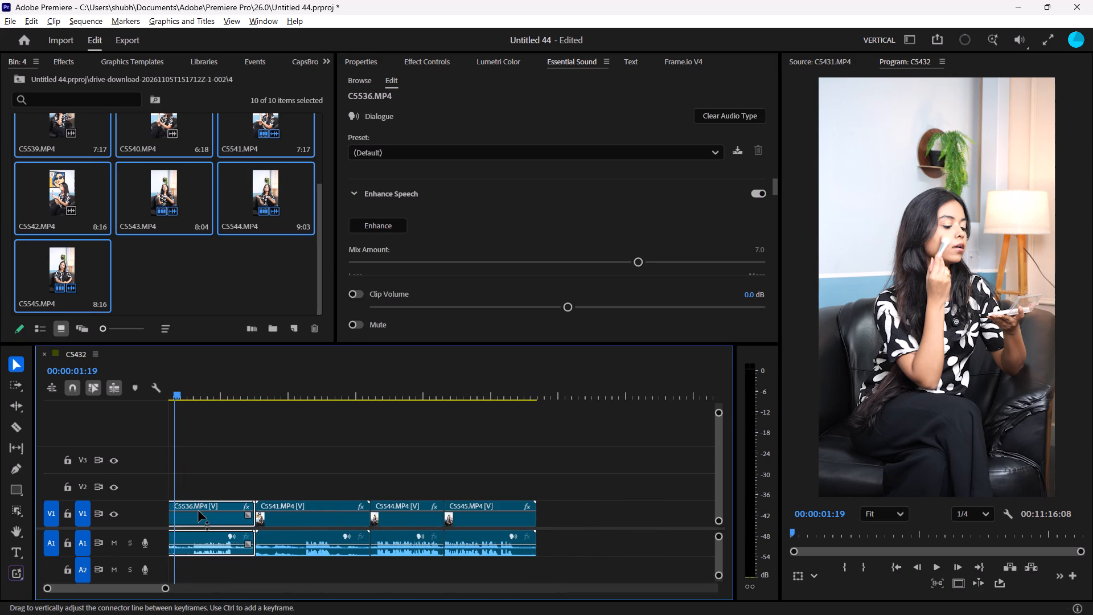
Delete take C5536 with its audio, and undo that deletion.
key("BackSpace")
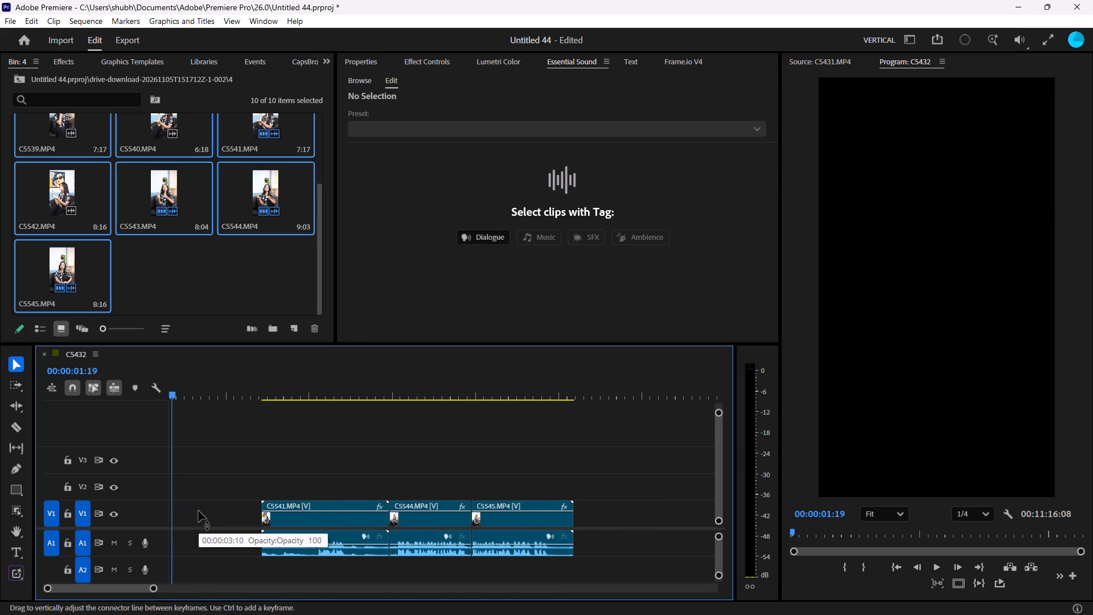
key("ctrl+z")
Find the moment just before the spoken line in take C5536 and split the take with its audio at 00:00:01:22.
key("space")
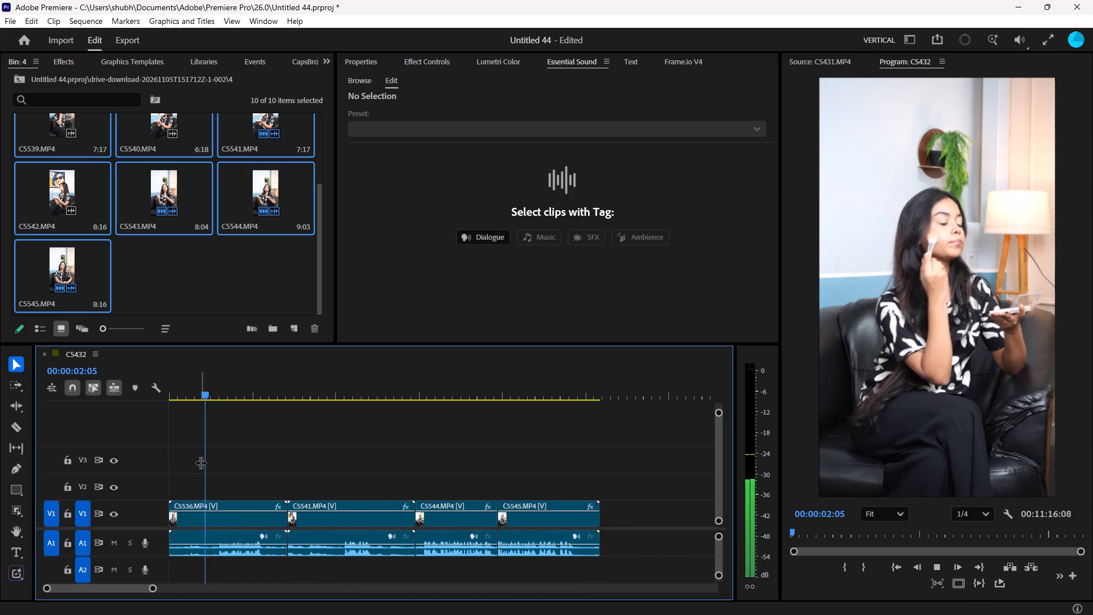
key("space")
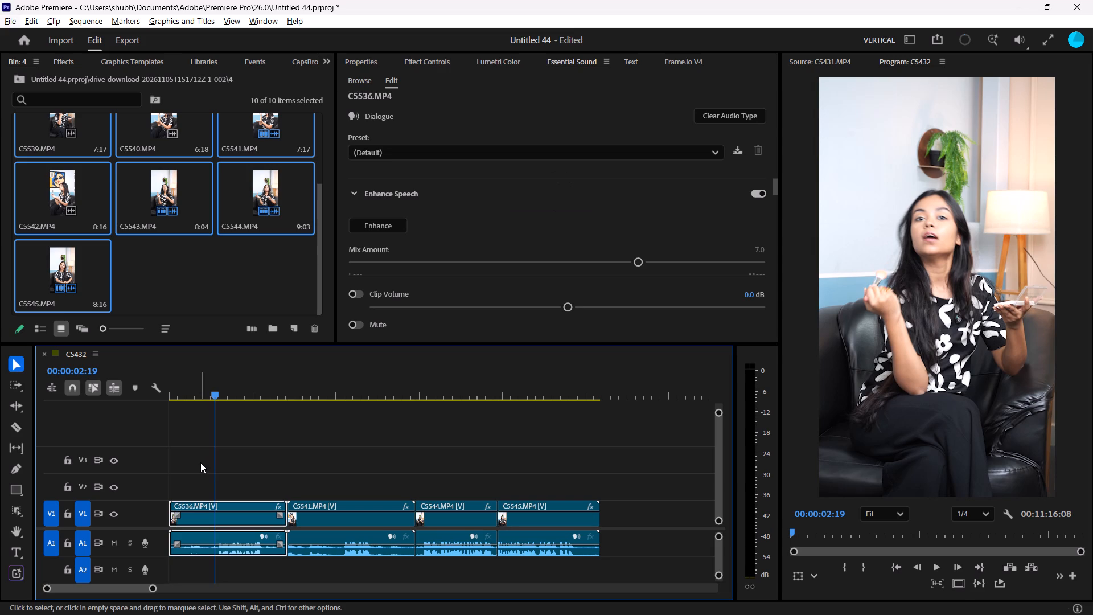
key("Left")
key("Left")
key("Left")
key("Left")
key("Left")
key("Left")
key("Left")
left_click(196, 395)
key("space")
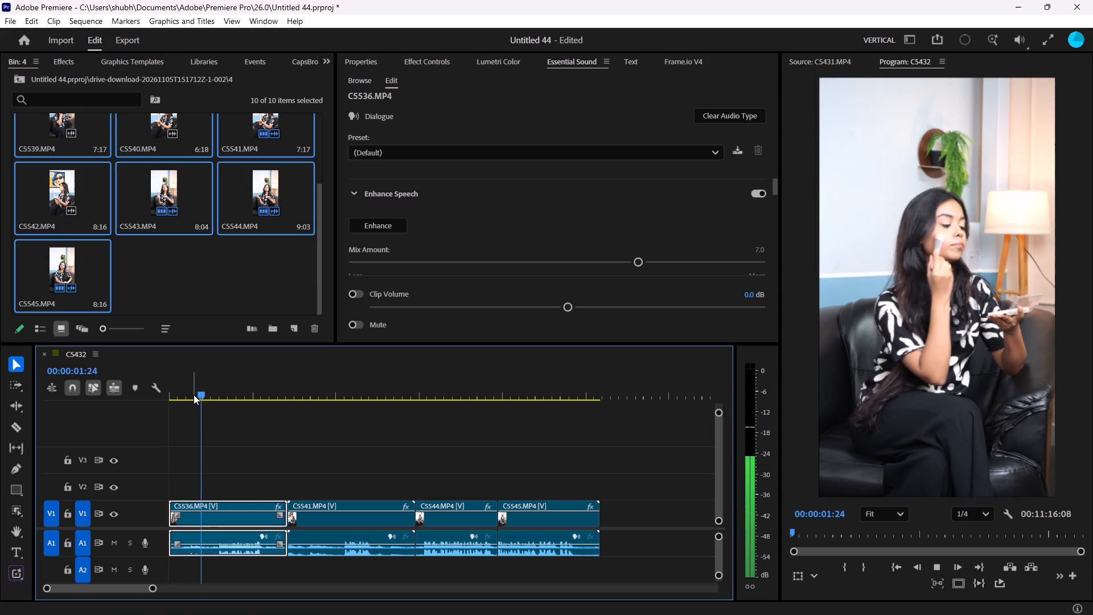
key("space")
key("Left")
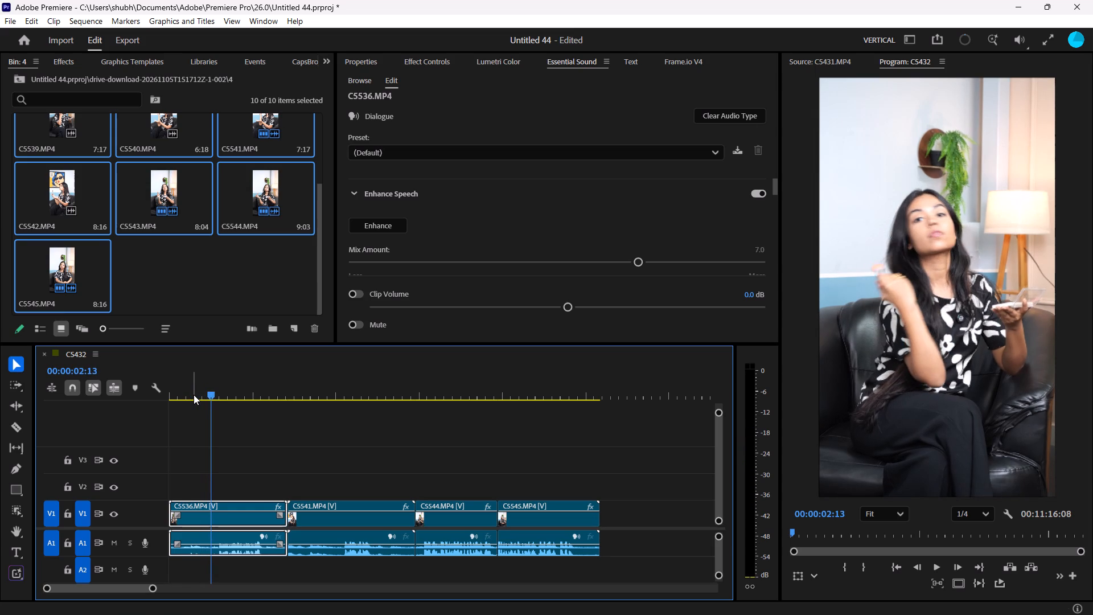
key("Left")
key("Left")
key("Left")
key("Left")
key("Left")
key("Left")
key("Left")
key("Left")
key("Left")
key("Left")
key("Left")
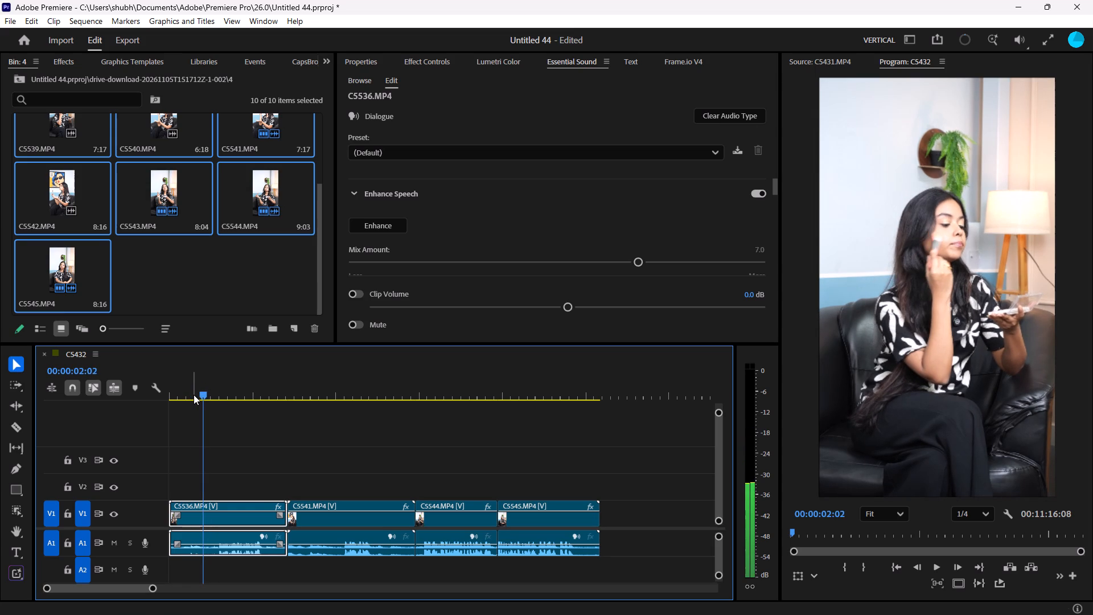
key("Left")
key("Left")
key("Left")
key("Left")
key("Left")
key("Left")
key("Left")
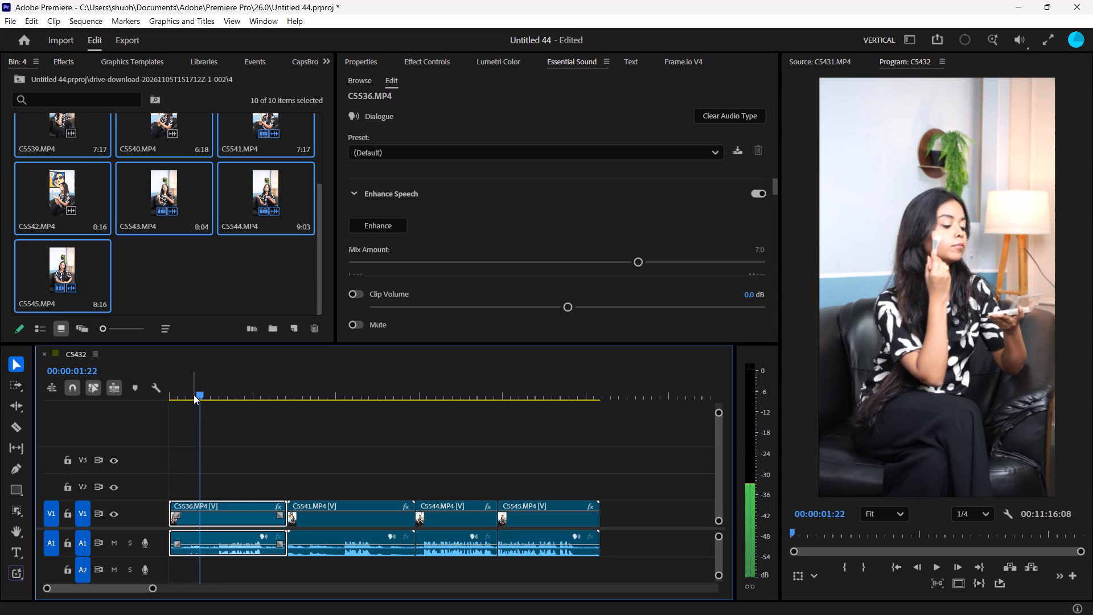
key("Right")
key("Right")
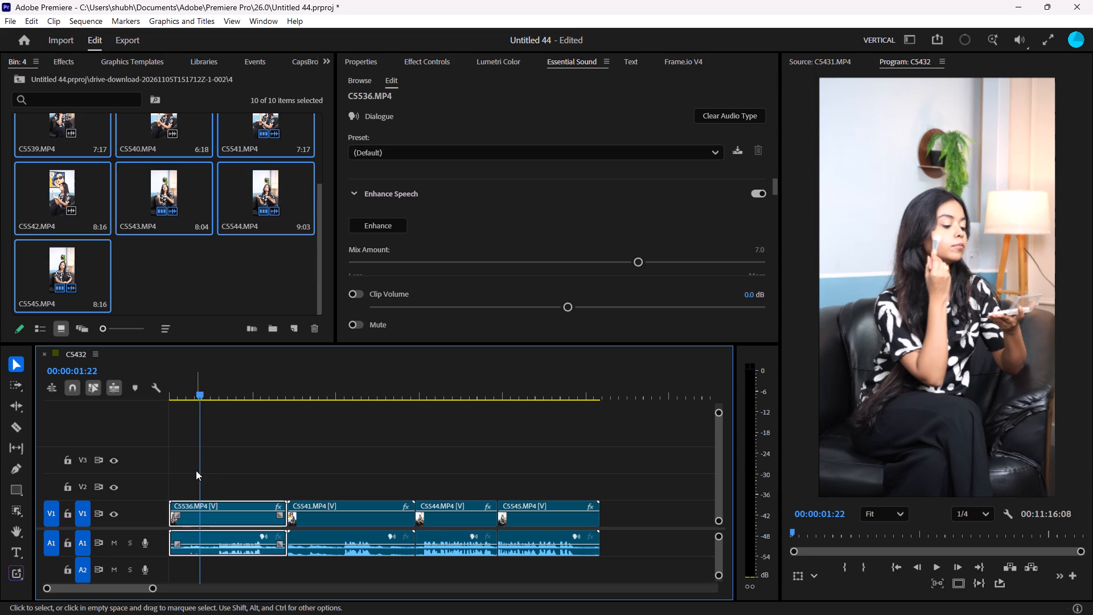
key("alt+b")
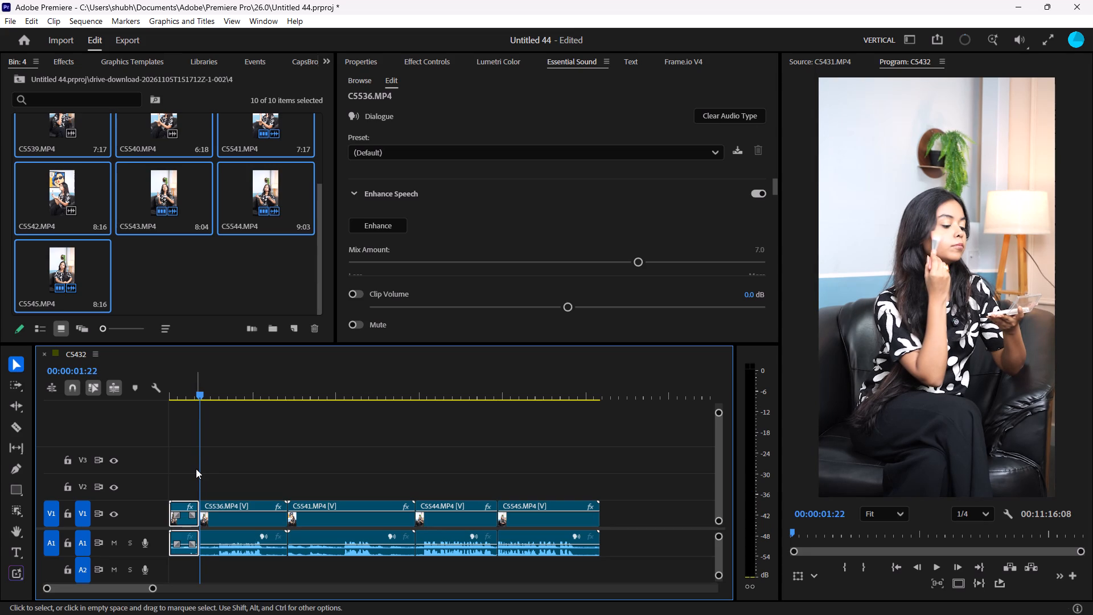
Delete the opening piece of take C5536 before the cut and close the gap at the sequence start.
key("BackSpace")
left_click(178, 516)
key("BackSpace")
key("BackSpace")
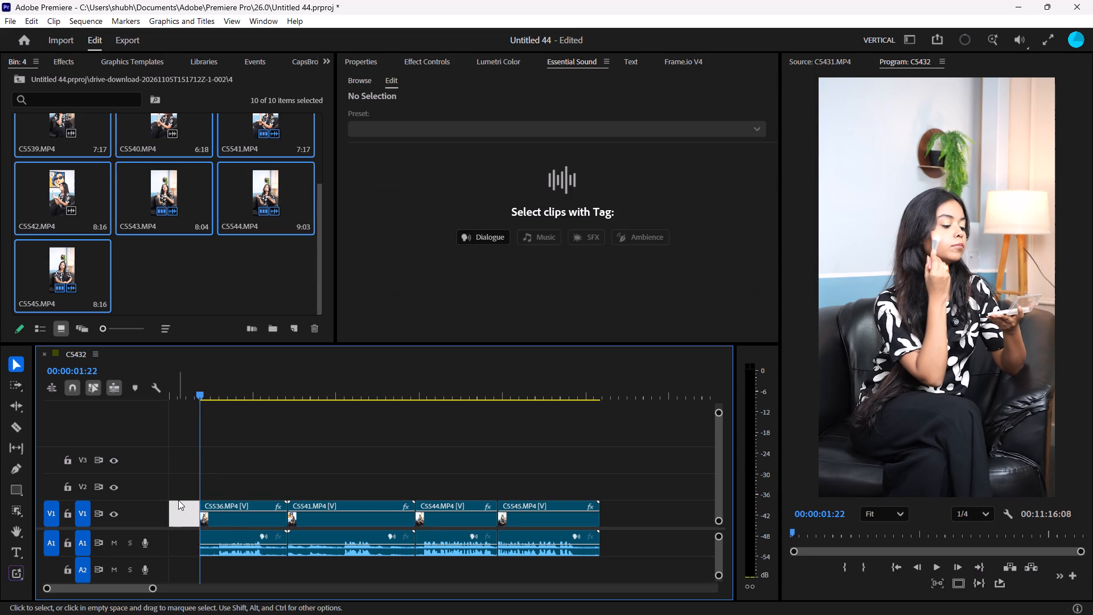
Play take C5536 and trim its end by cutting at 00:00:03:23, deleting the piece after the cut and closing the gap.
left_click(172, 393)
left_click_drag(173, 393, 130, 431)
key("space")
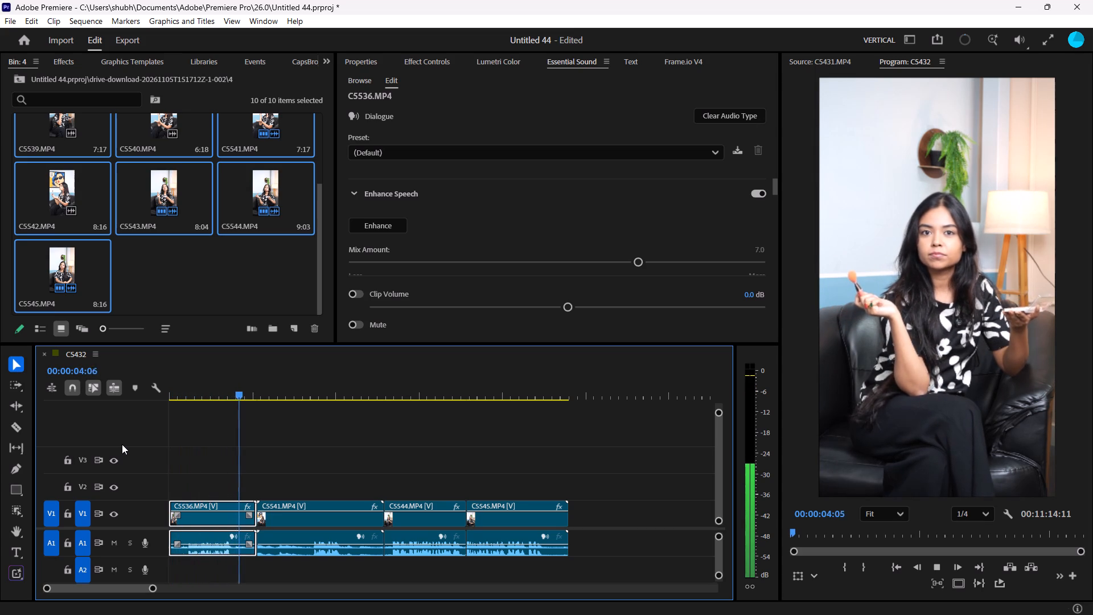
key("space")
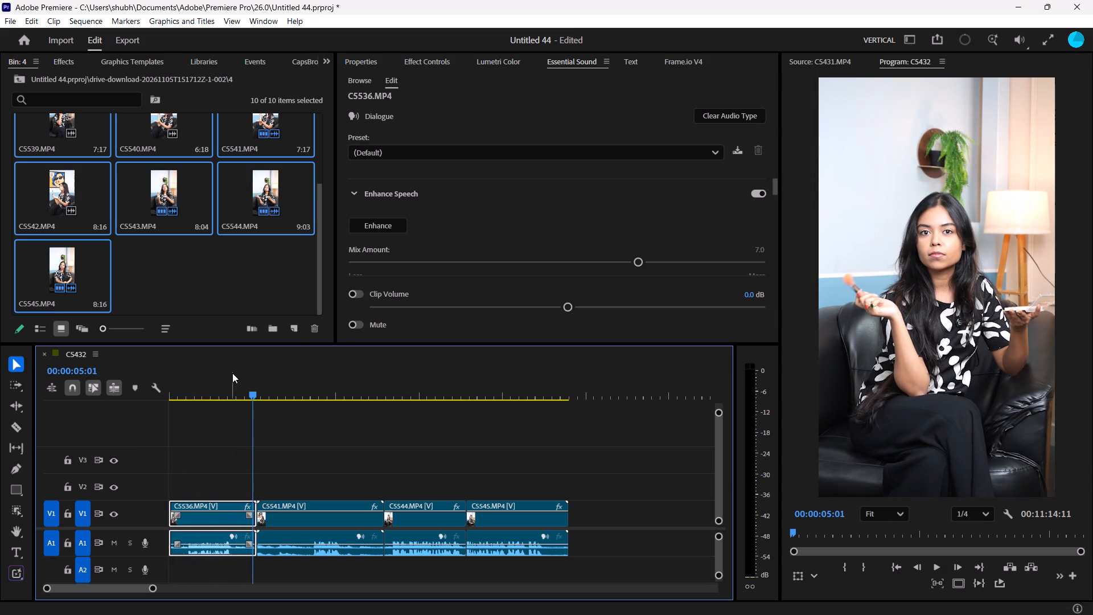
left_click(229, 388)
left_click_drag(228, 394, 235, 400)
key("alt+b")
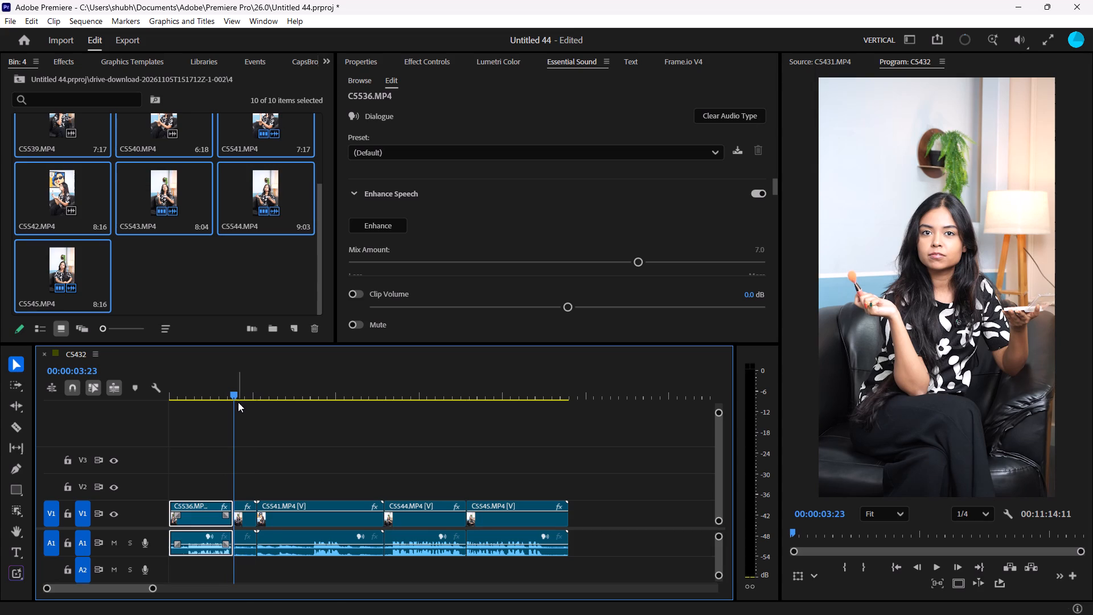
left_click(247, 512)
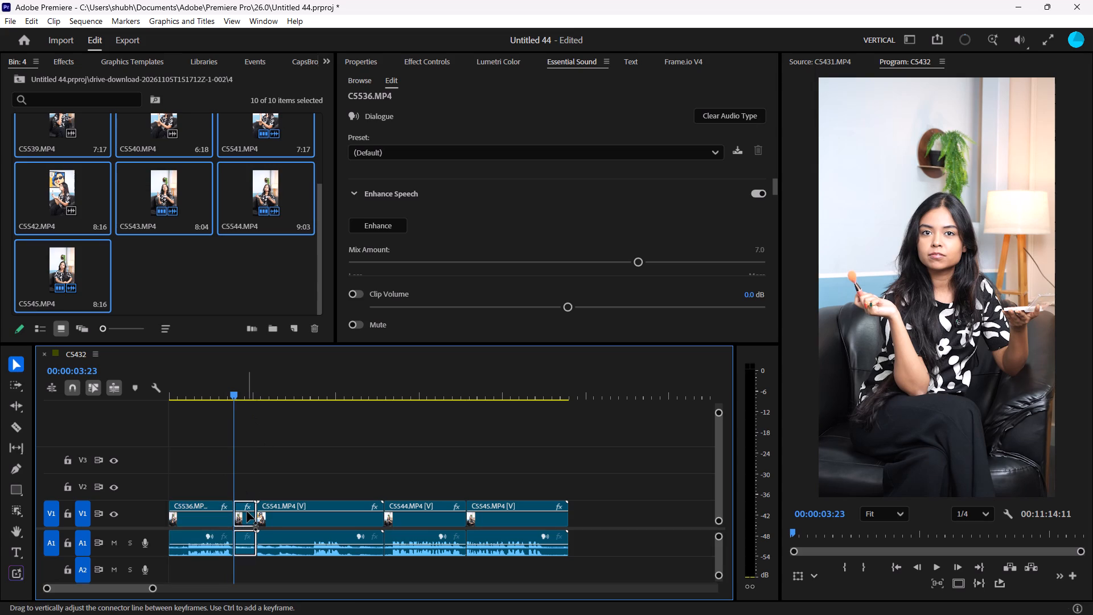
key("BackSpace")
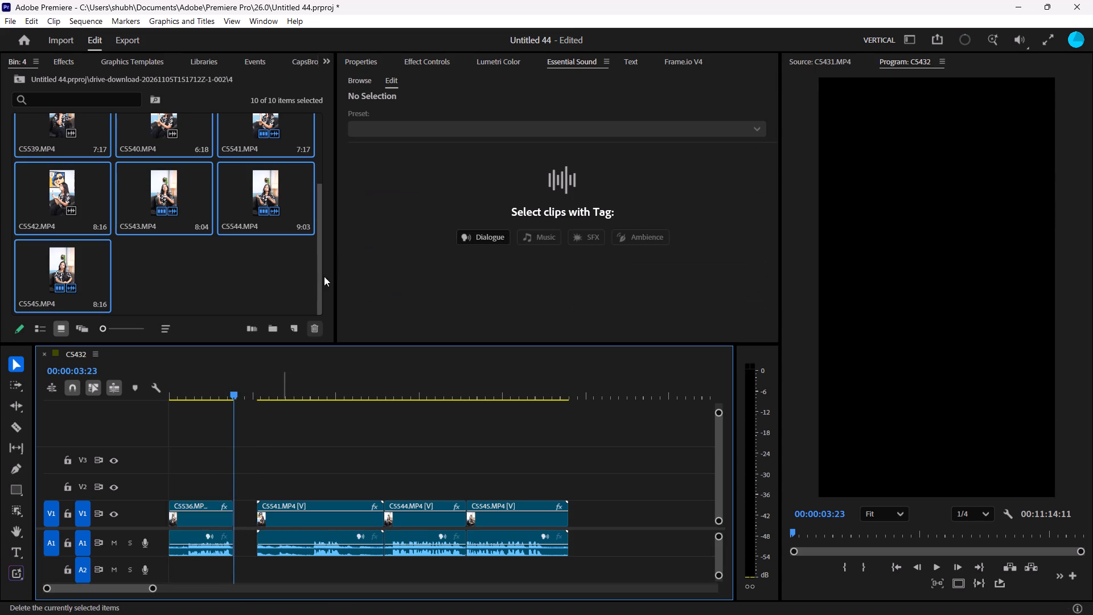
left_click(246, 512)
key("BackSpace")
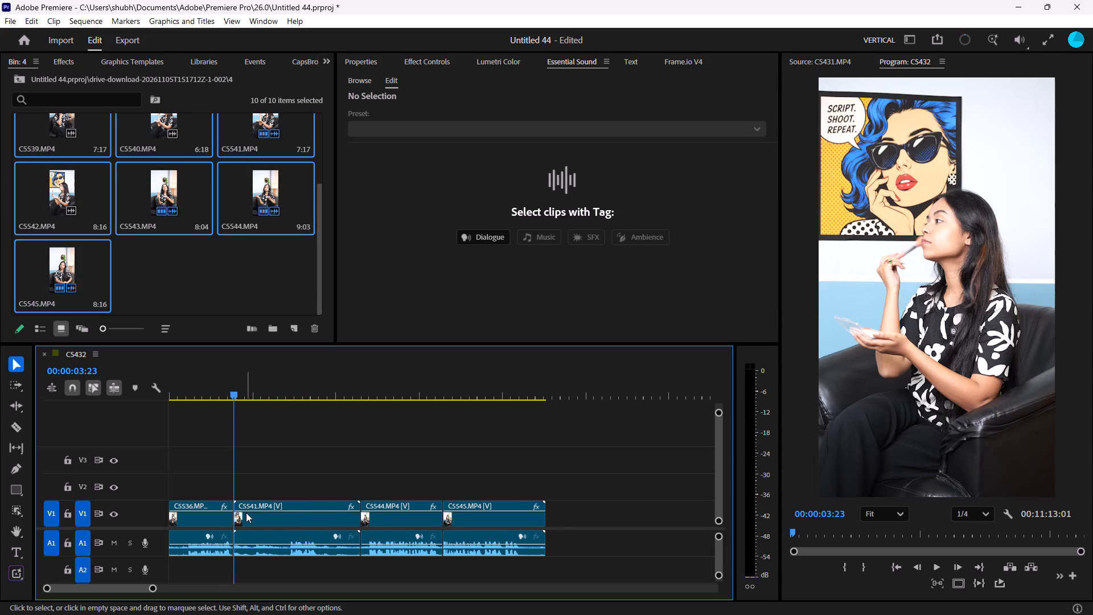
Trim the silent opening of take C5541 by cutting at 00:00:06:12, deleting the piece before the cut and closing the gap.
left_click(200, 389)
key("space")
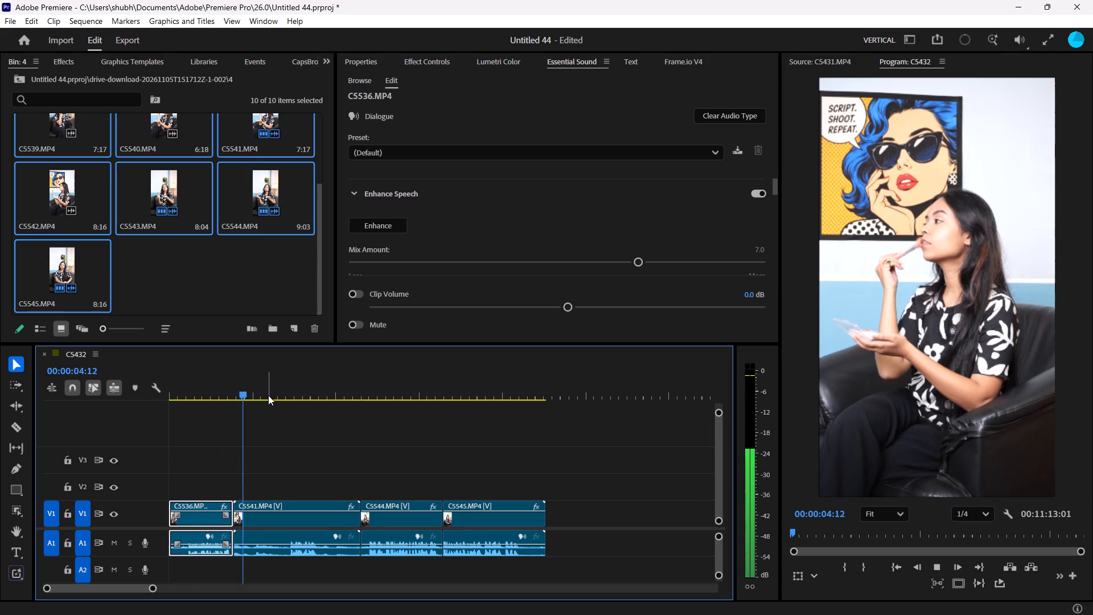
key("space")
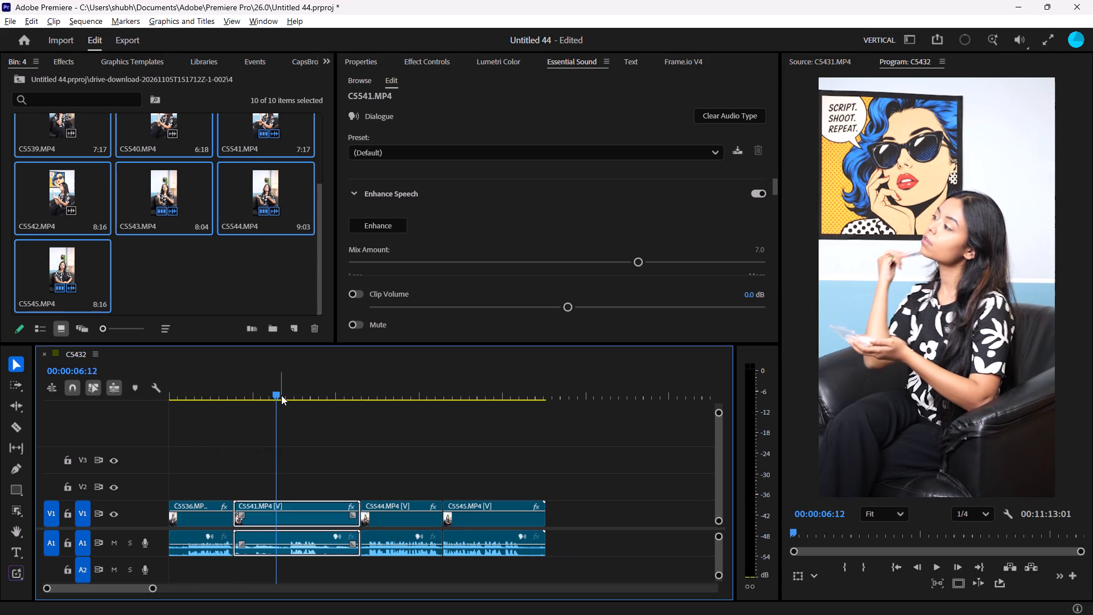
key("alt+b")
key("BackSpace")
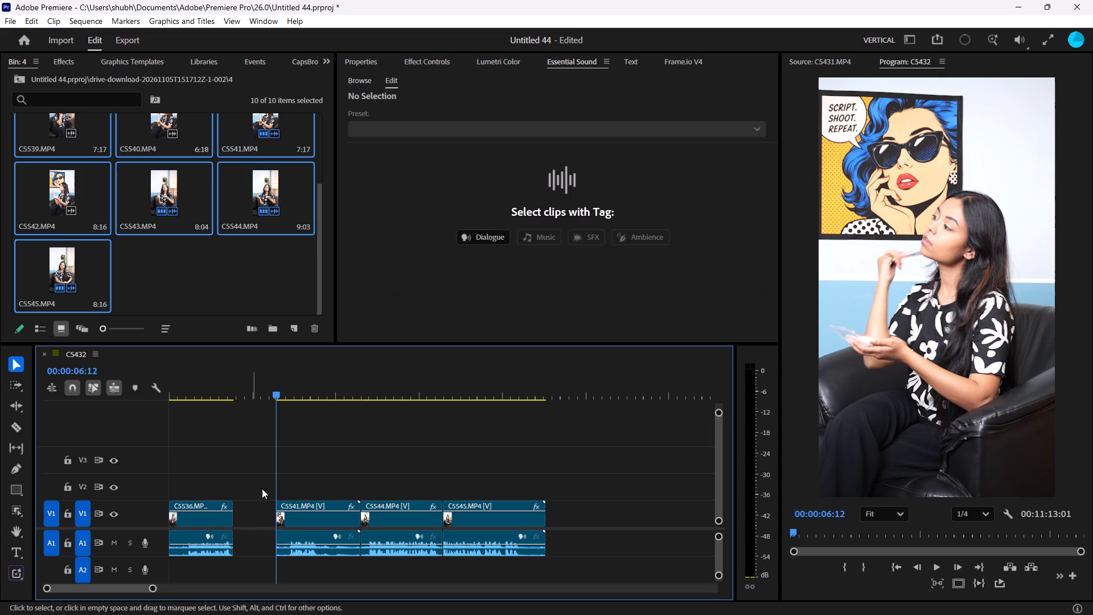
left_click(255, 513)
key("BackSpace")
left_click(259, 508)
left_click(259, 510)
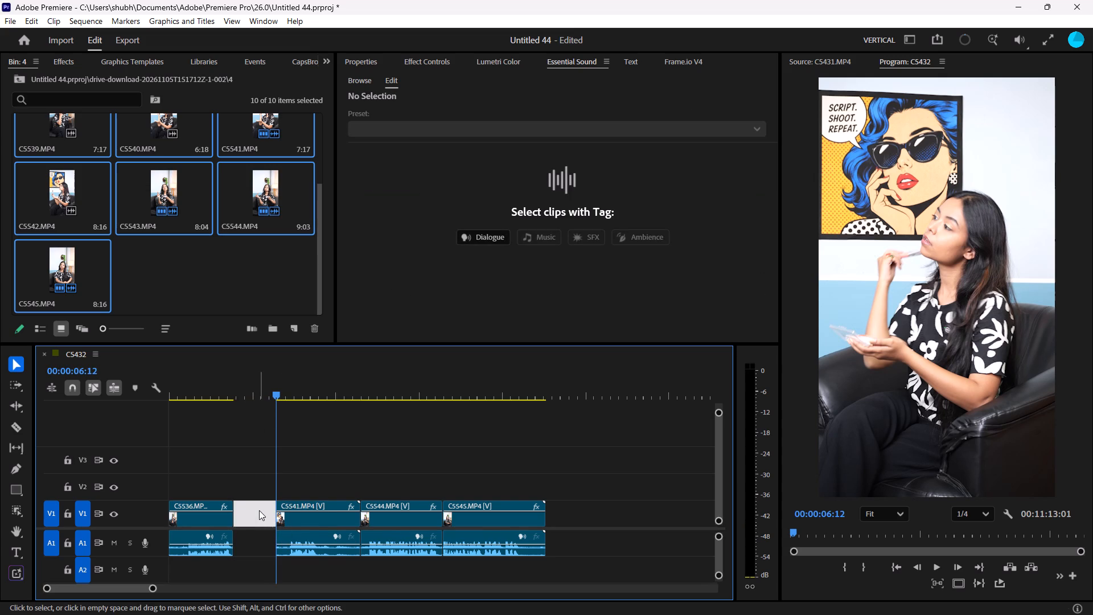
key("BackSpace")
Play across into take C5541 and trim its end by cutting at 00:00:07:05, deleting the piece after the cut and closing the gap.
left_click(217, 393)
key("space")
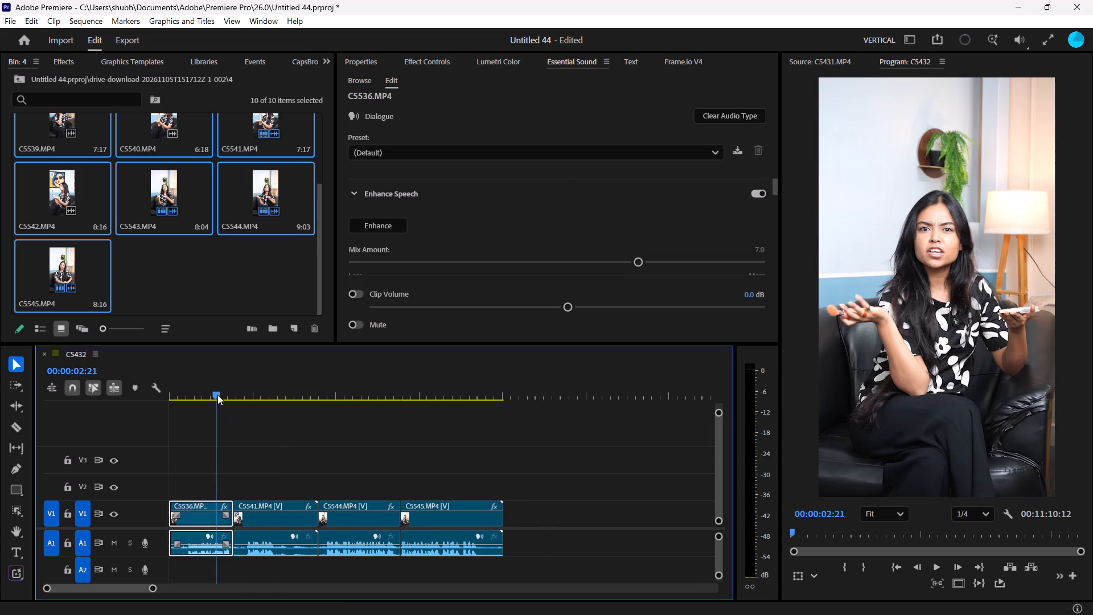
key("space")
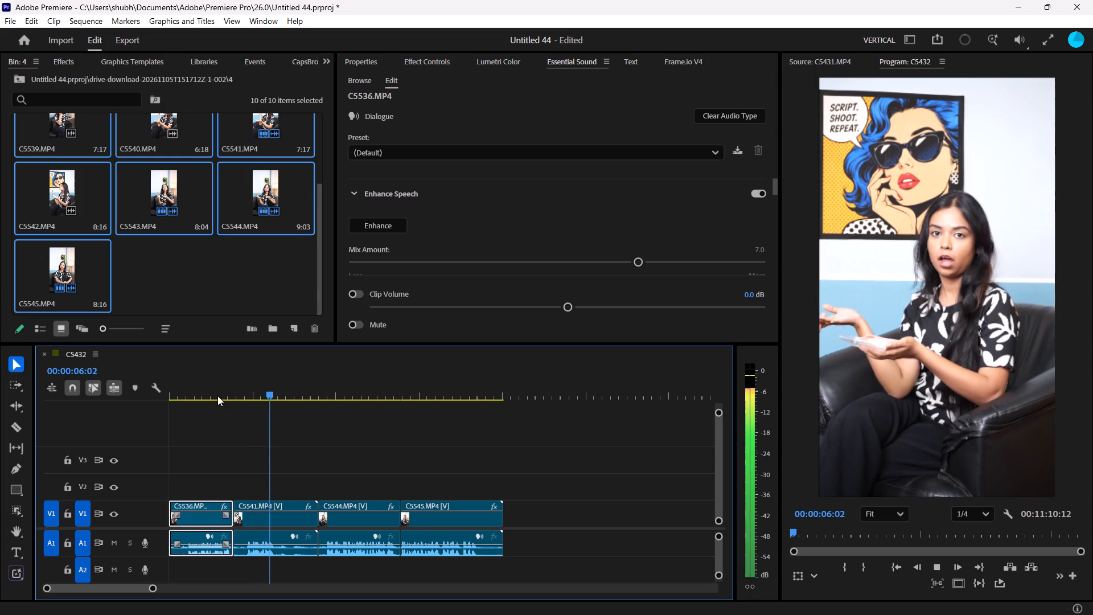
key("space")
key("space")
key("space")
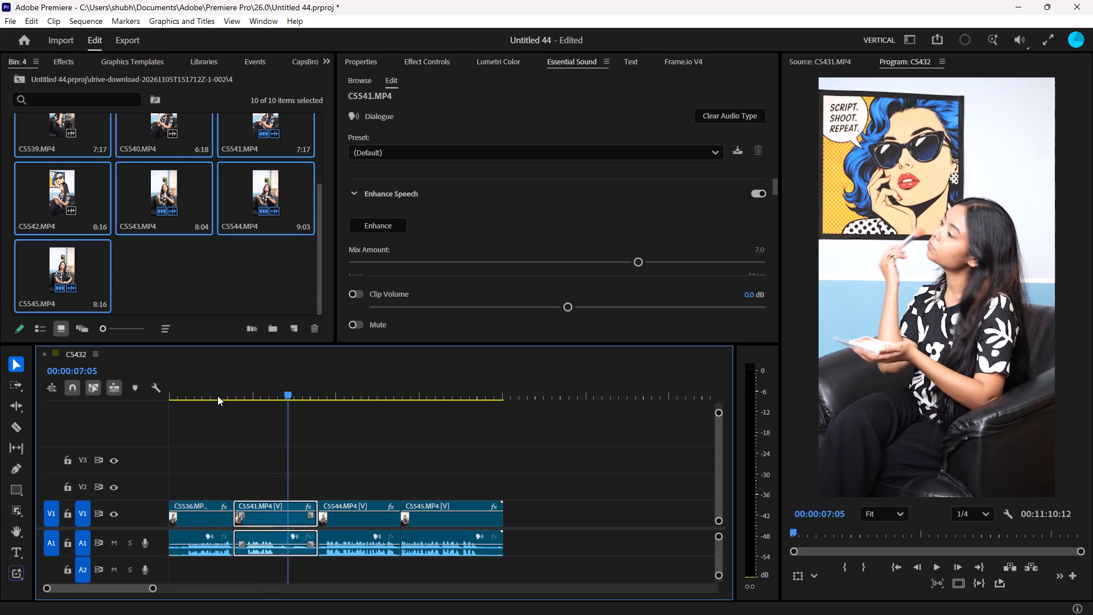
key("alt+b")
left_click(302, 517)
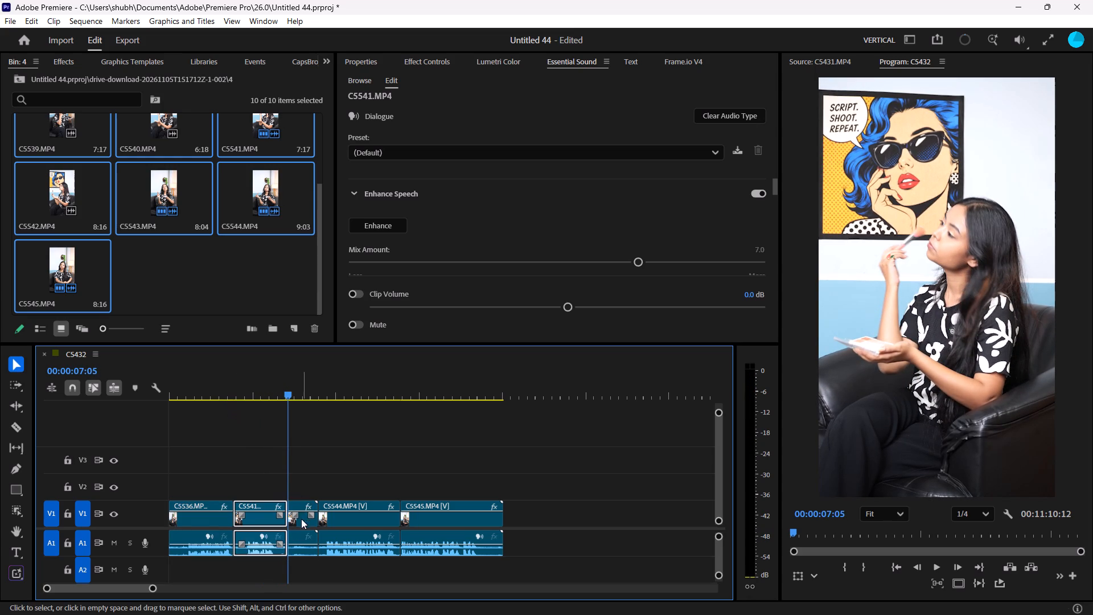
key("BackSpace")
left_click(301, 516)
key("BackSpace")
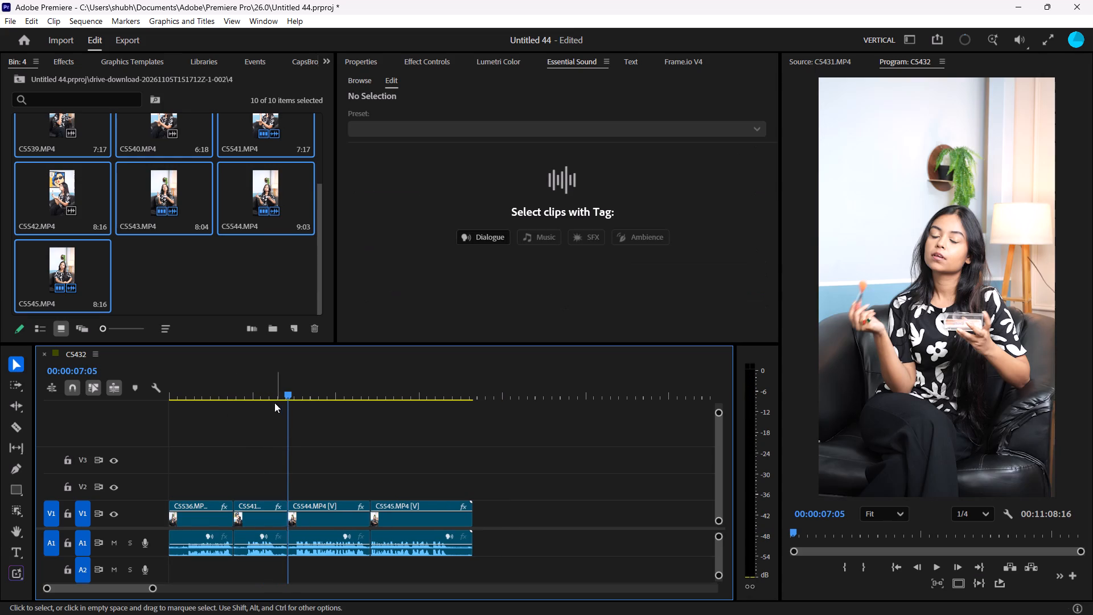
Play the sequence from take C5541 into take C5545 and stop at 00:00:17:05, where its spoken line ends.
left_click(254, 392)
key("space")
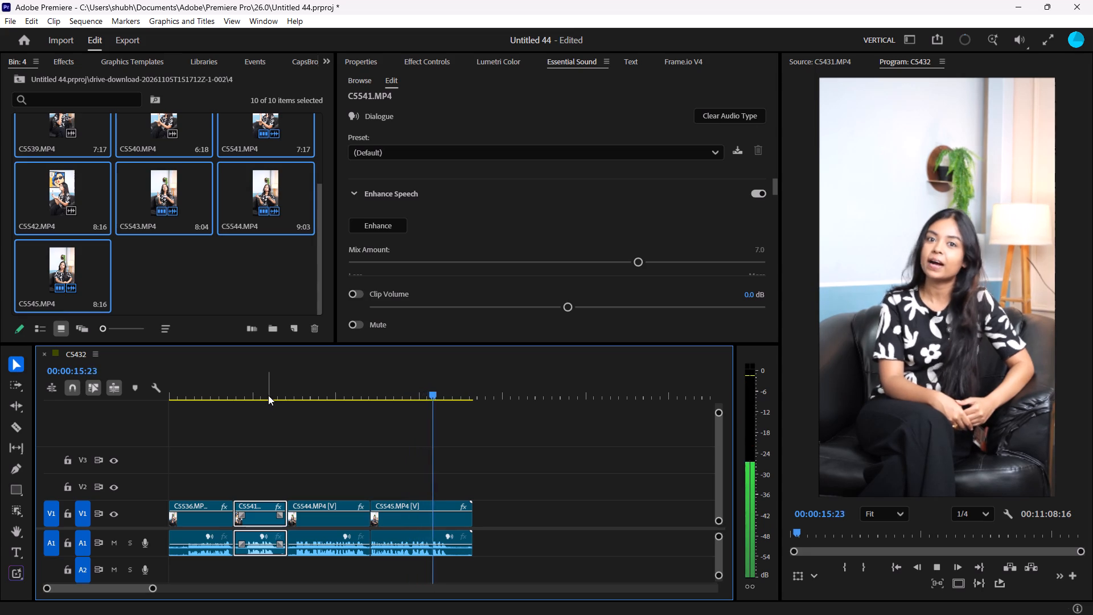
key("space")
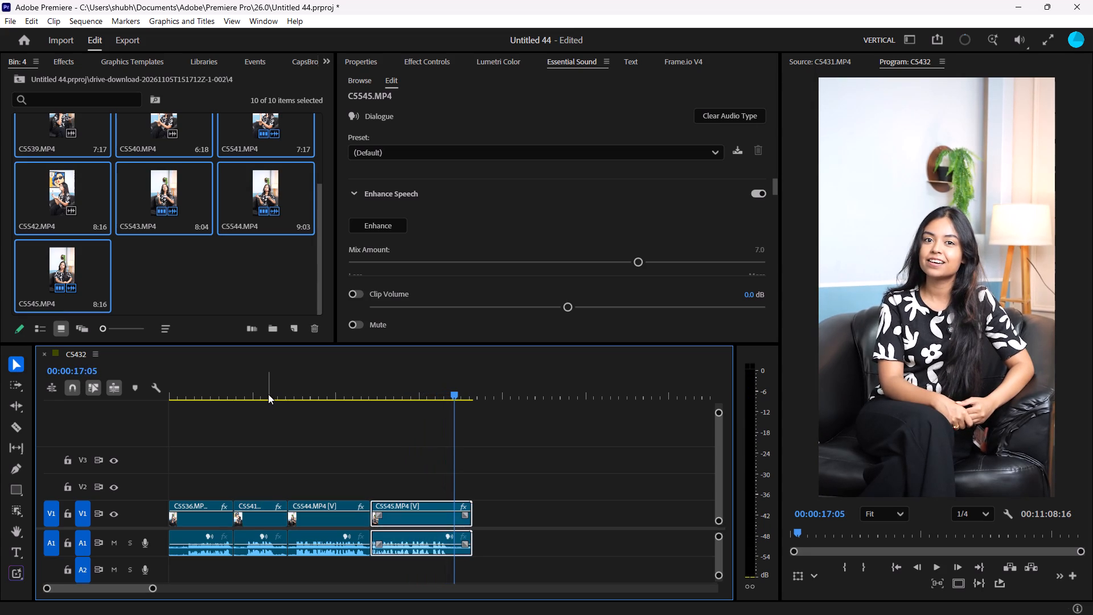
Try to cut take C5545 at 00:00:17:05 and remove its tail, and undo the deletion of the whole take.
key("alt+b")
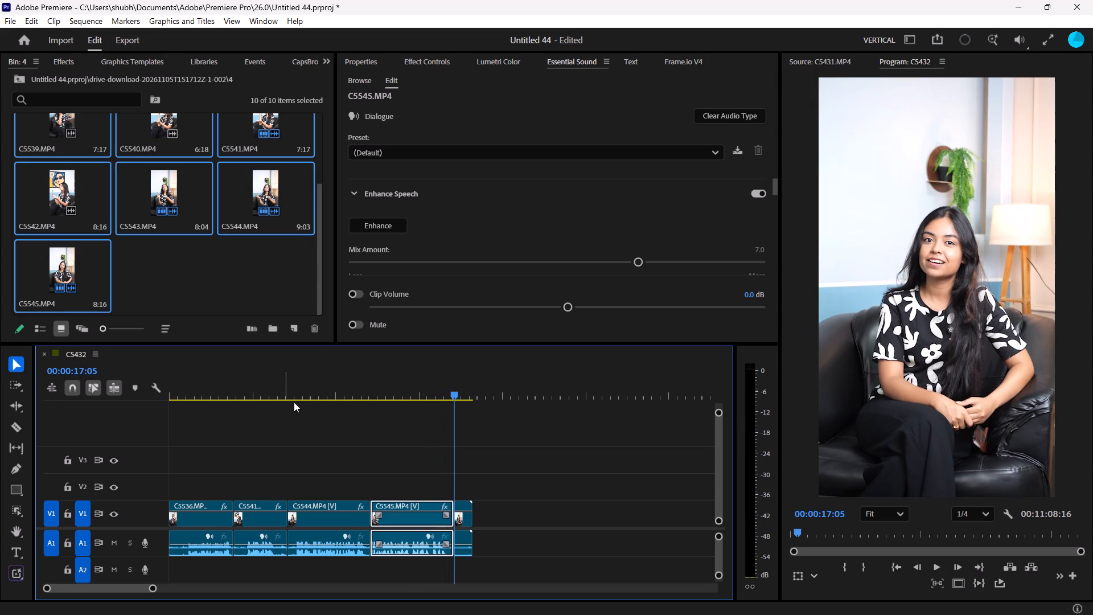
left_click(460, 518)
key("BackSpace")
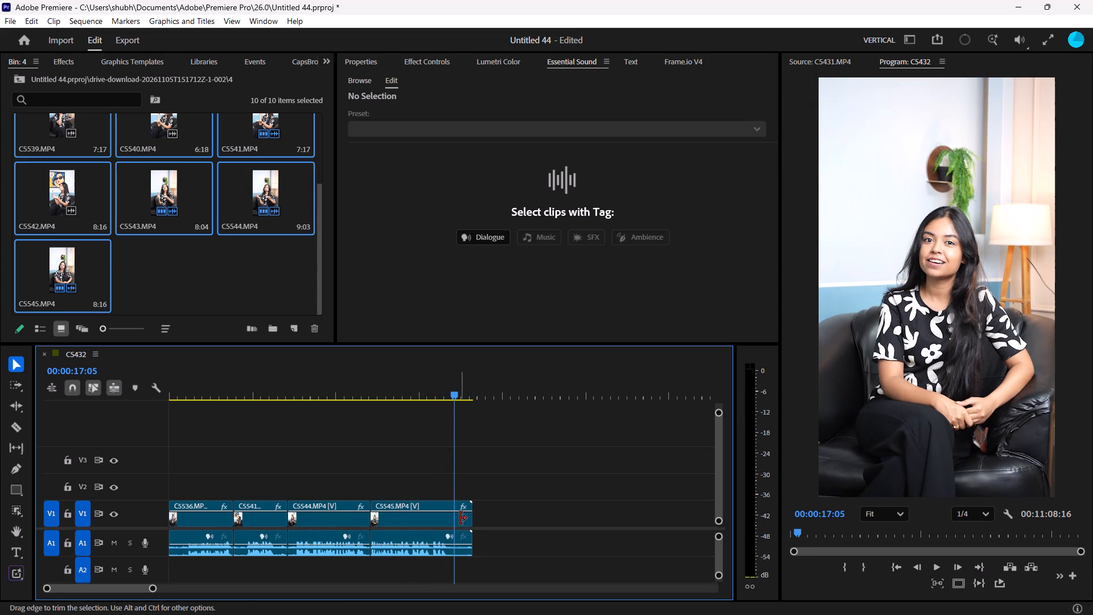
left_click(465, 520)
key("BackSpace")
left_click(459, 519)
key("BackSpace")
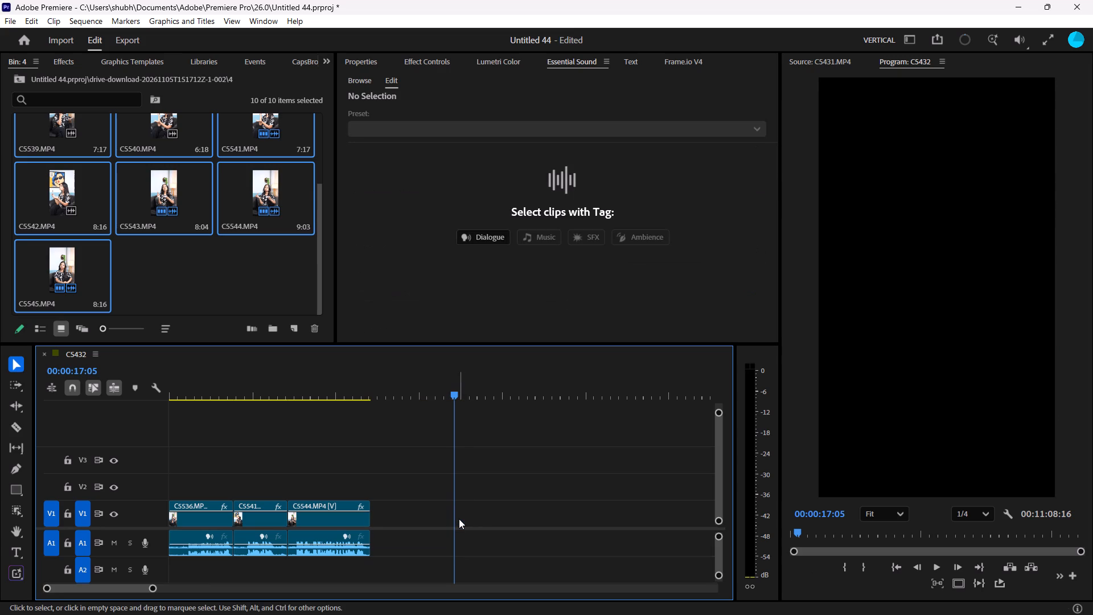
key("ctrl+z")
Trim the end of take C5545 by cutting at 00:00:17:05 and deleting the piece after the cut.
left_click(462, 520)
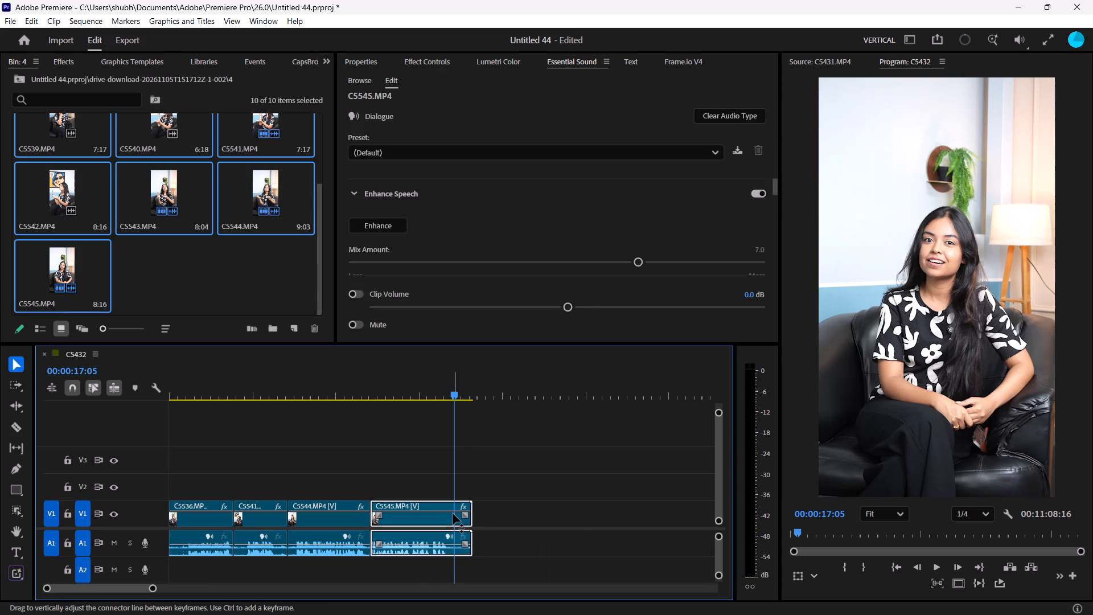
key("alt+b")
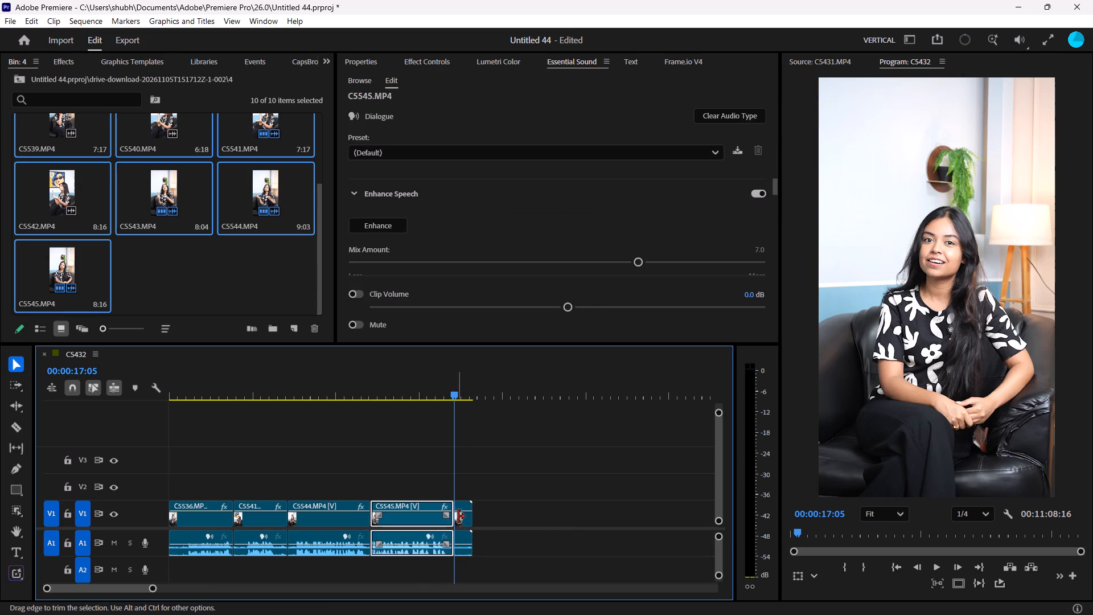
left_click(456, 515)
double_click(456, 515)
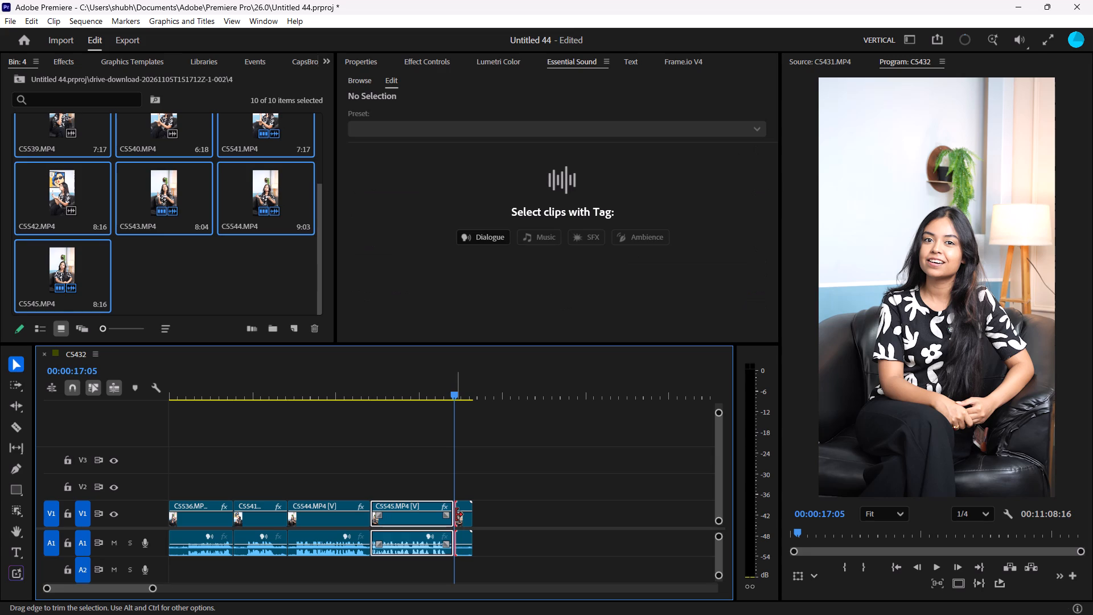
left_click(471, 515)
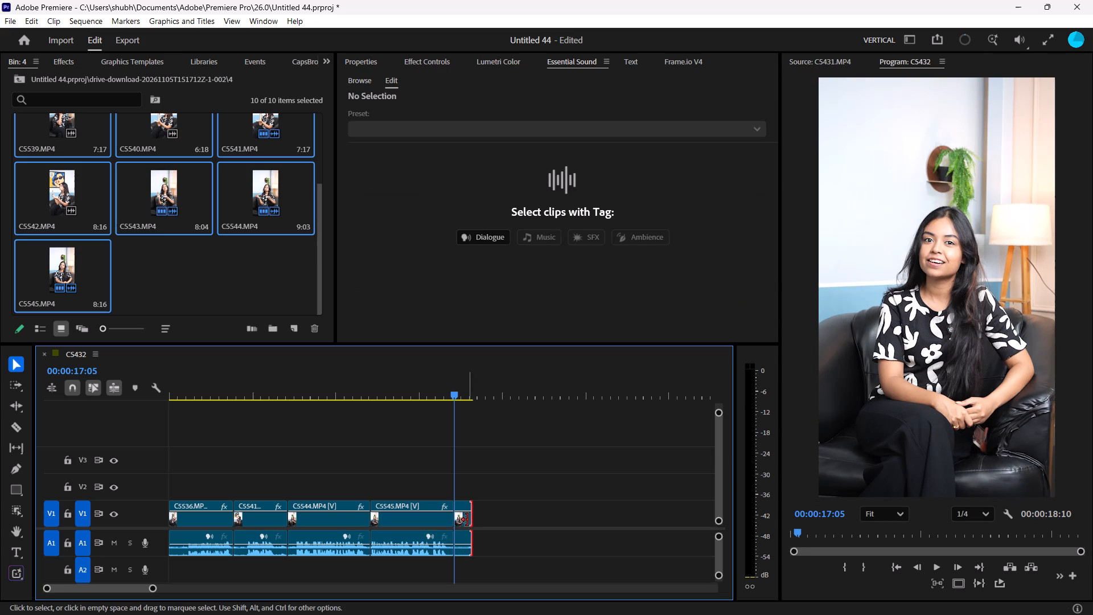
left_click(467, 520)
left_click(463, 512)
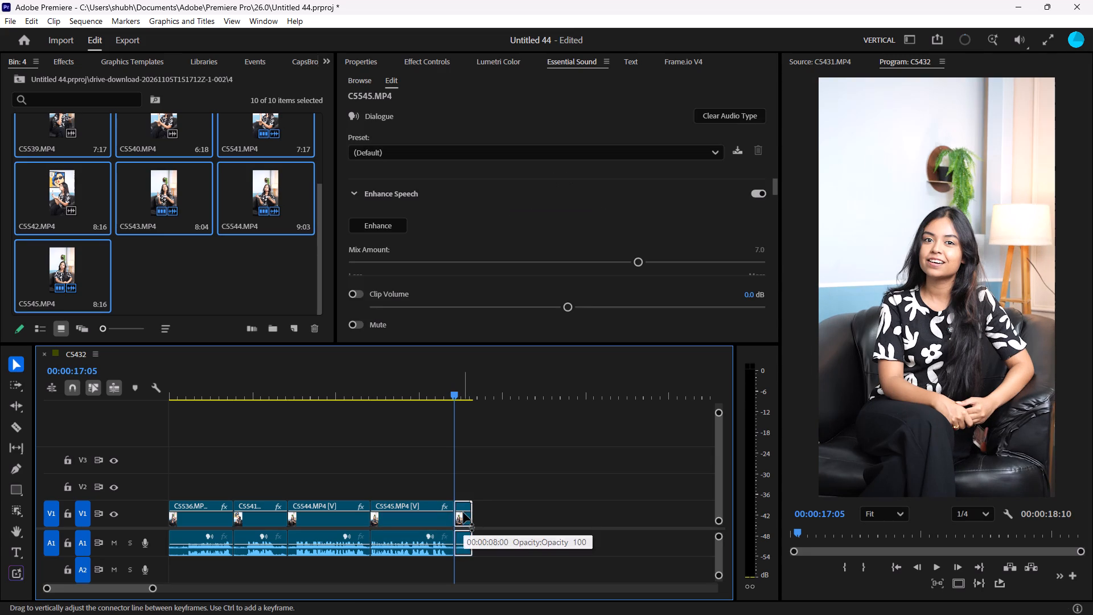
key("BackSpace")
Review the trimmed take C5545 in playback, and replay take C5536 from the sequence start.
left_click(389, 386)
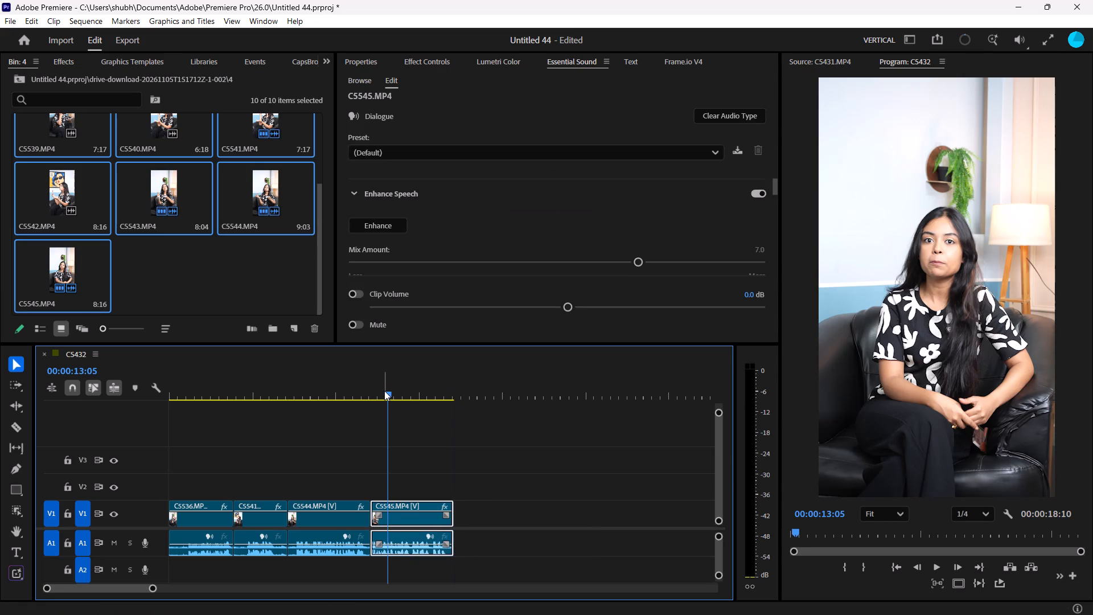
left_click_drag(384, 391, 404, 421)
key("space")
key("space")
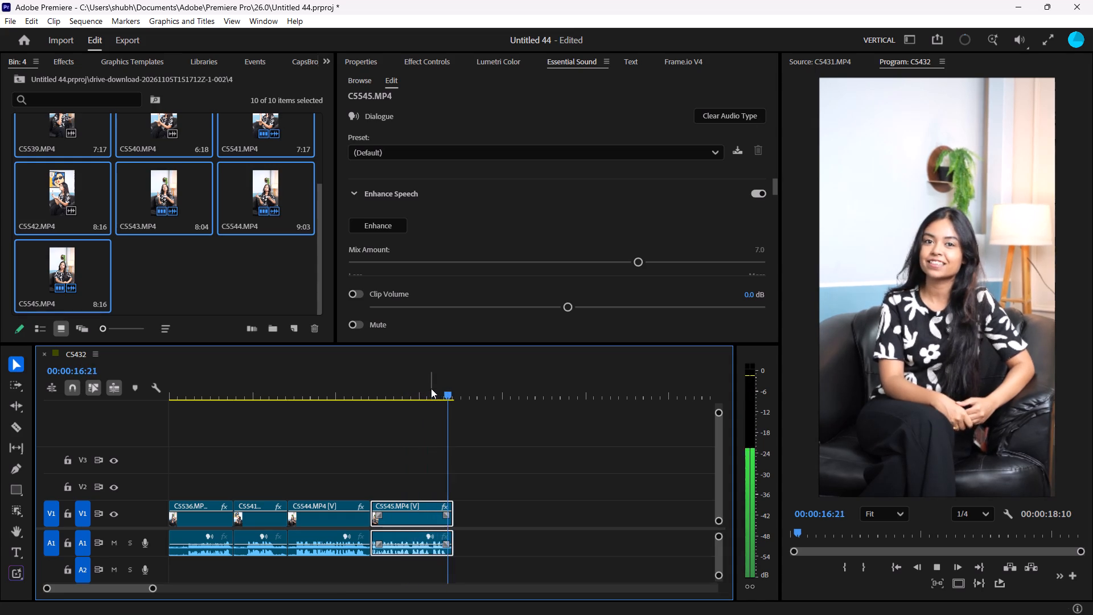
key("space")
left_click(294, 377)
left_click_drag(290, 396, 254, 401)
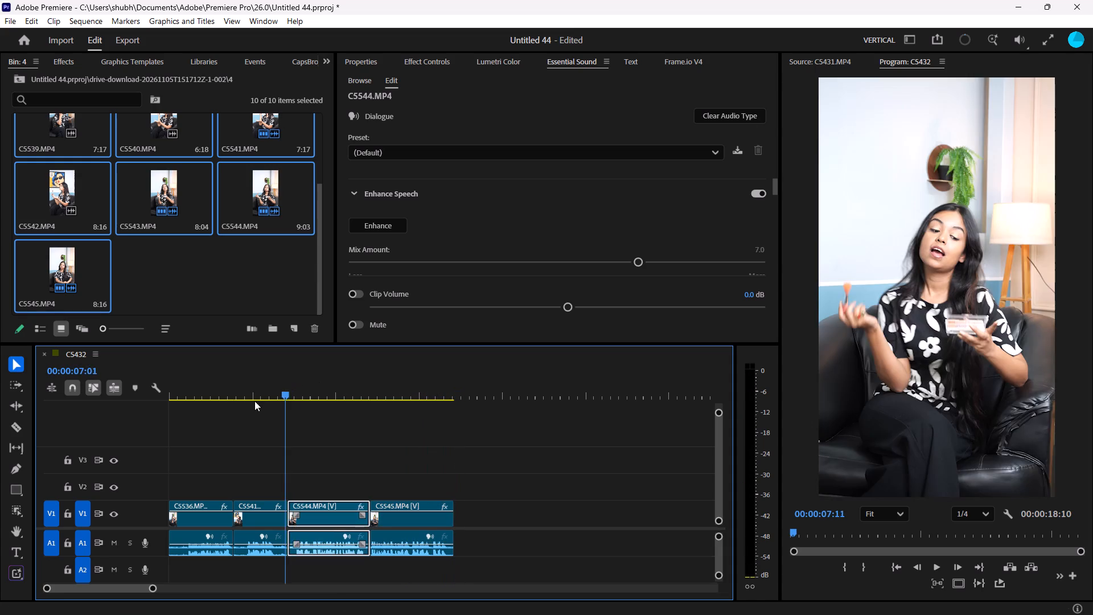
left_click_drag(254, 401, 128, 416)
key("space")
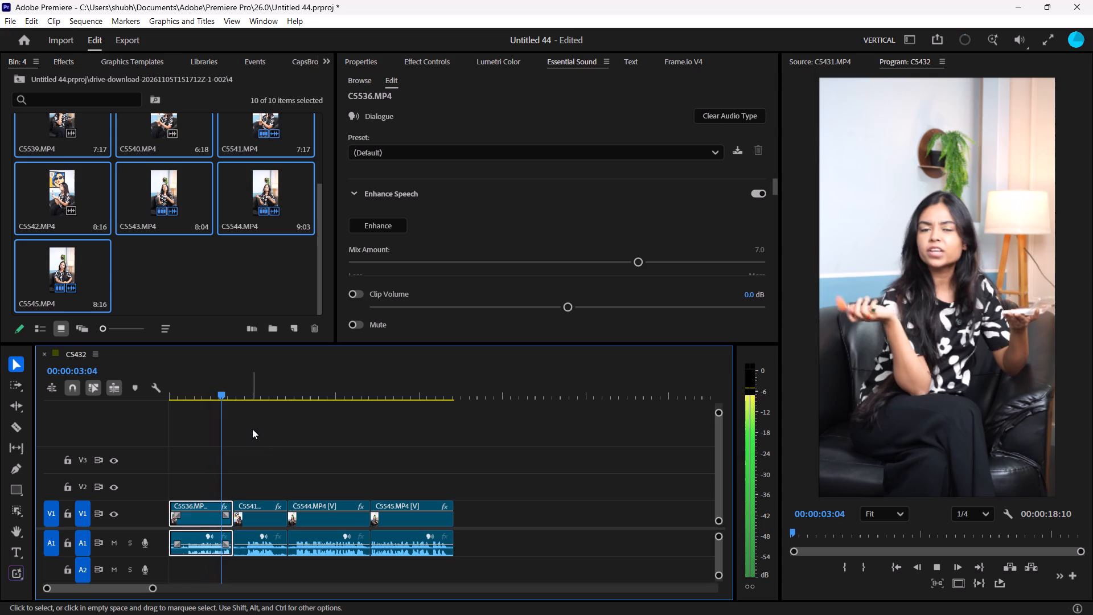
key("space")
Apply the Grow effect to take C5536 with Reverse Direction enabled and Grow set to 4 %/s.
left_click(211, 520)
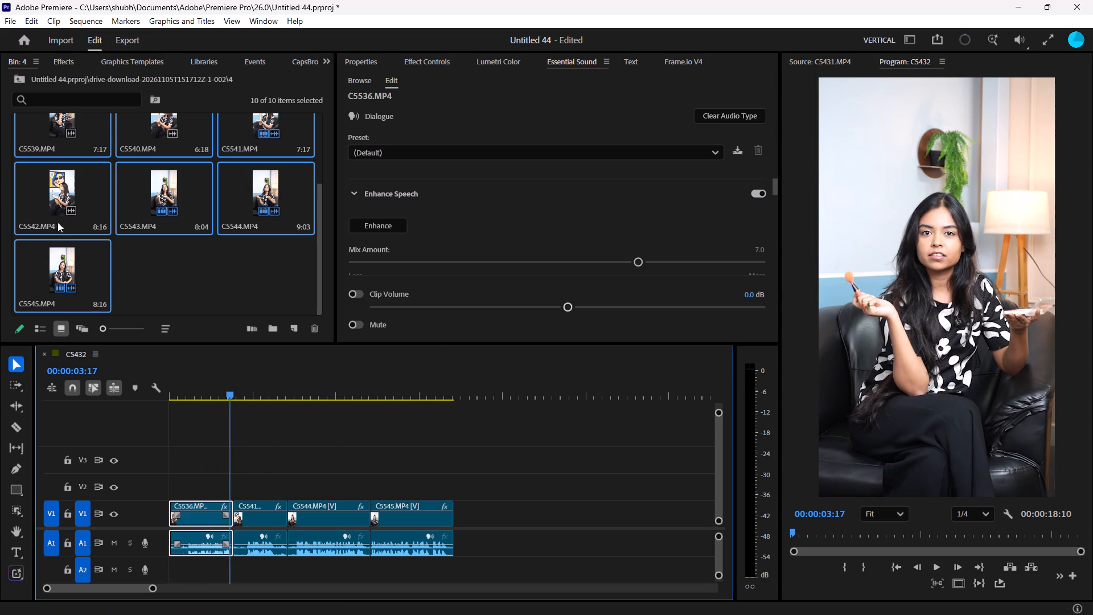
left_click(69, 69)
left_click(69, 64)
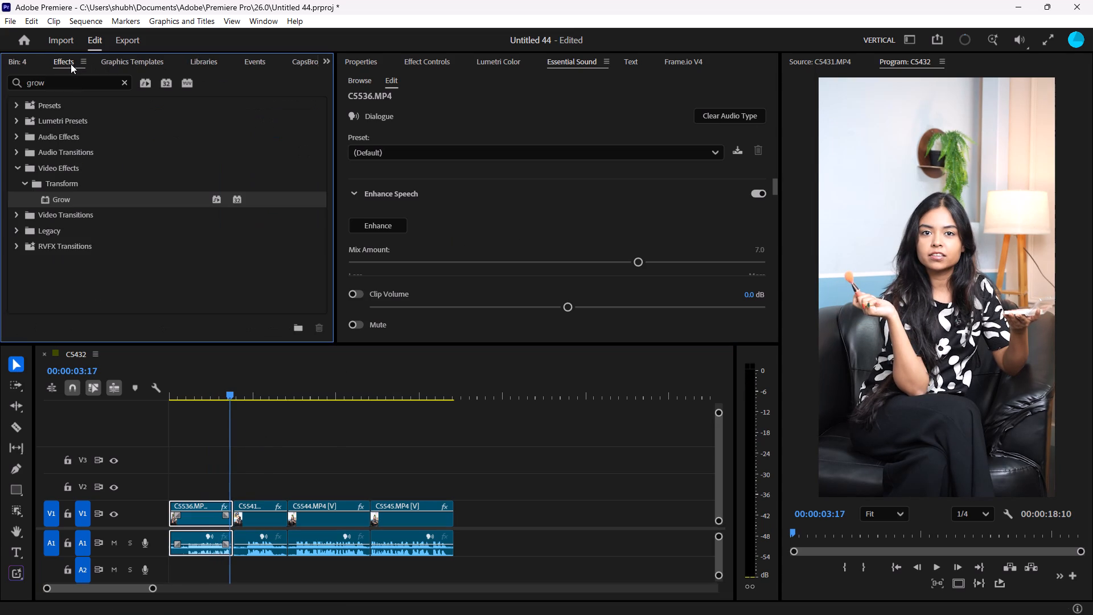
left_click_drag(68, 200, 195, 514)
left_click(416, 59)
left_click_drag(766, 118, 766, 142)
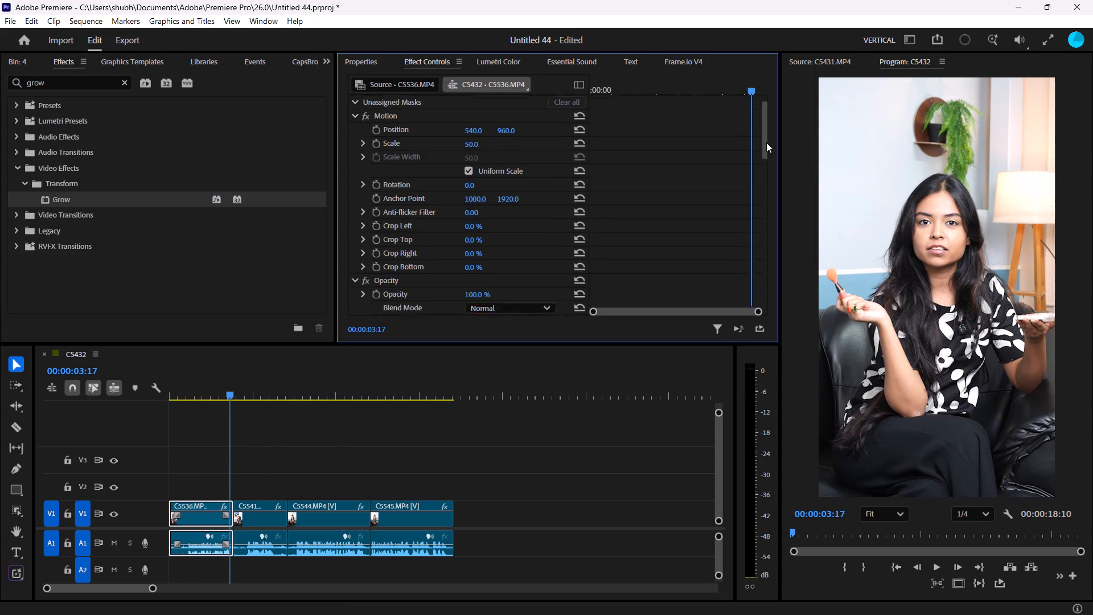
left_click_drag(766, 142, 771, 343)
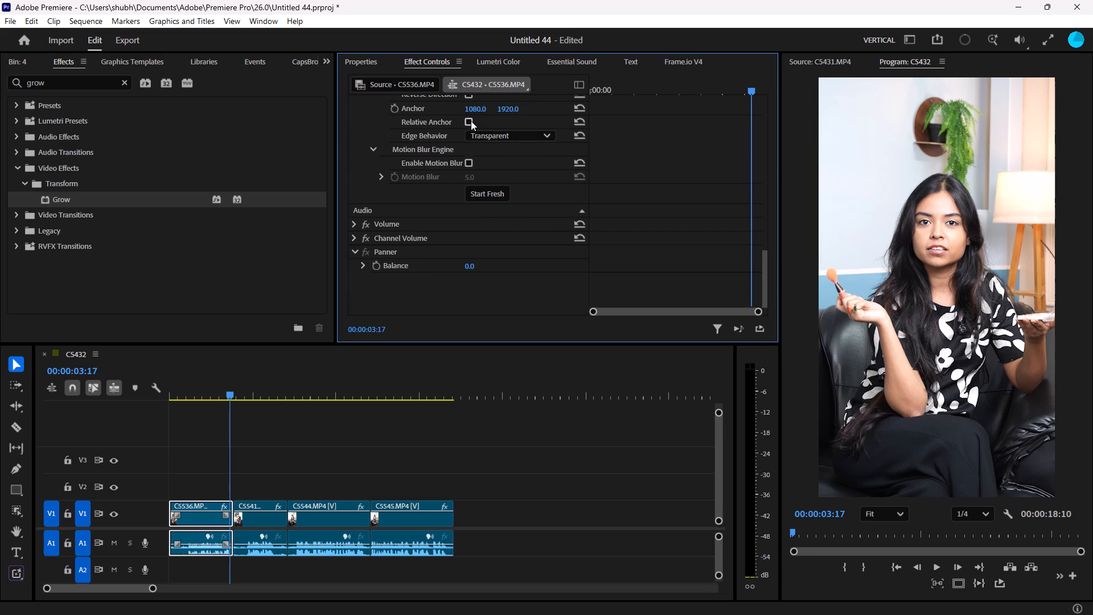
scroll(472, 163, "up", 3)
left_click(467, 134)
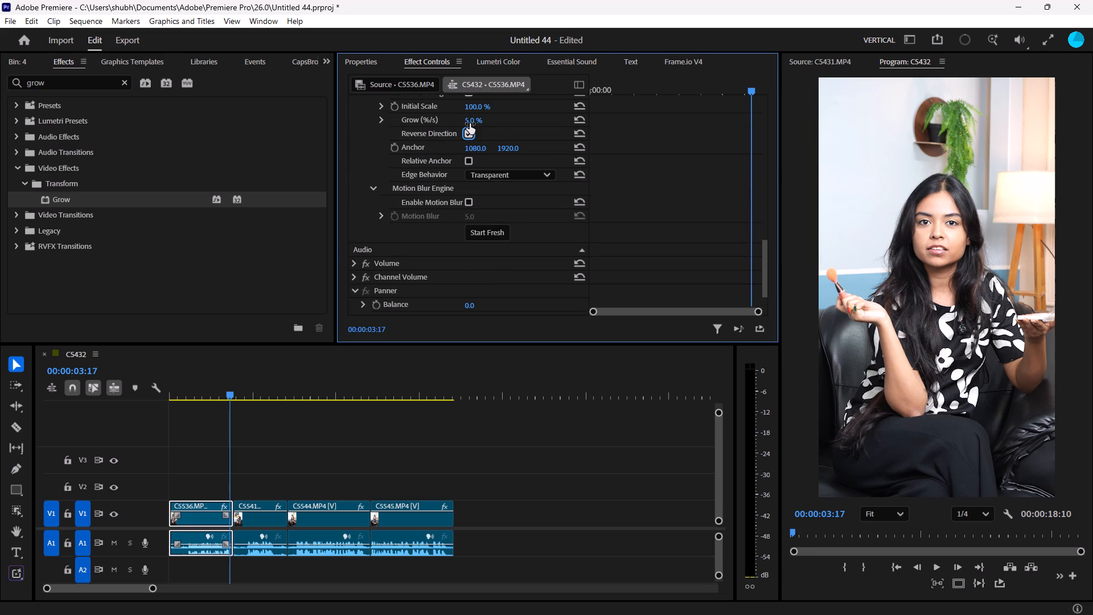
left_click(470, 124)
scroll(482, 118, "up", 1)
key("4")
key("Return")
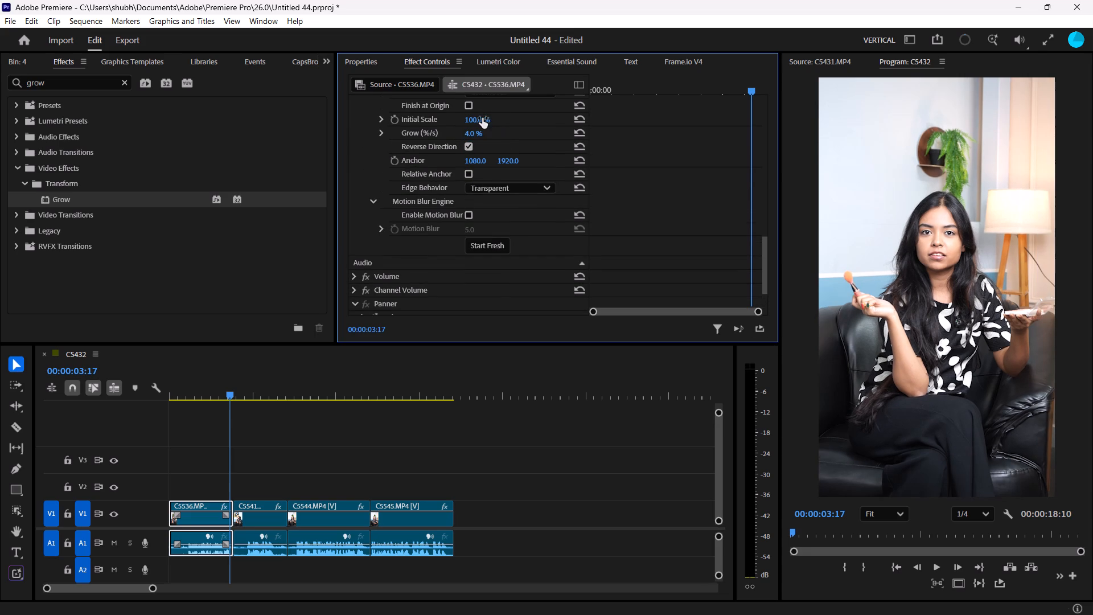
Play take C5541 and across the cut into take C5544.
left_click(243, 394)
key("space")
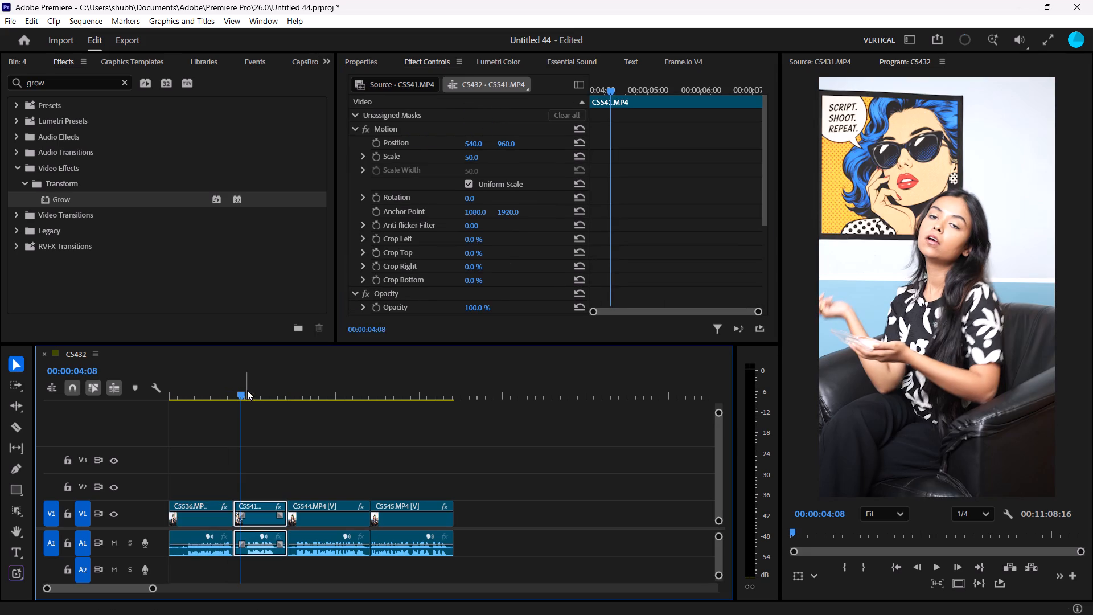
key("space")
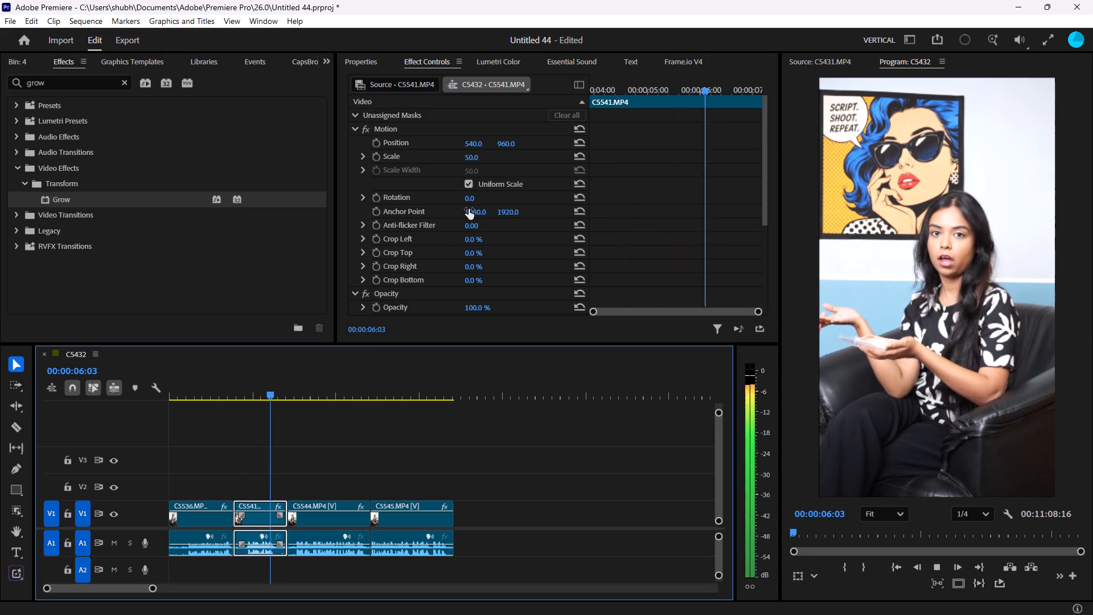
key("space")
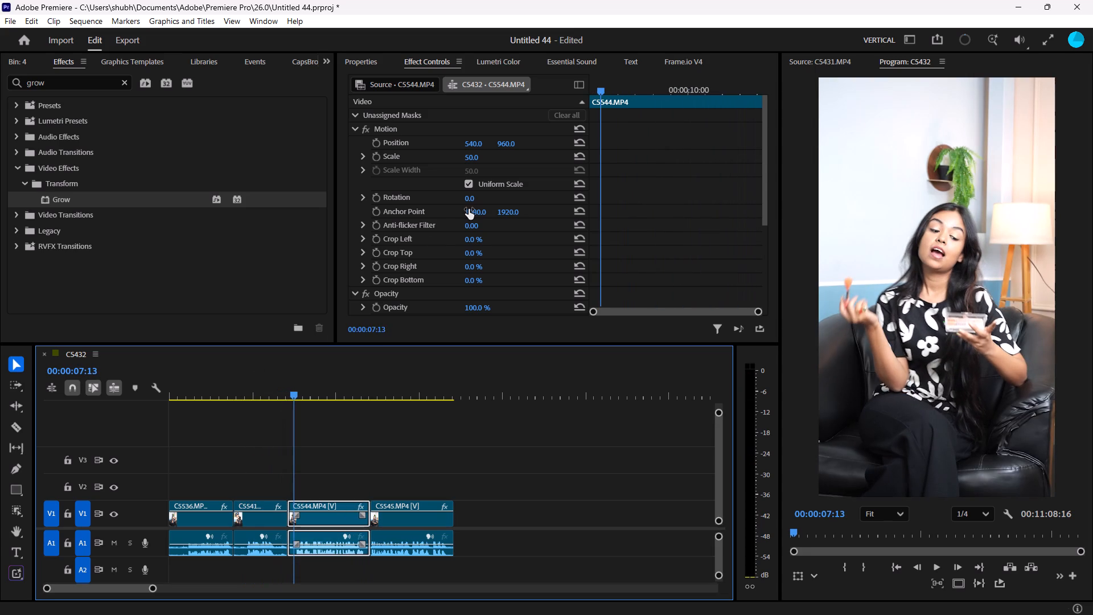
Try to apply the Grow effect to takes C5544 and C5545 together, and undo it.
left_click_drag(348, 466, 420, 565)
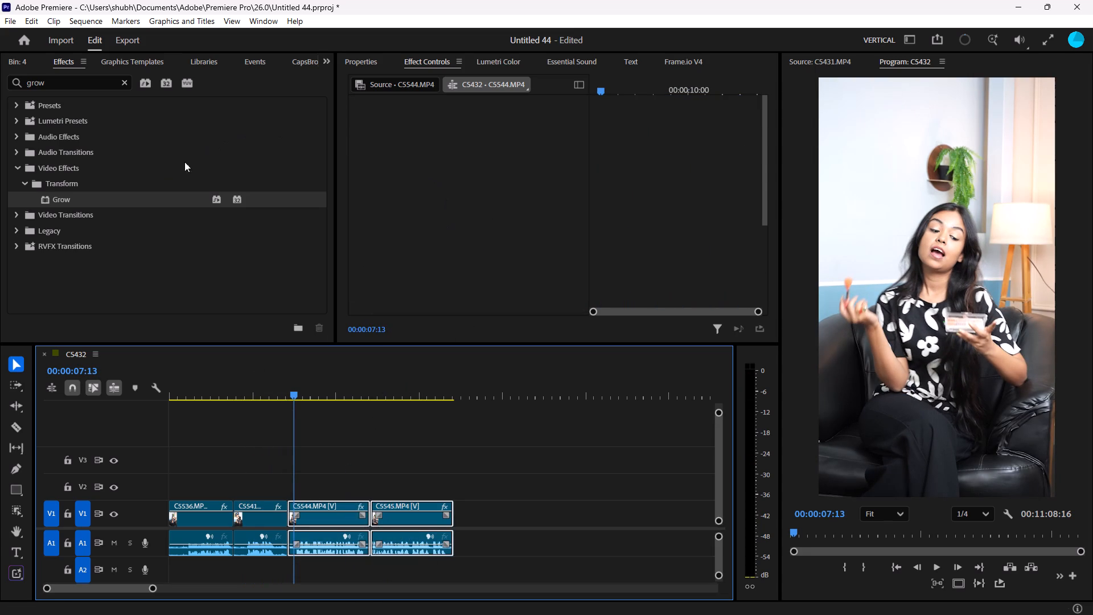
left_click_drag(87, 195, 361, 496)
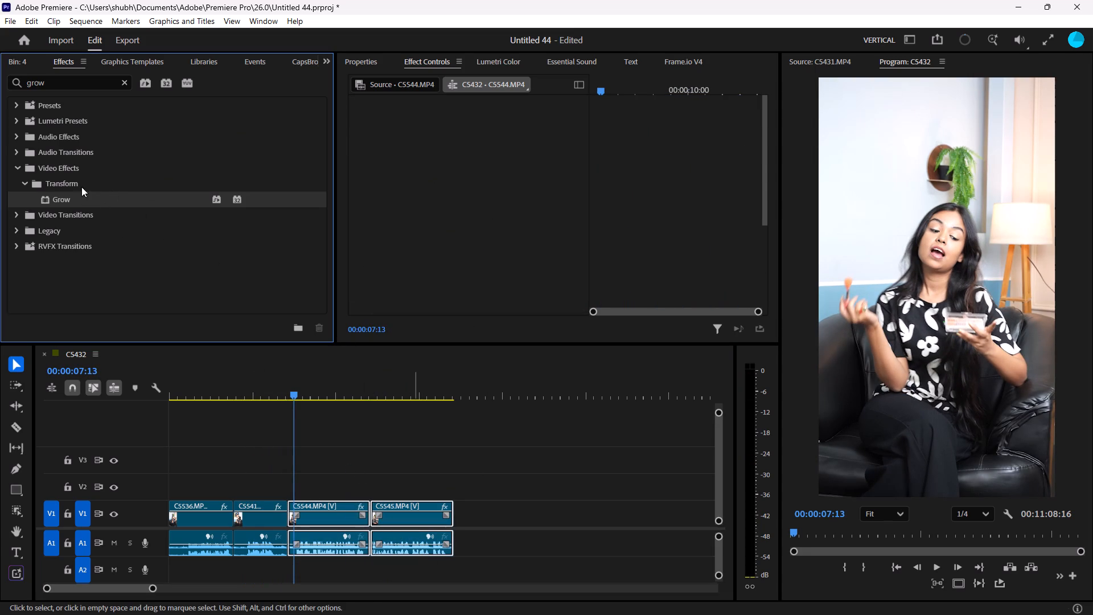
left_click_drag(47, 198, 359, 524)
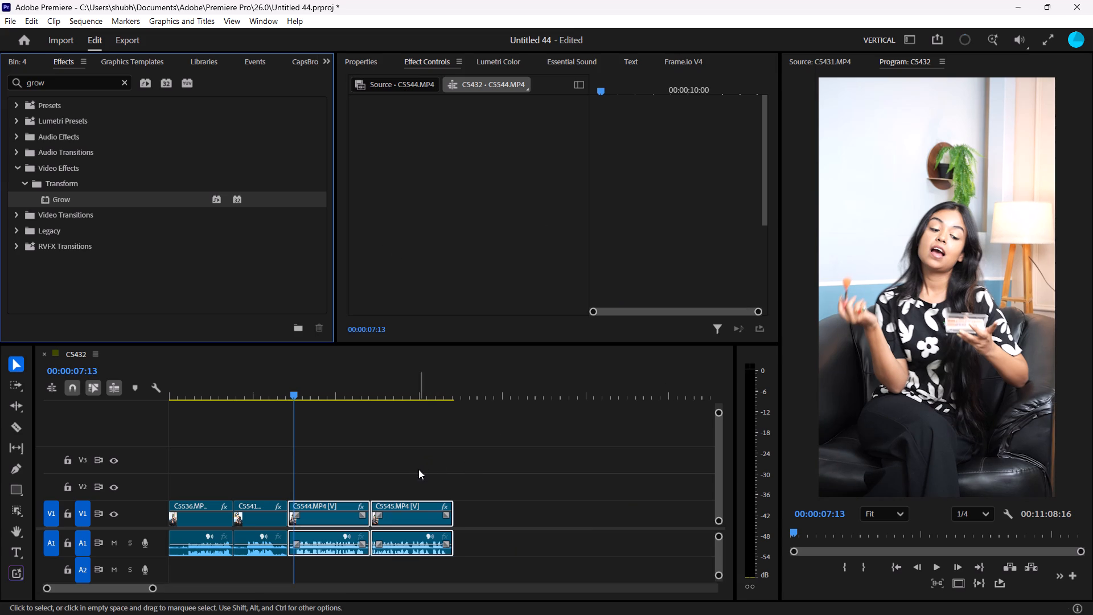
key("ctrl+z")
Nest takes C5544 and C5545 together into one sequence, keeping the default name.
left_click_drag(423, 464, 344, 563)
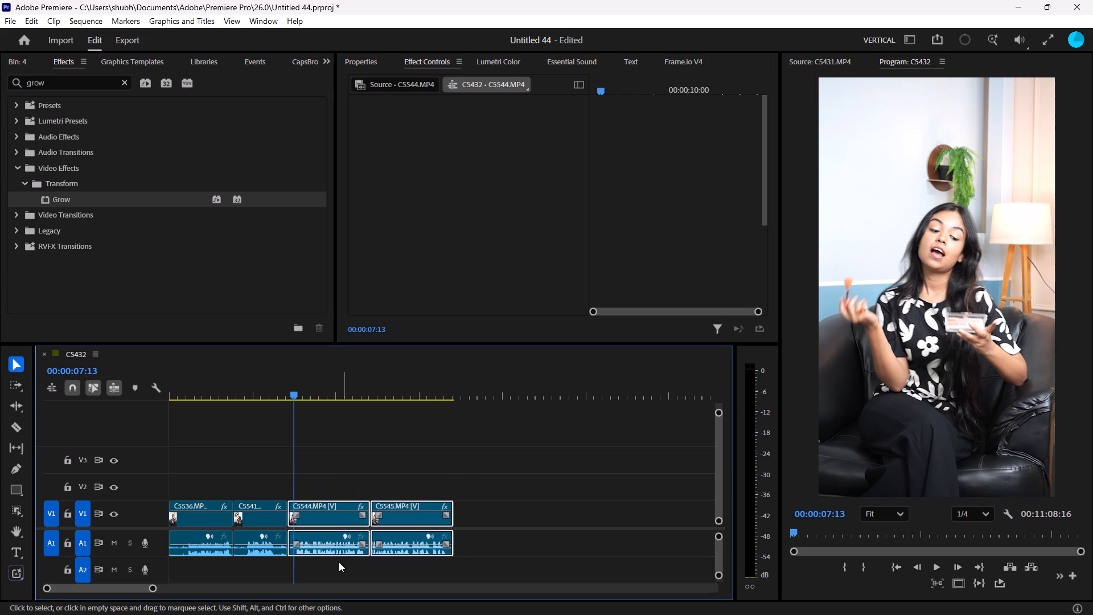
right_click(342, 514)
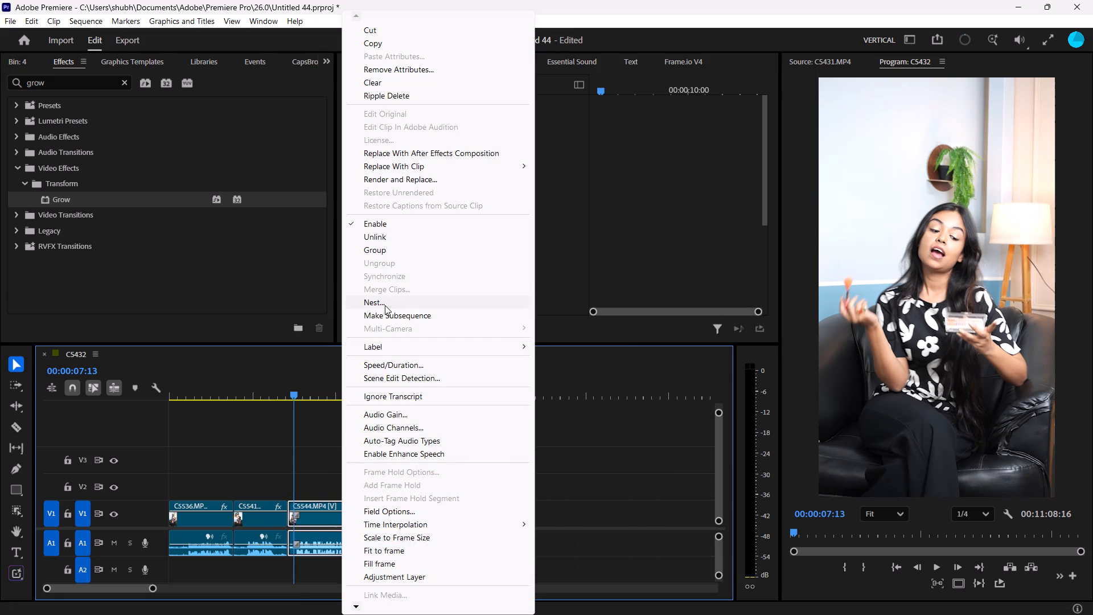
left_click(385, 306)
left_click(566, 329)
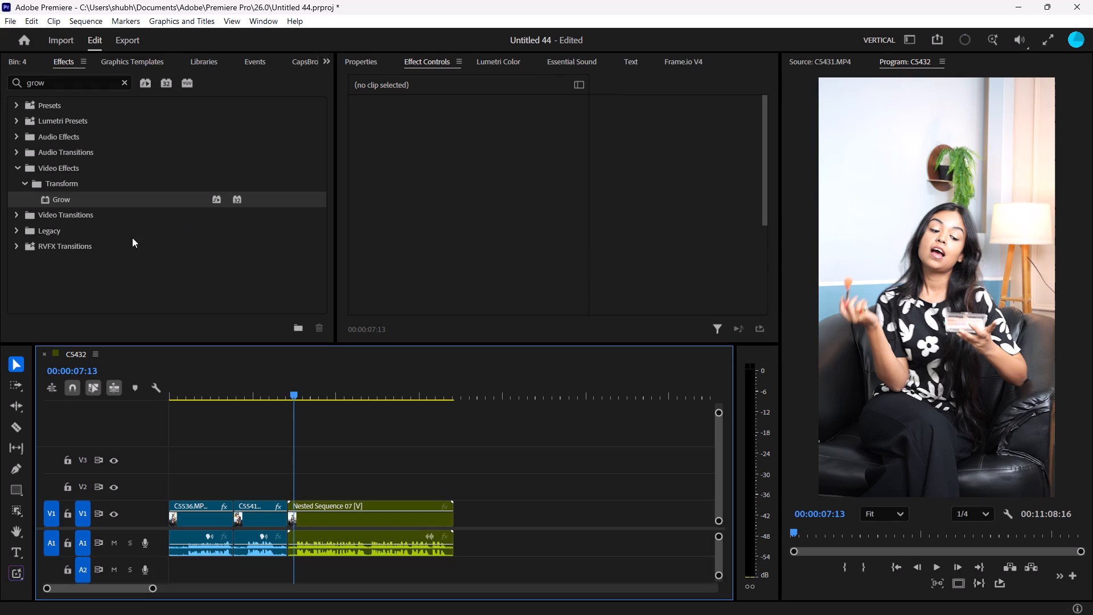
Apply the Grow effect to the nested sequence at the end of the timeline with Grow set to 3 %/s.
left_click_drag(53, 200, 342, 515)
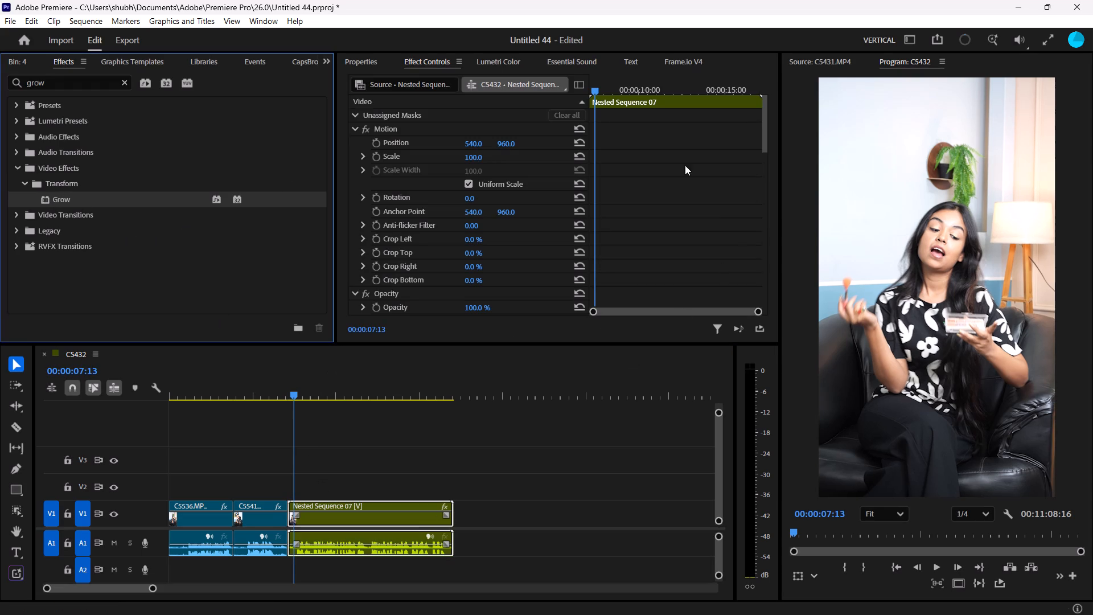
scroll(490, 278, "down", 5)
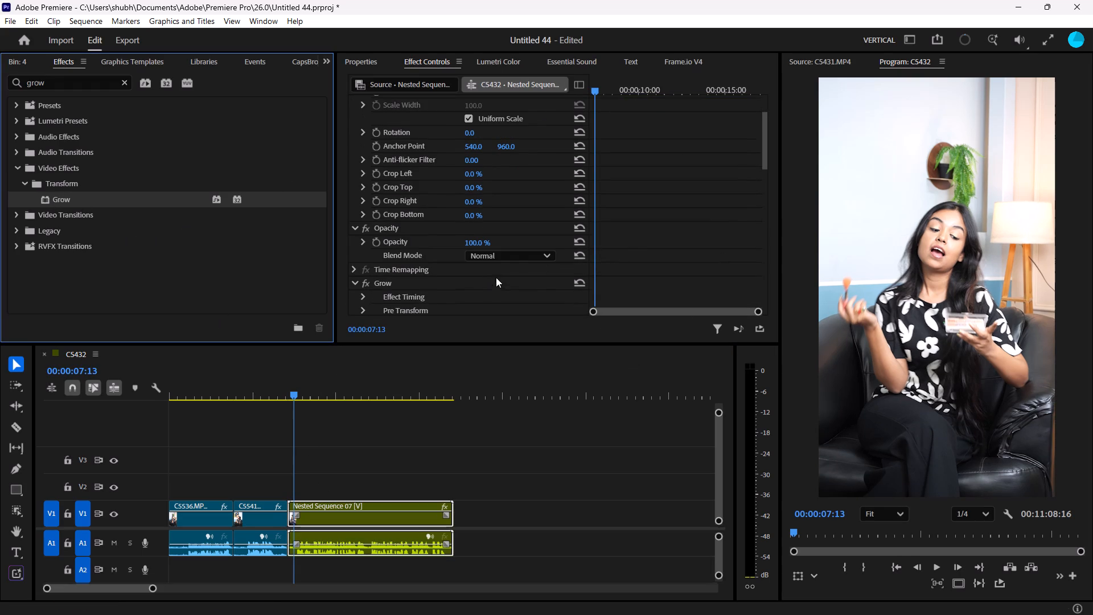
left_click_drag(766, 159, 762, 304)
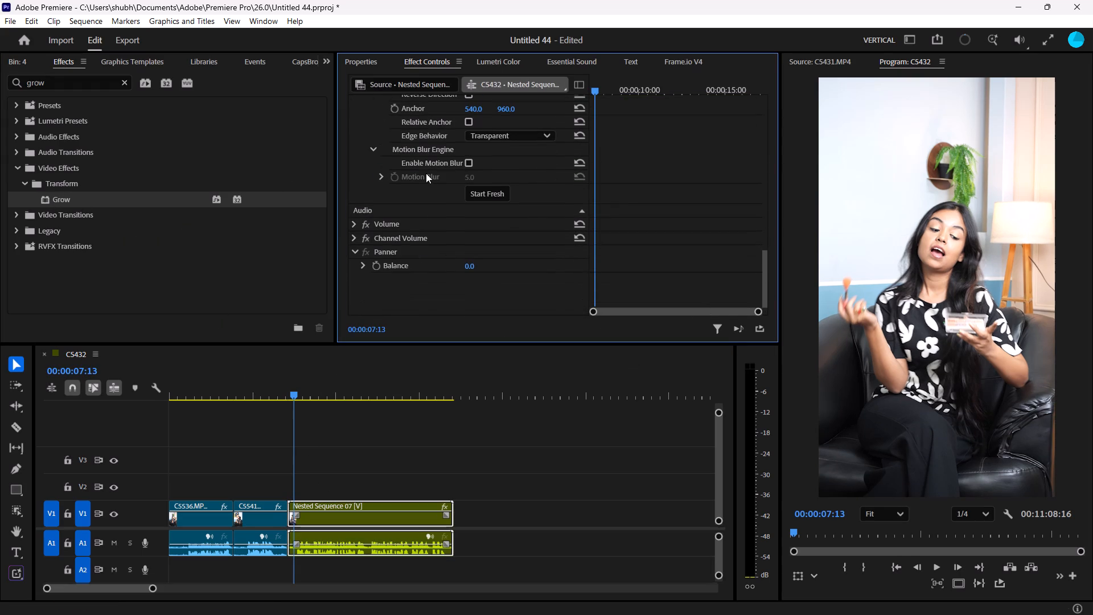
scroll(430, 174, "up", 5)
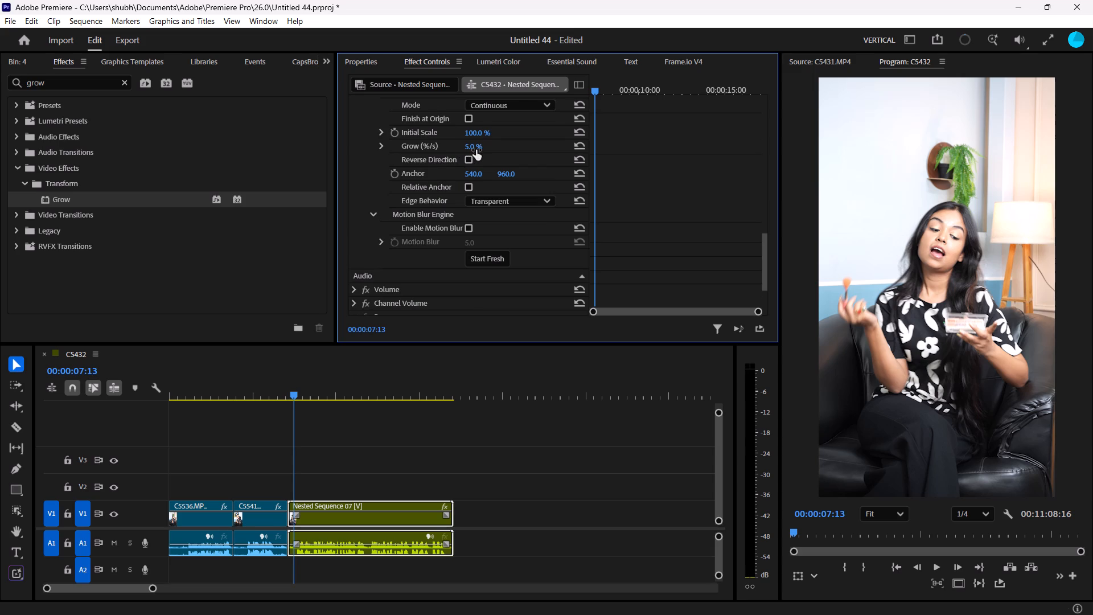
left_click(472, 147)
key("3")
key("Return")
Play from the end of take C5541 through the whole nested sequence to review the zoom.
left_click(284, 395)
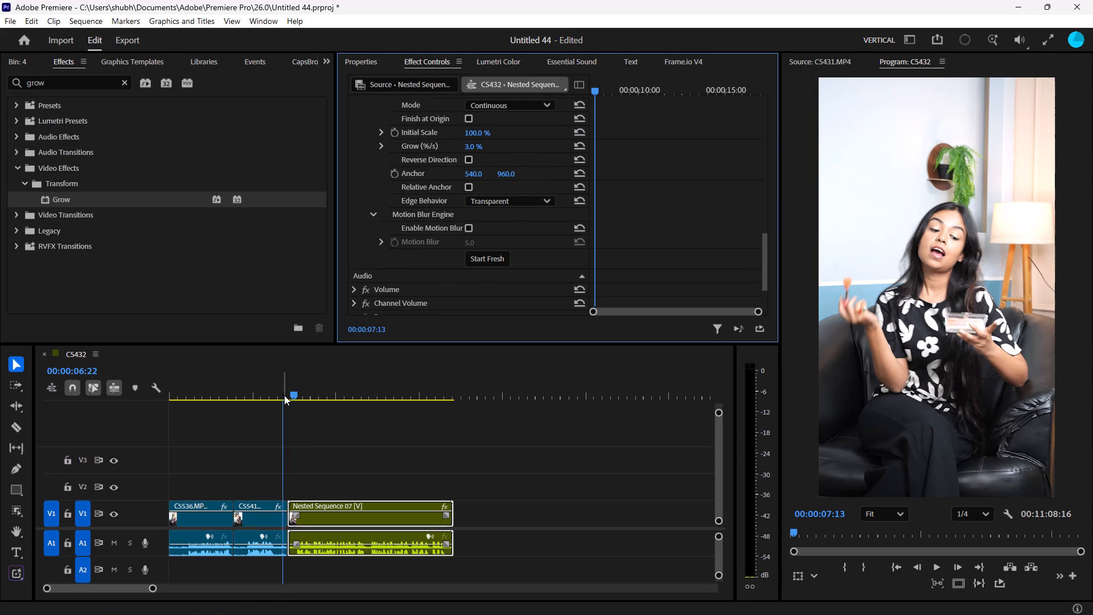
key("space")
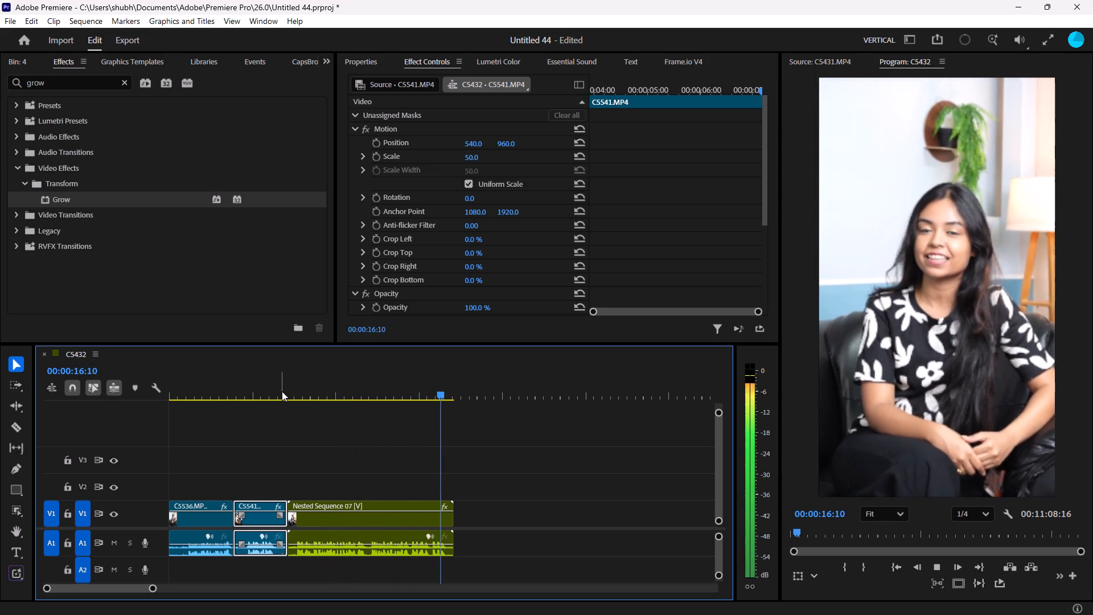
key("space")
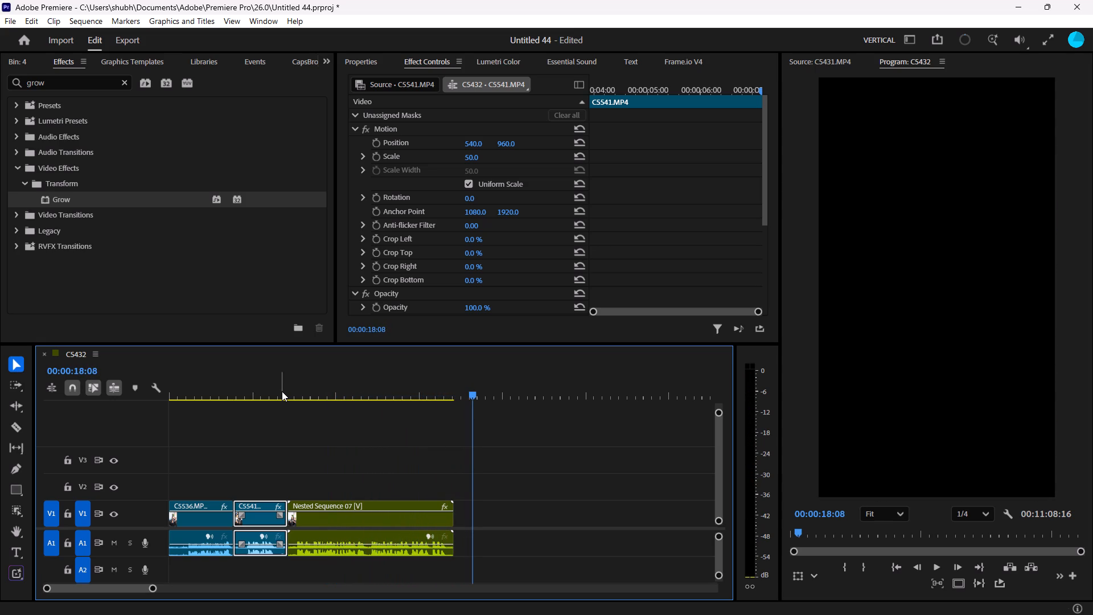
Apply the Clean Up Noisy Dialogue preset to all the clips in the timeline together.
left_click_drag(517, 457, 0, 570)
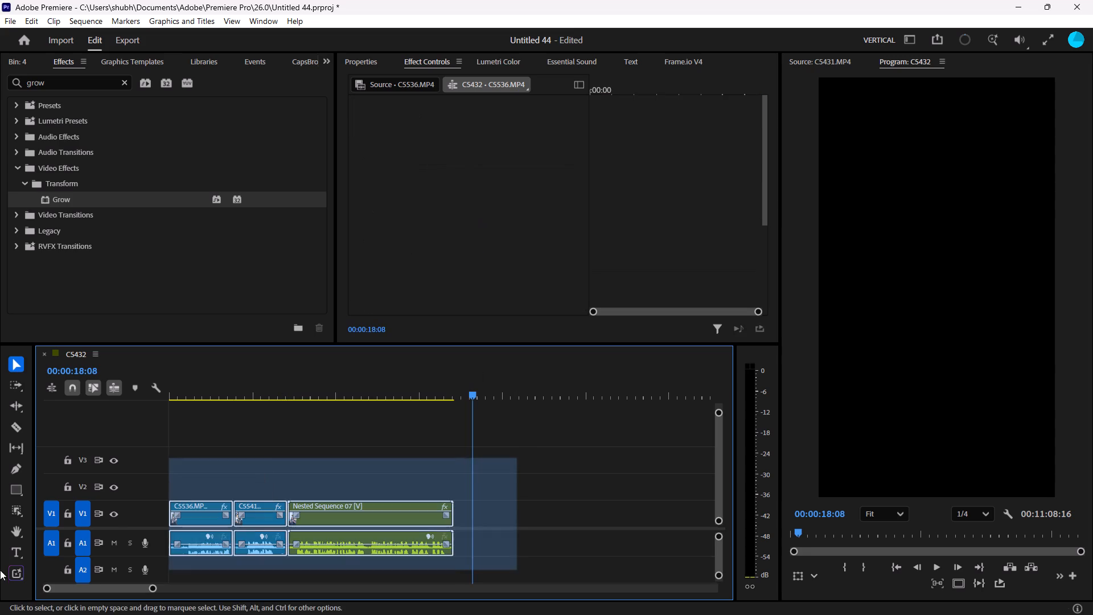
left_click(598, 66)
left_click(484, 154)
left_click(416, 239)
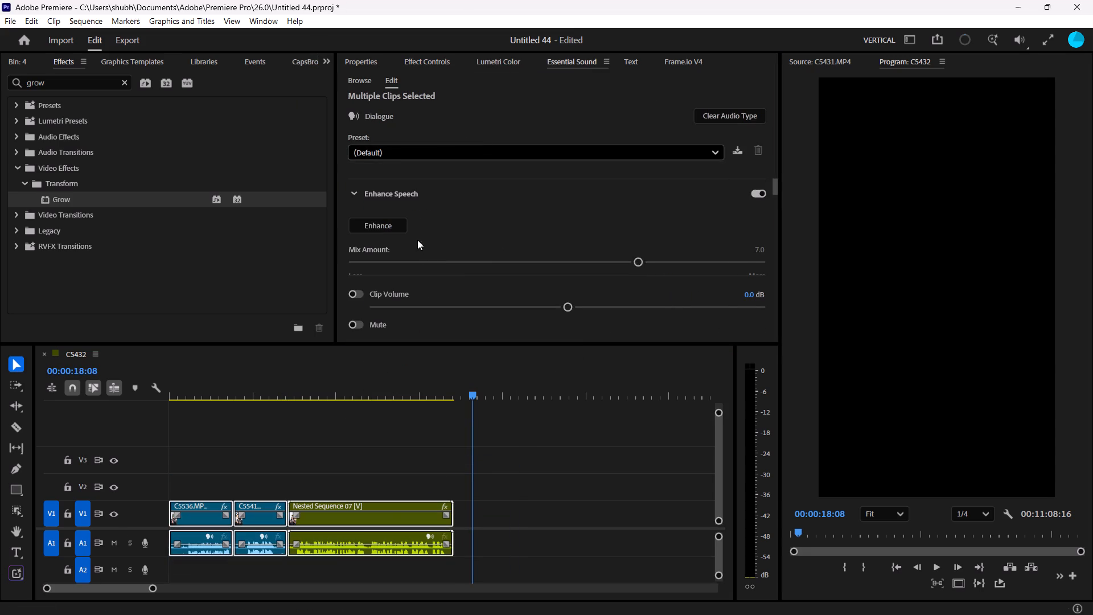
Set Clip Volume to about 8.1 dB, Reduce Noise to 7.5 and Reduce Rumble to 7.0 for all the clips.
left_click_drag(575, 309, 639, 317)
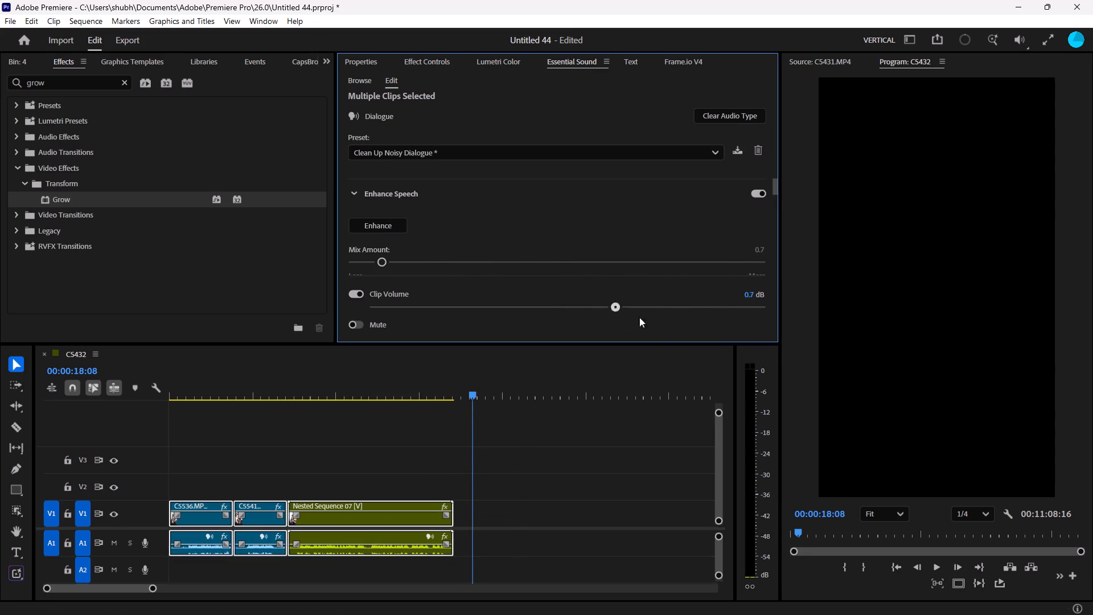
left_click_drag(639, 317, 710, 325)
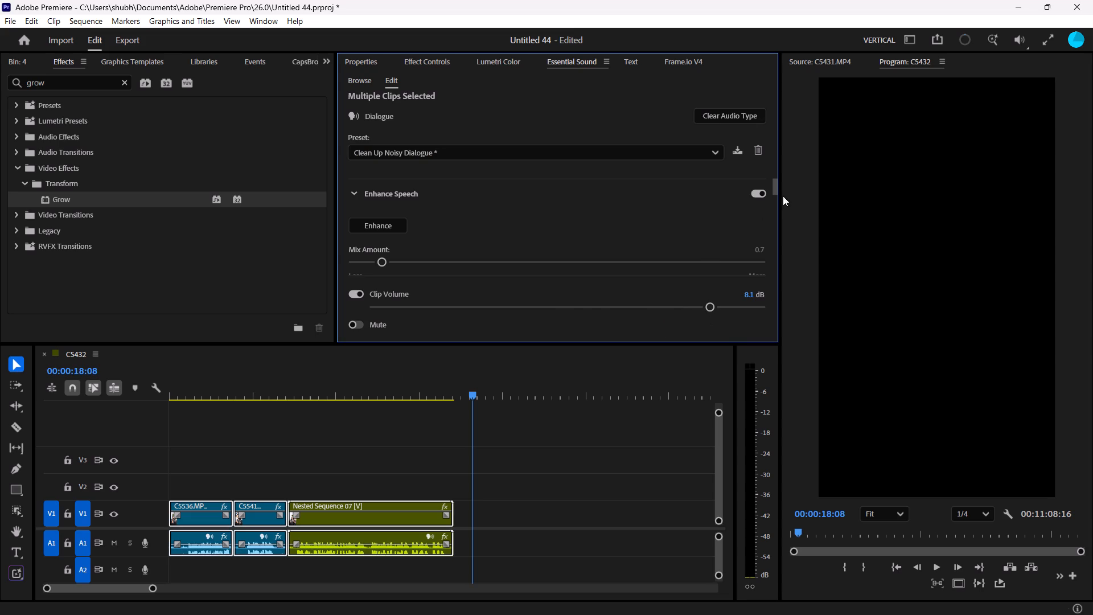
left_click_drag(777, 187, 777, 206)
left_click_drag(488, 216, 662, 231)
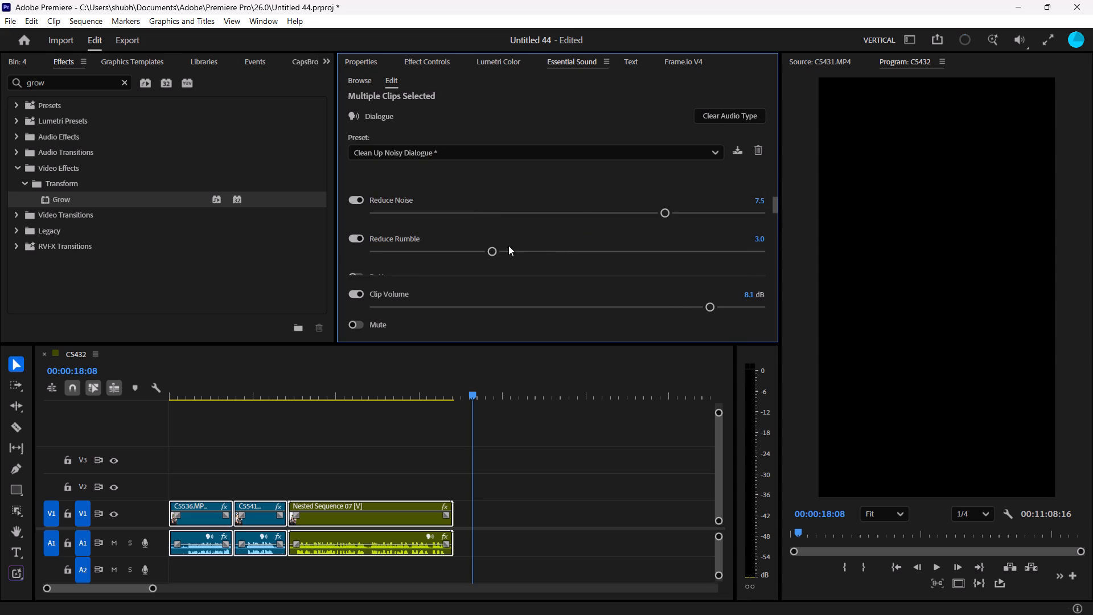
left_click_drag(492, 252, 646, 255)
Play the opening takes from the start and raise the Clip Volume of all the clips to about 11.9 dB.
key("space")
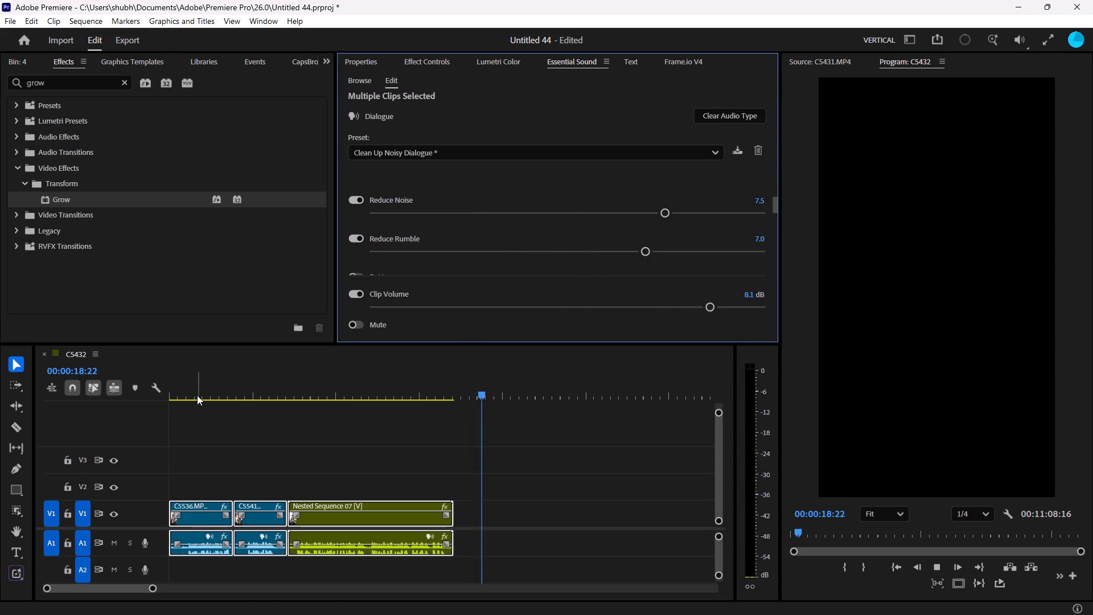
left_click(197, 395)
left_click(190, 393)
key("space")
left_click(172, 389)
key("space")
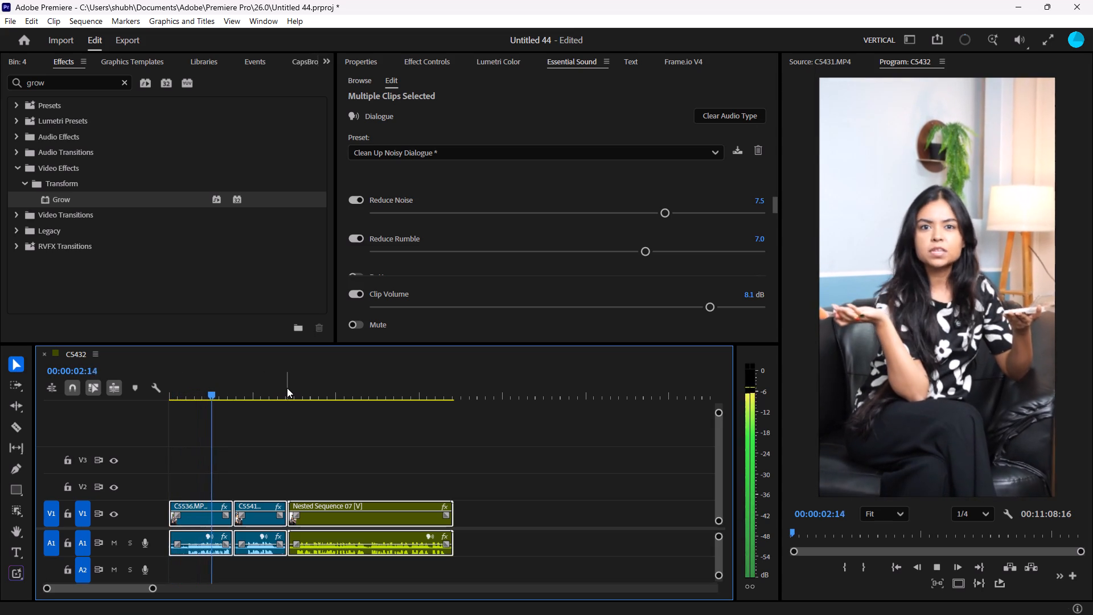
left_click_drag(713, 307, 743, 322)
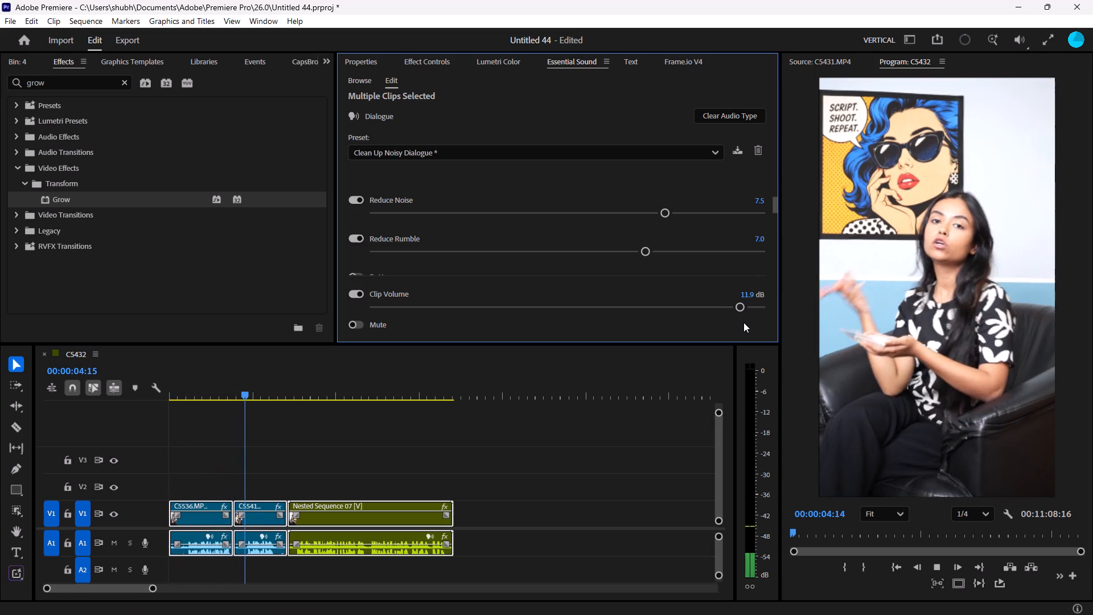
key("space")
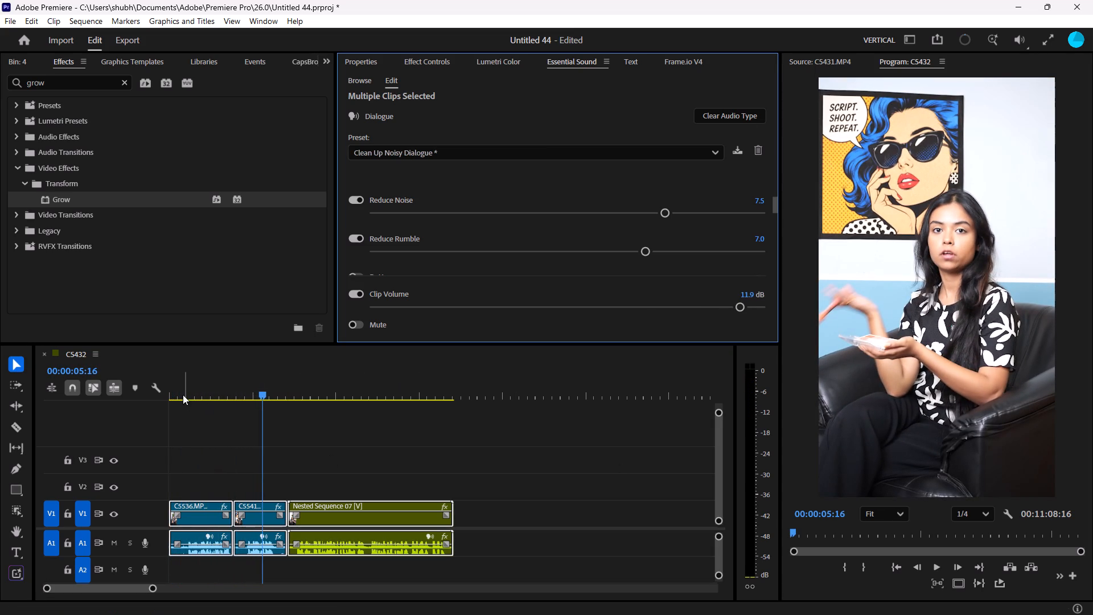
Play the edited sequence from near the start to its end to check the sound and zooms.
left_click(183, 392)
key("space")
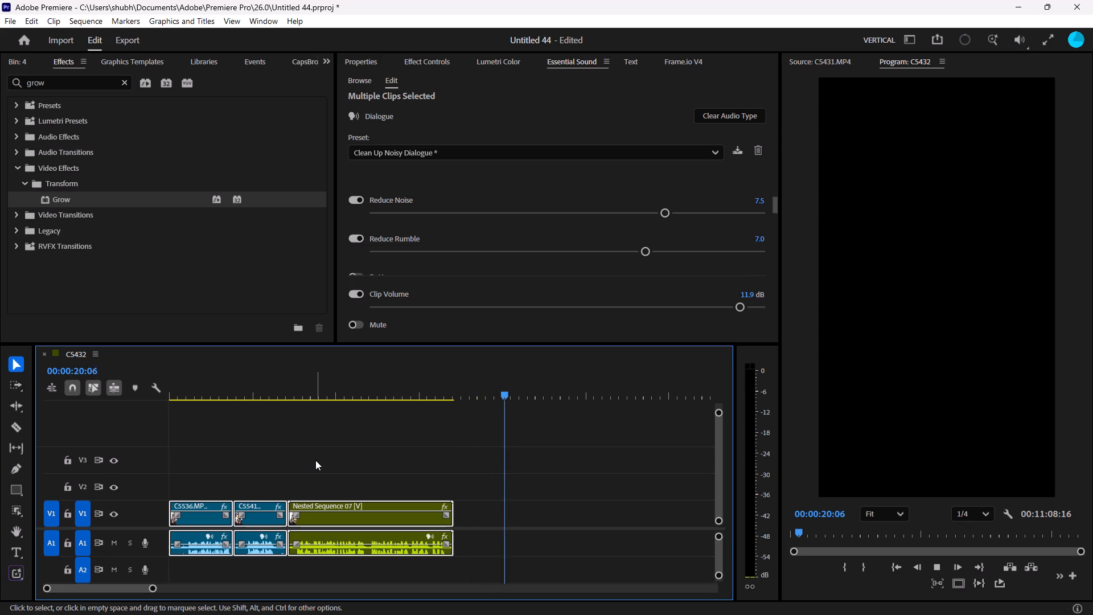
key("space")
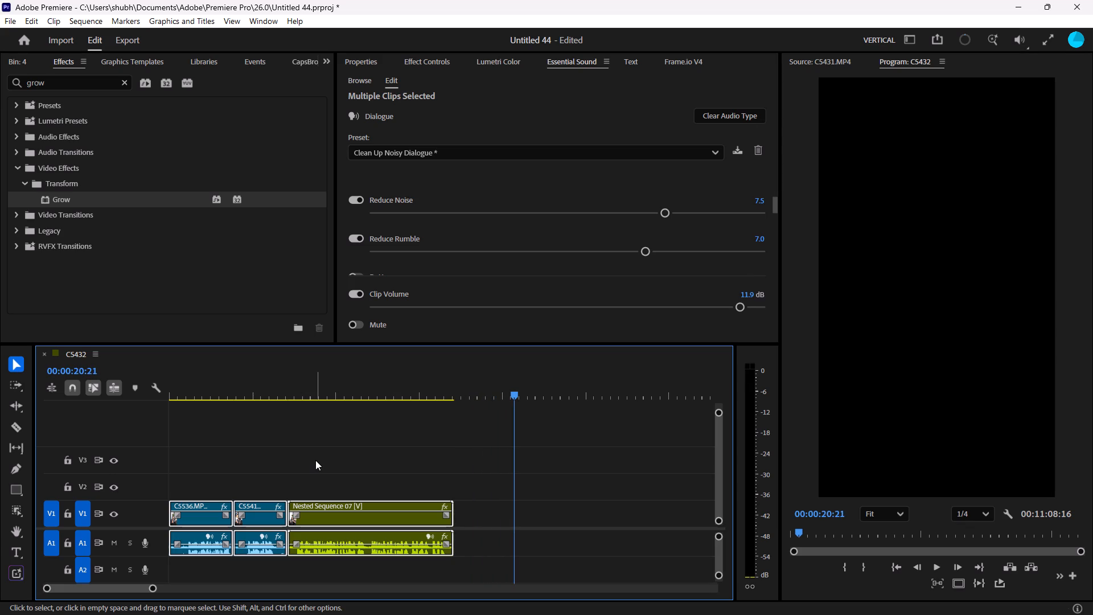
Mark the selected clips as the in-to-out range and export it as an H.264 file named 4.
key("slash")
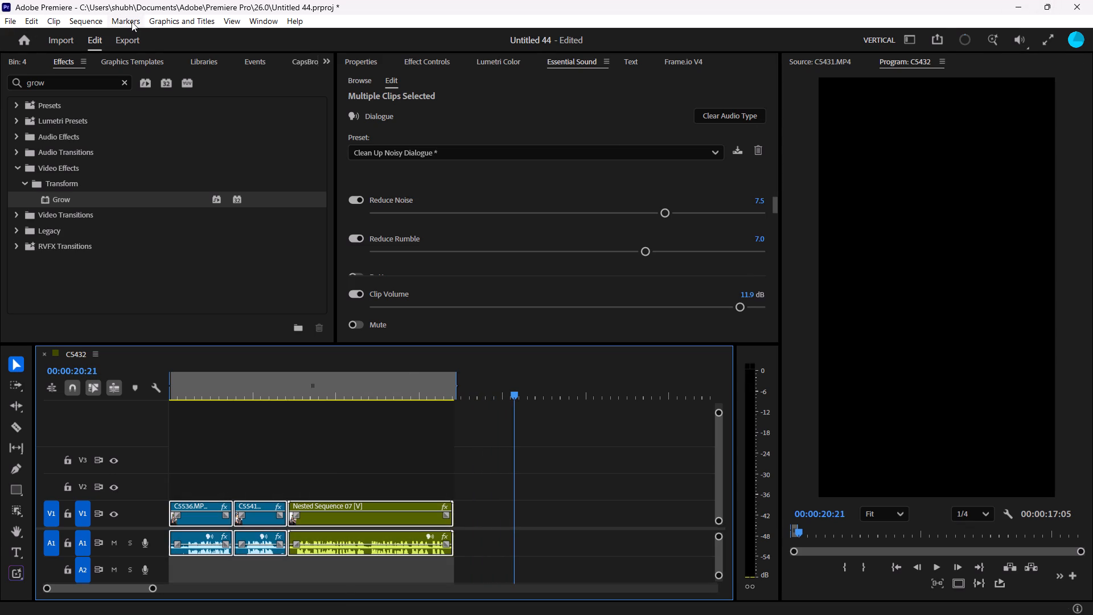
left_click(125, 42)
left_click_drag(429, 97, 31, 147)
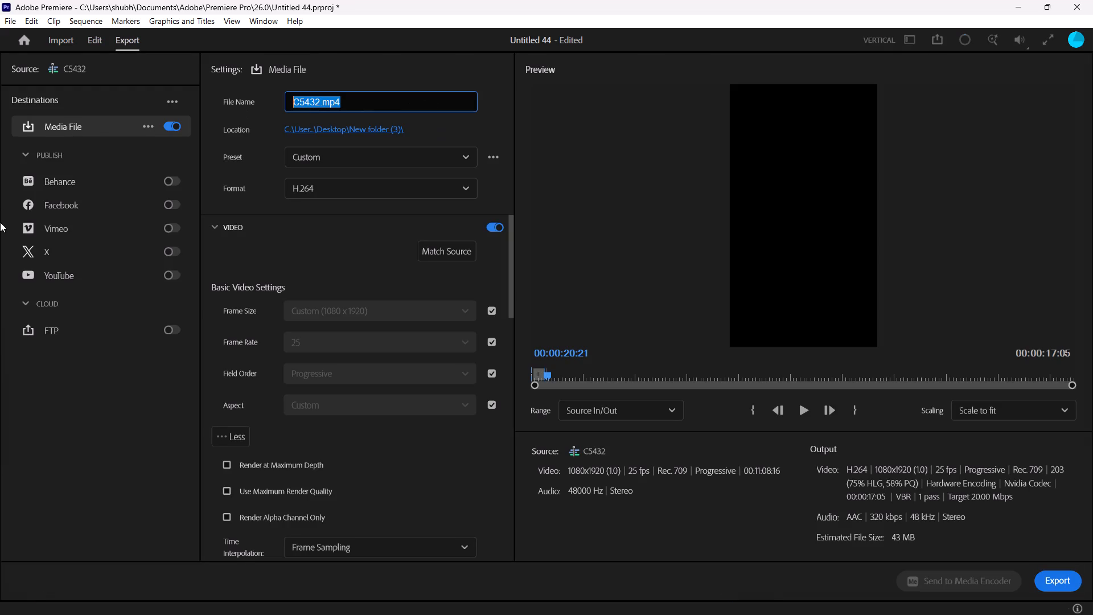
key("4")
key("Return")
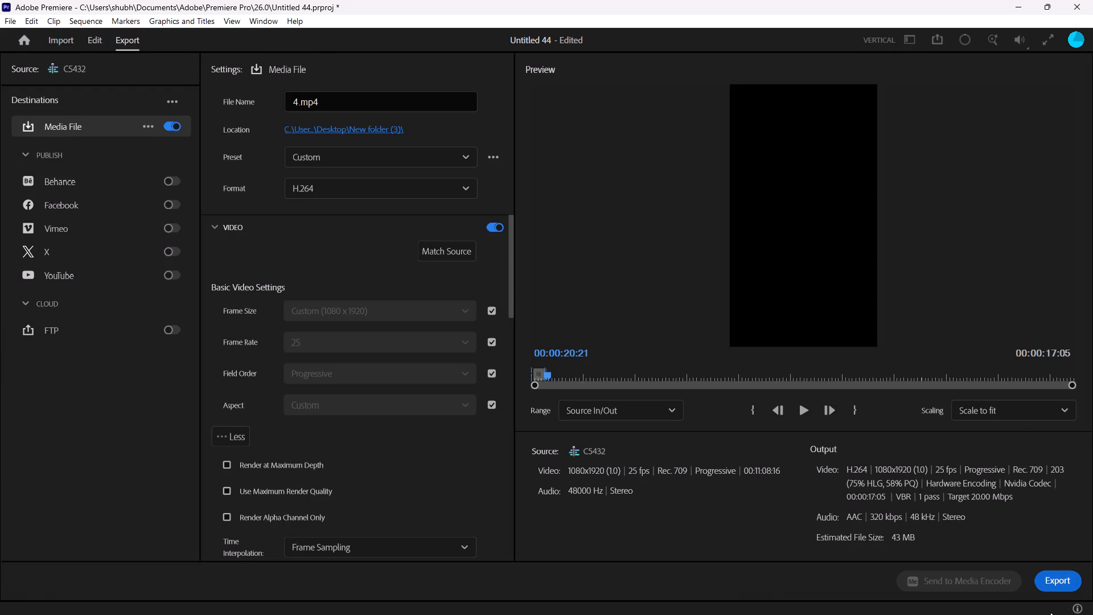
left_click(1059, 580)
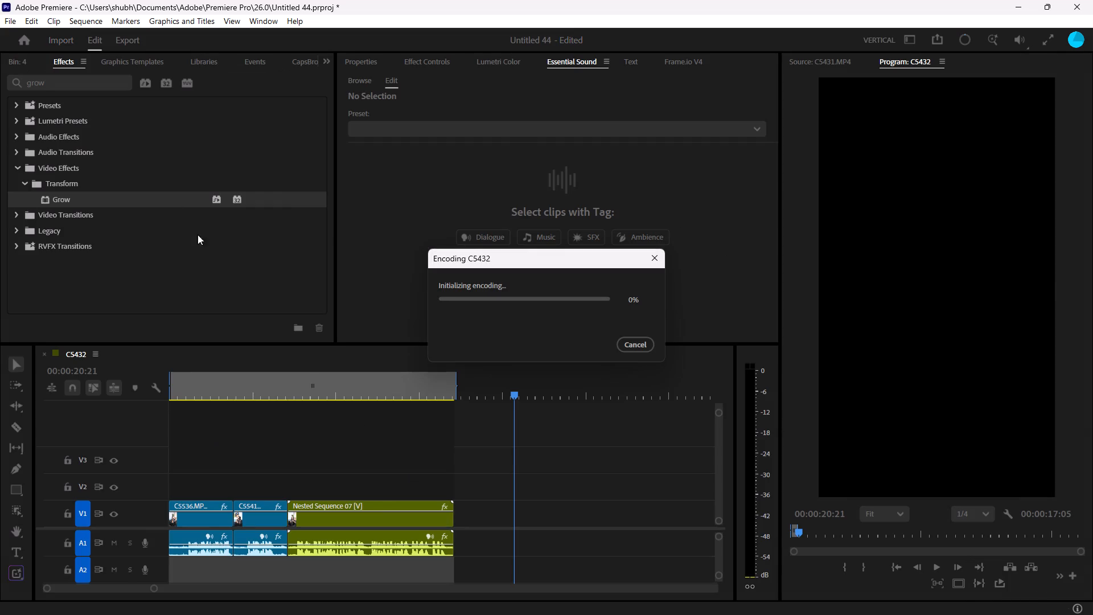